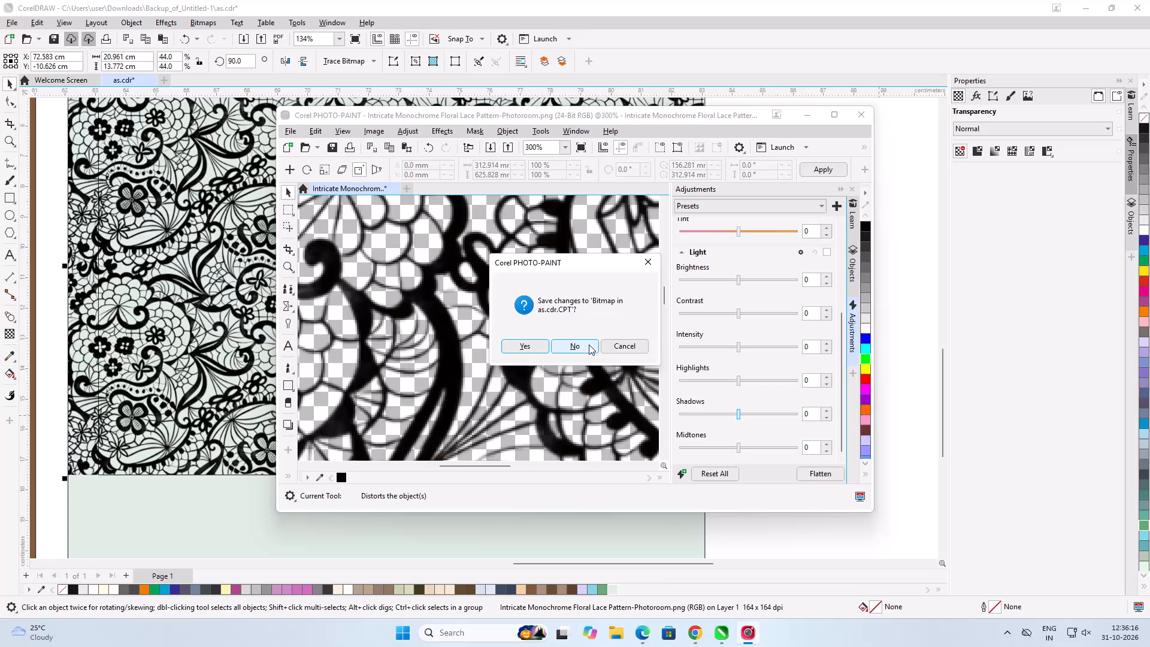
# Close the bitmap editor without saving the changes and deselect the lace pattern in the CorelDRAW document.
pyautogui.click(576, 346)
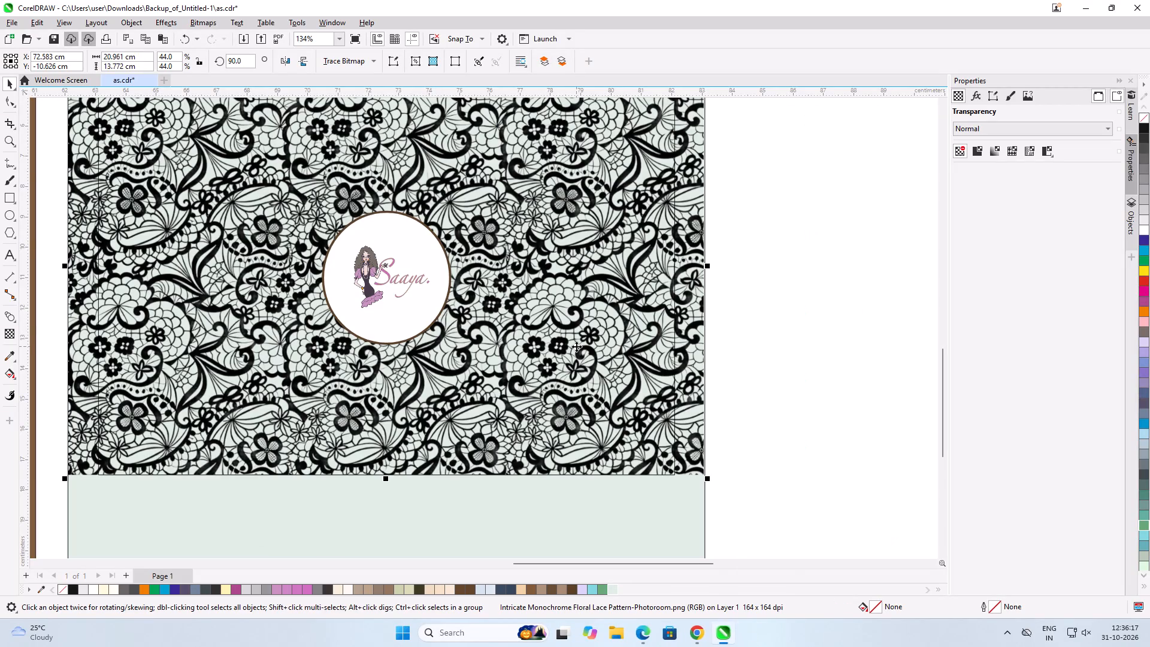
pyautogui.click(785, 368)
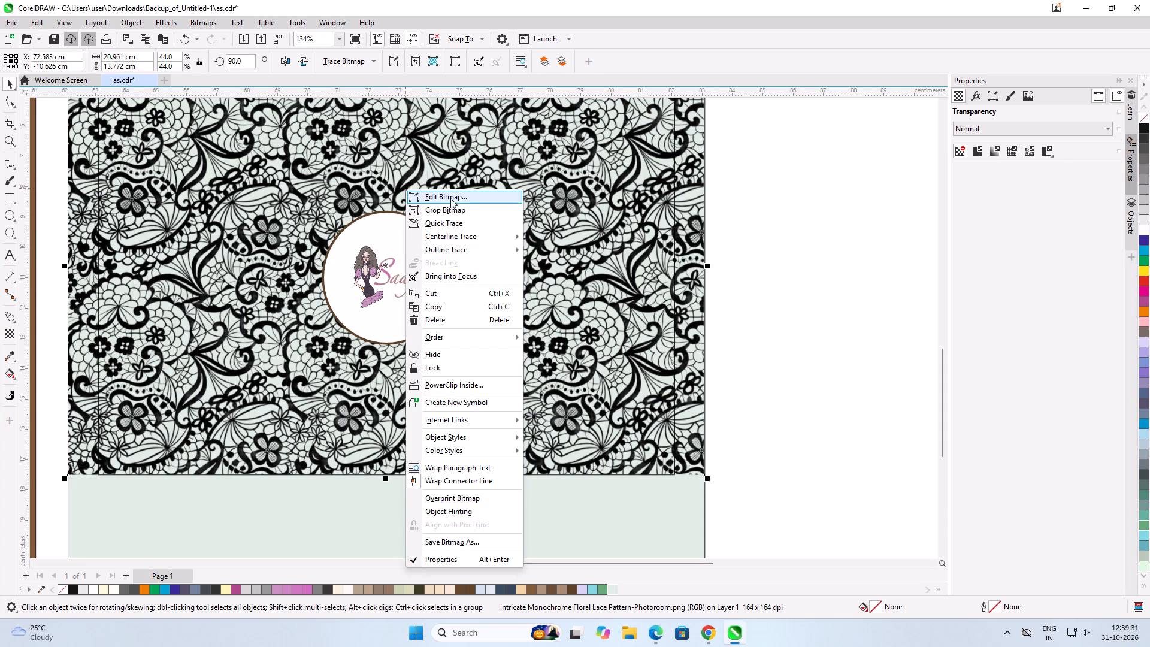
pyautogui.click(143, 26)
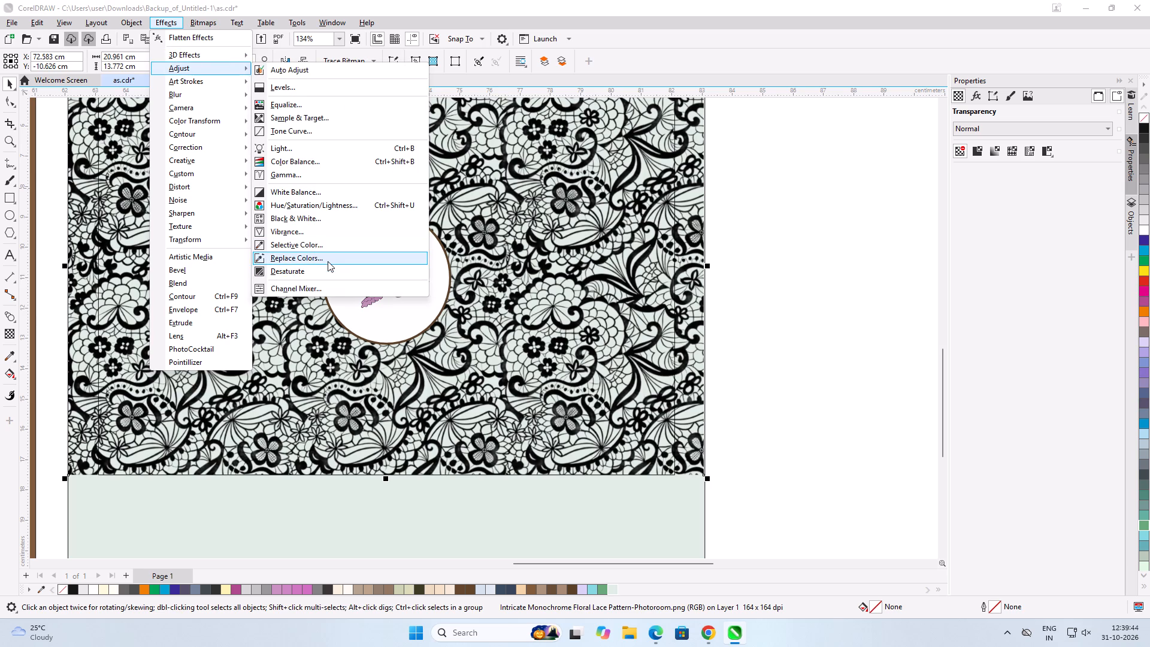
pyautogui.click(328, 261)
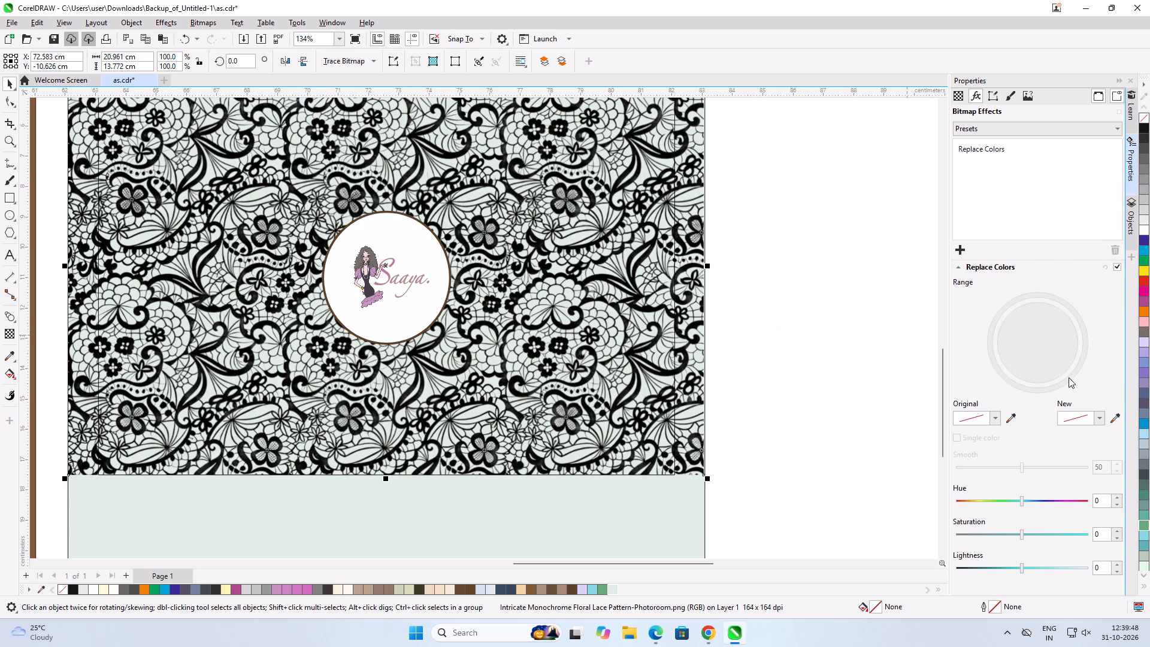
pyautogui.click(1009, 418)
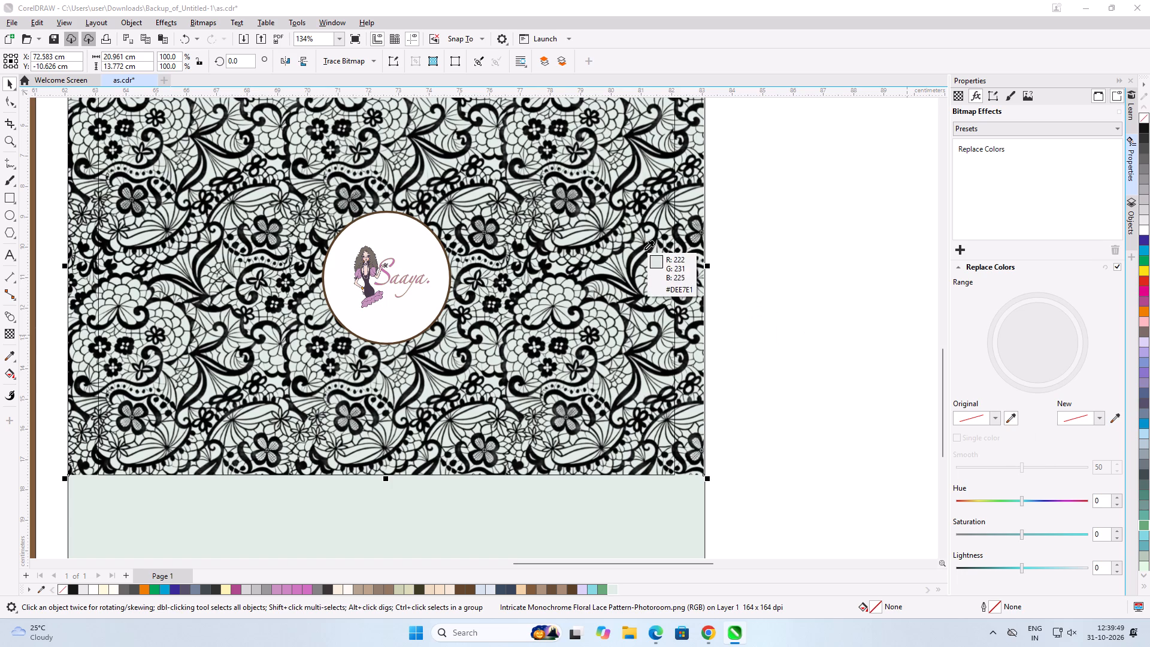
pyautogui.click(653, 243)
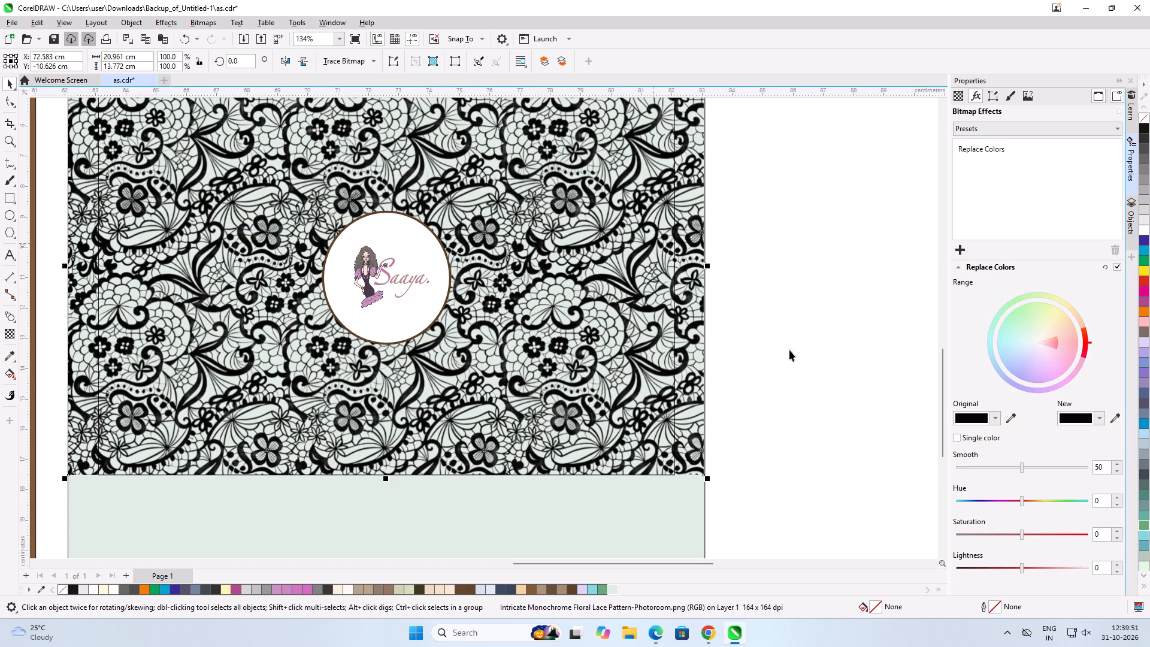
pyautogui.click(1085, 340)
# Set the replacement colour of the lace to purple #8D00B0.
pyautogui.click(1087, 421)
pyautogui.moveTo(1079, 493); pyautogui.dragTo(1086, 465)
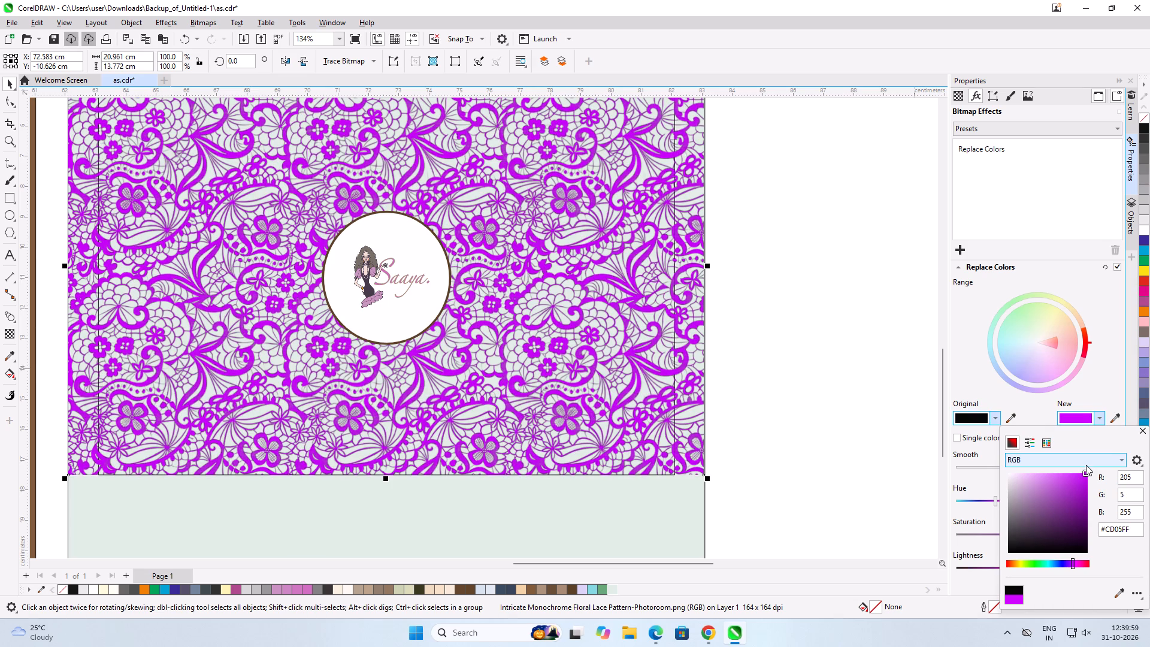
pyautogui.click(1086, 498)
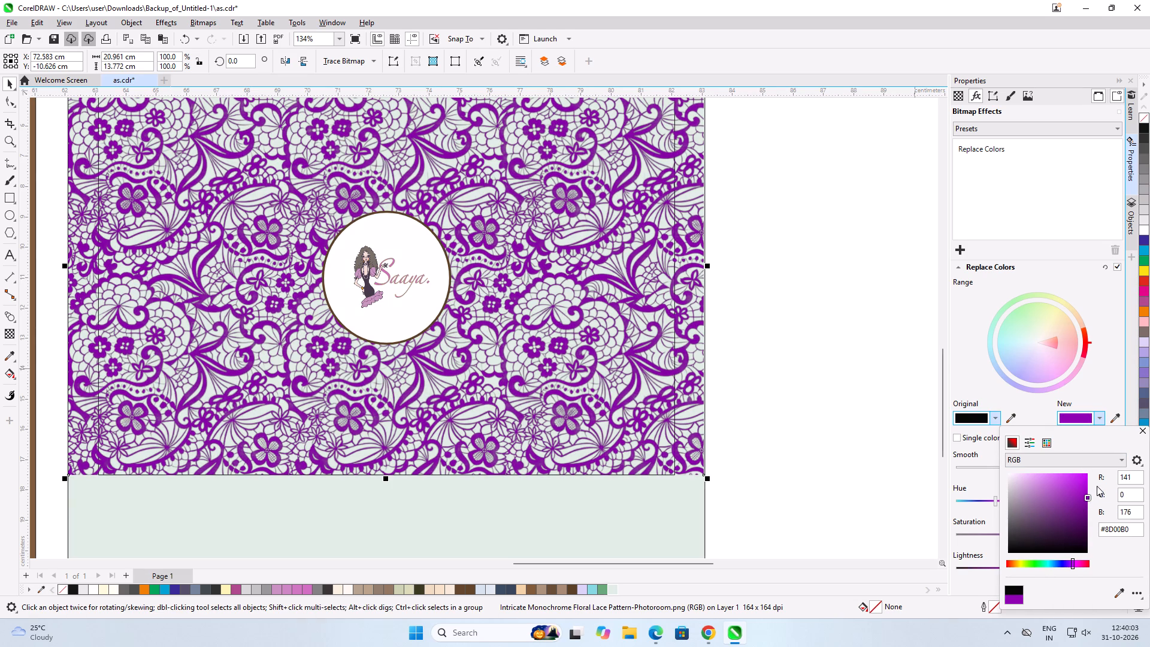
# Switch the replacement colour's model to CMYK.
pyautogui.click(1110, 459)
pyautogui.click(1048, 479)
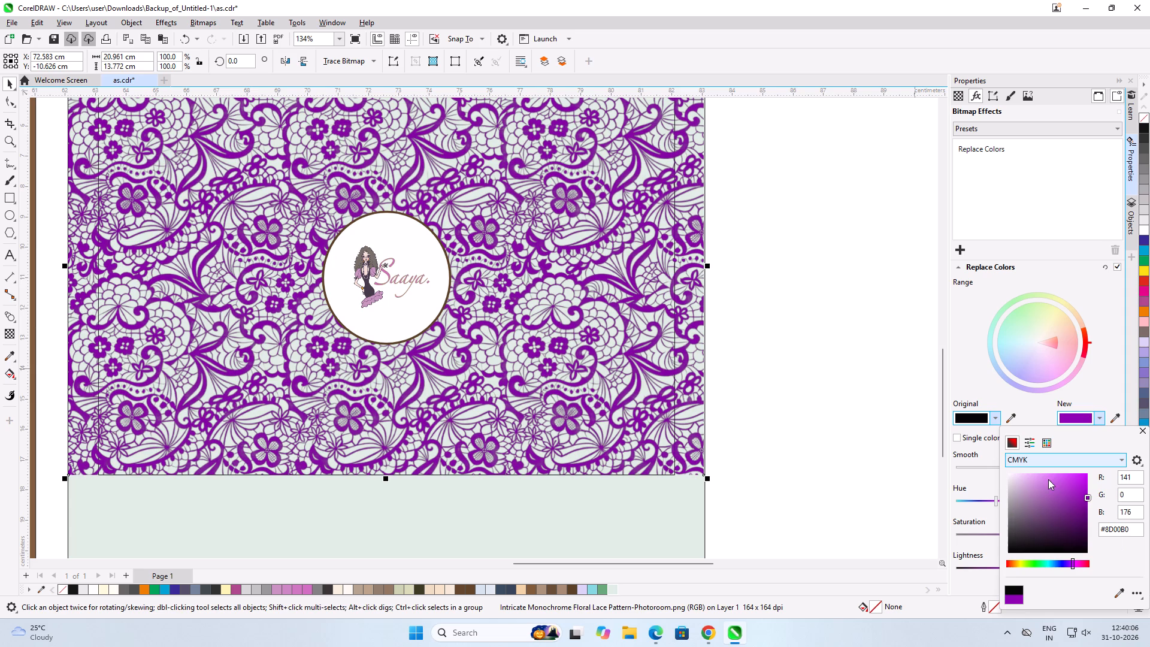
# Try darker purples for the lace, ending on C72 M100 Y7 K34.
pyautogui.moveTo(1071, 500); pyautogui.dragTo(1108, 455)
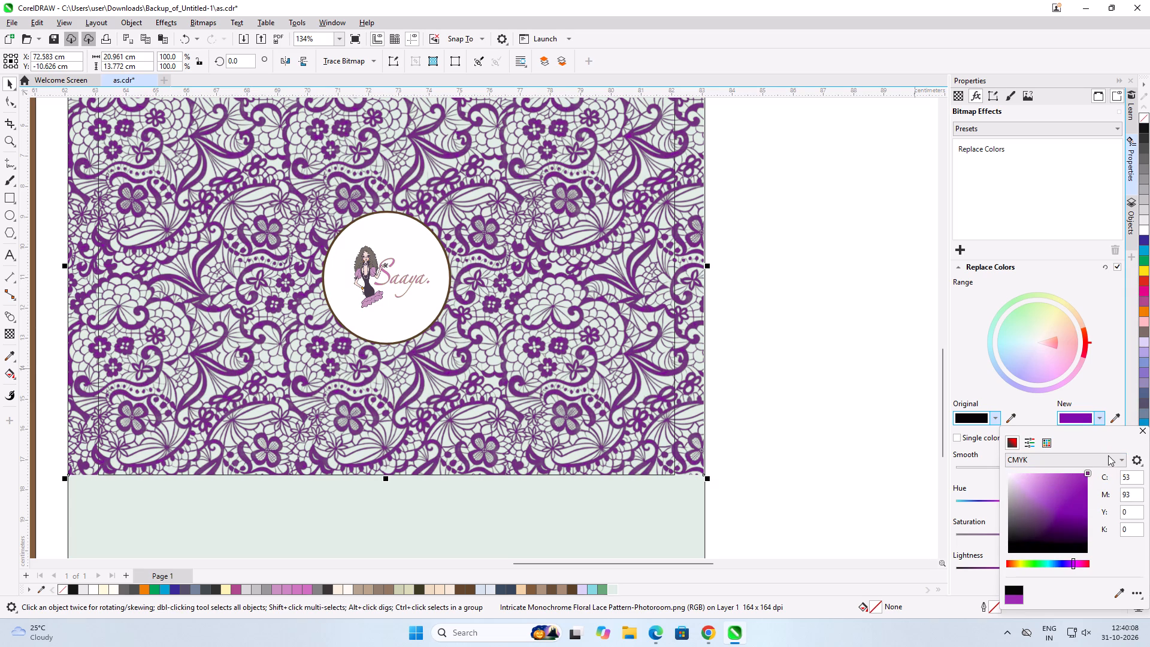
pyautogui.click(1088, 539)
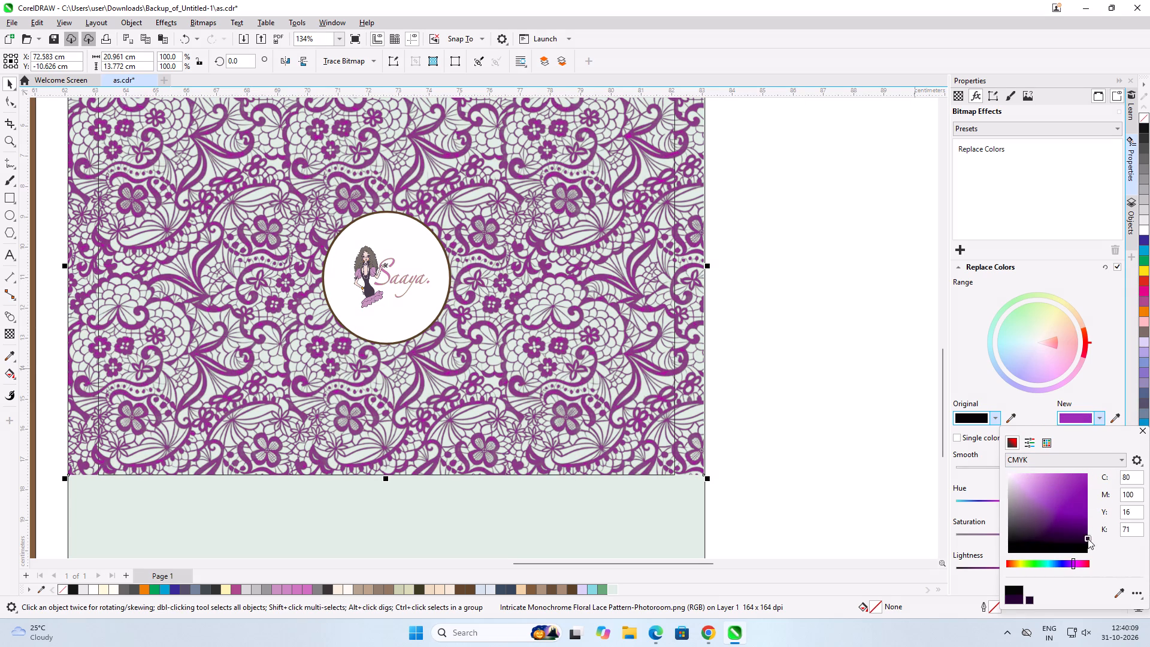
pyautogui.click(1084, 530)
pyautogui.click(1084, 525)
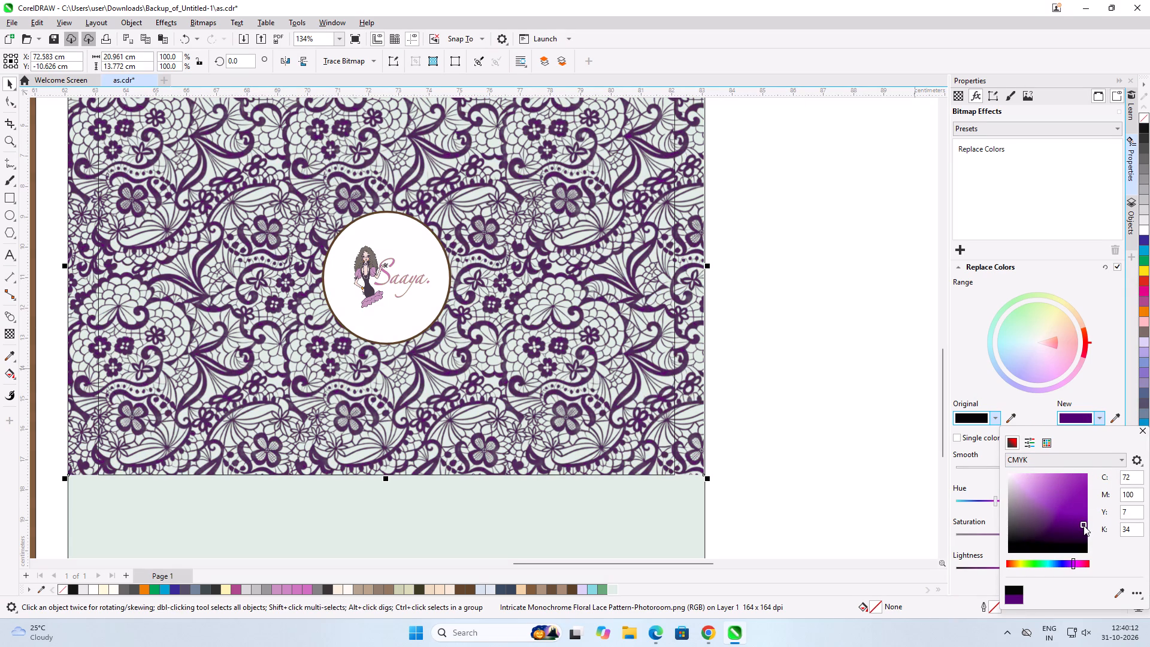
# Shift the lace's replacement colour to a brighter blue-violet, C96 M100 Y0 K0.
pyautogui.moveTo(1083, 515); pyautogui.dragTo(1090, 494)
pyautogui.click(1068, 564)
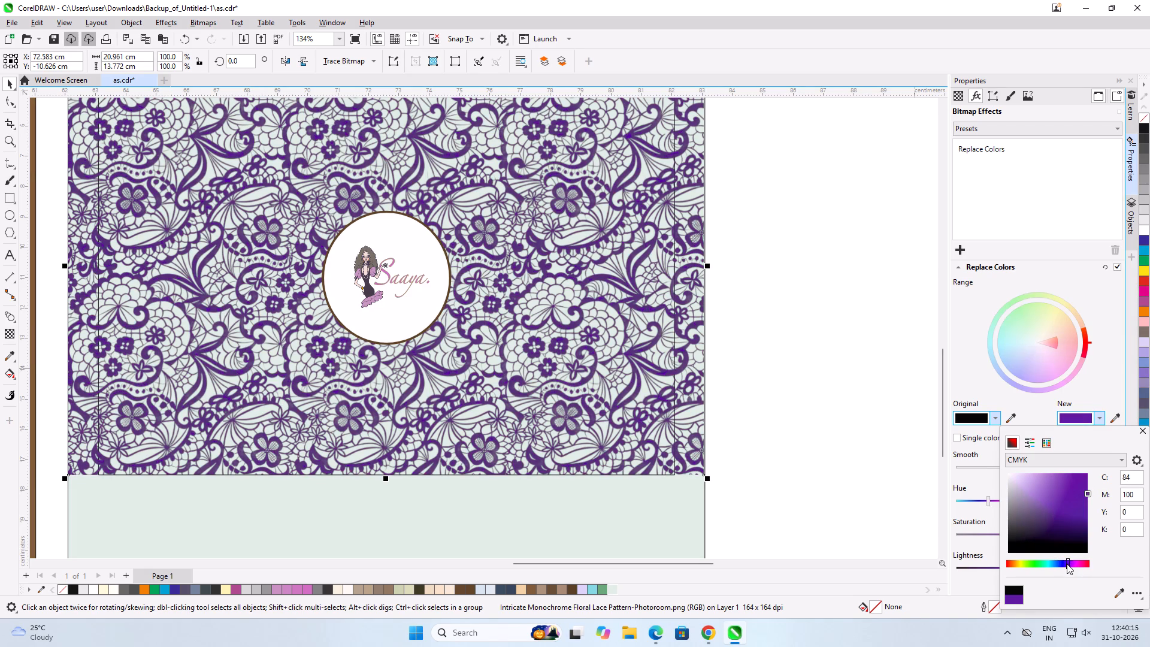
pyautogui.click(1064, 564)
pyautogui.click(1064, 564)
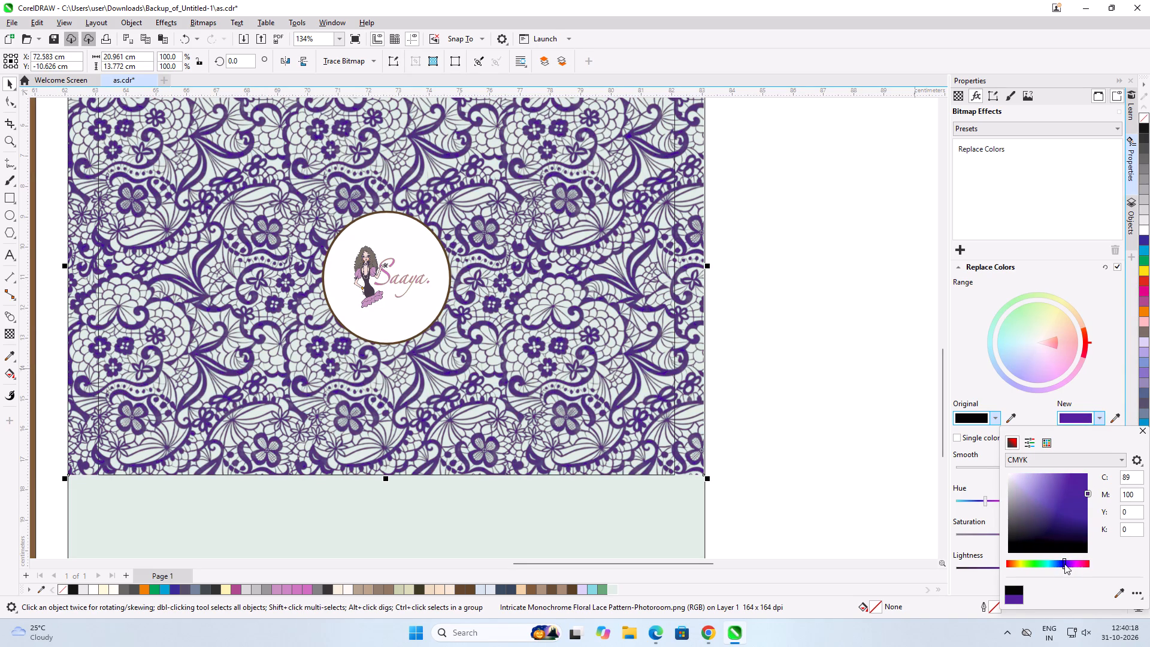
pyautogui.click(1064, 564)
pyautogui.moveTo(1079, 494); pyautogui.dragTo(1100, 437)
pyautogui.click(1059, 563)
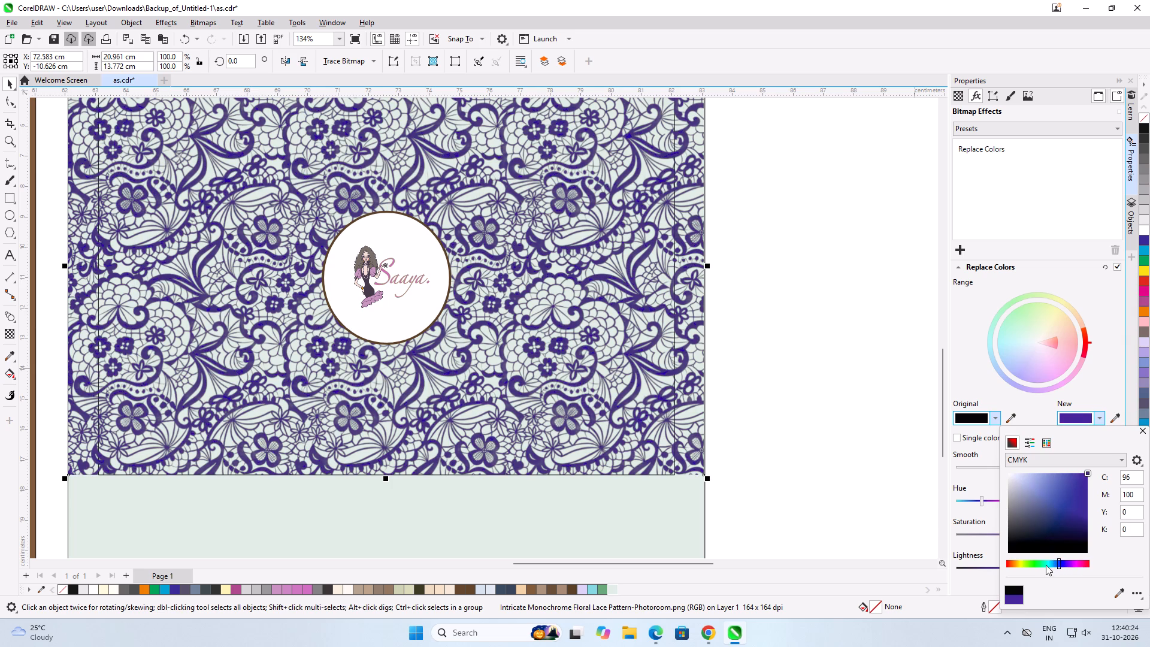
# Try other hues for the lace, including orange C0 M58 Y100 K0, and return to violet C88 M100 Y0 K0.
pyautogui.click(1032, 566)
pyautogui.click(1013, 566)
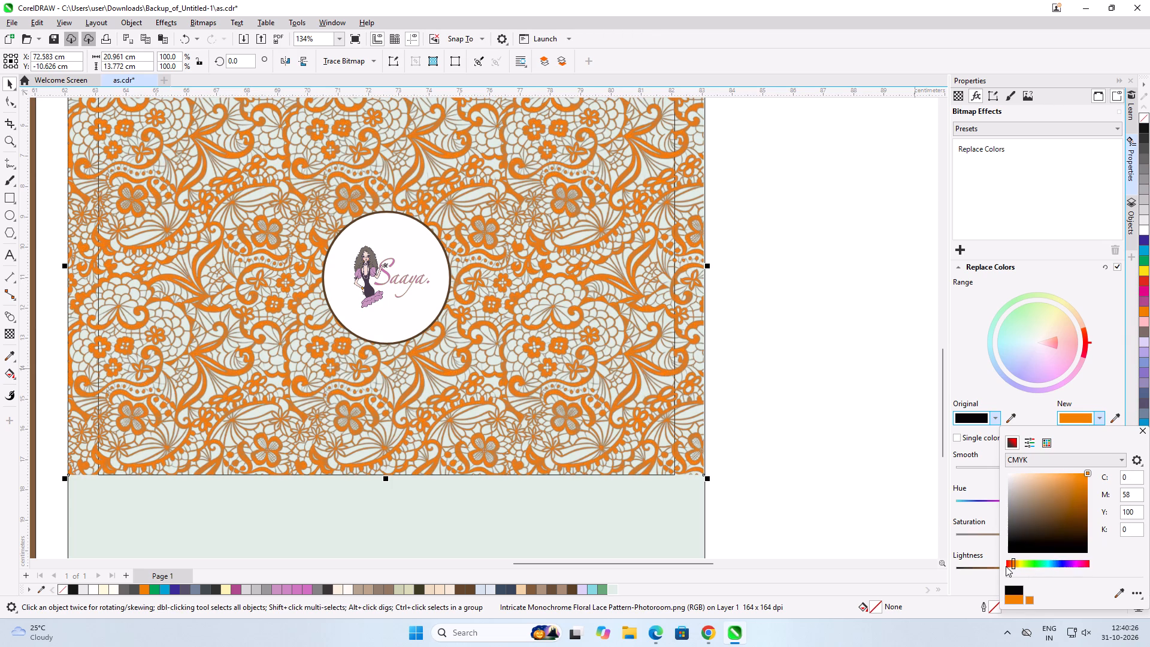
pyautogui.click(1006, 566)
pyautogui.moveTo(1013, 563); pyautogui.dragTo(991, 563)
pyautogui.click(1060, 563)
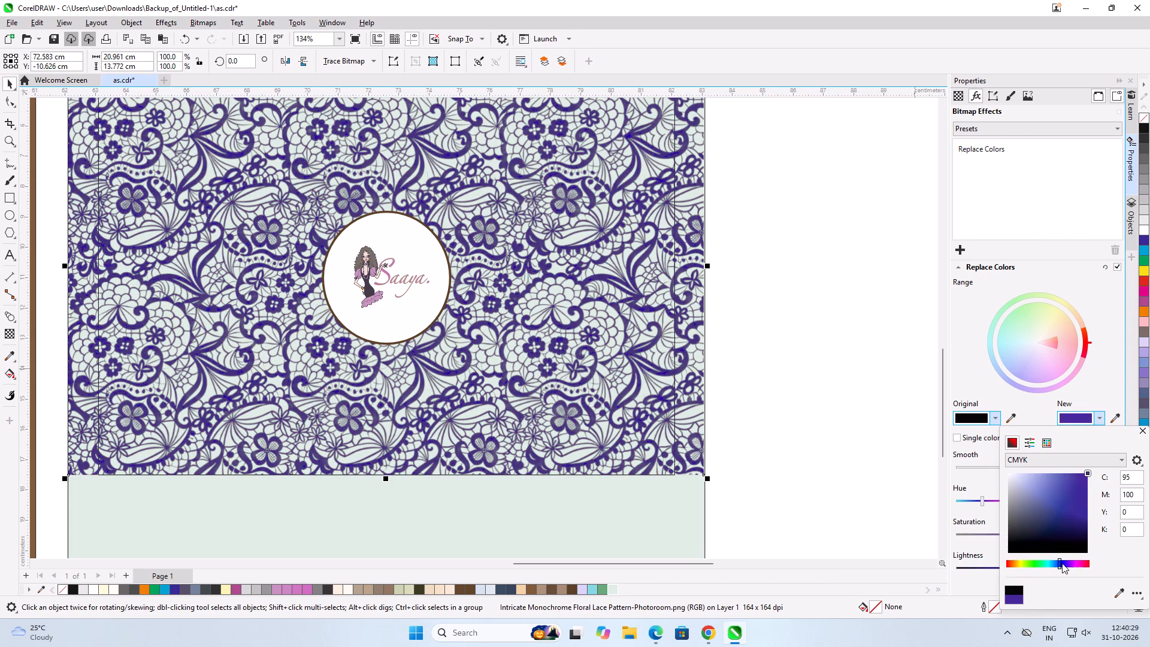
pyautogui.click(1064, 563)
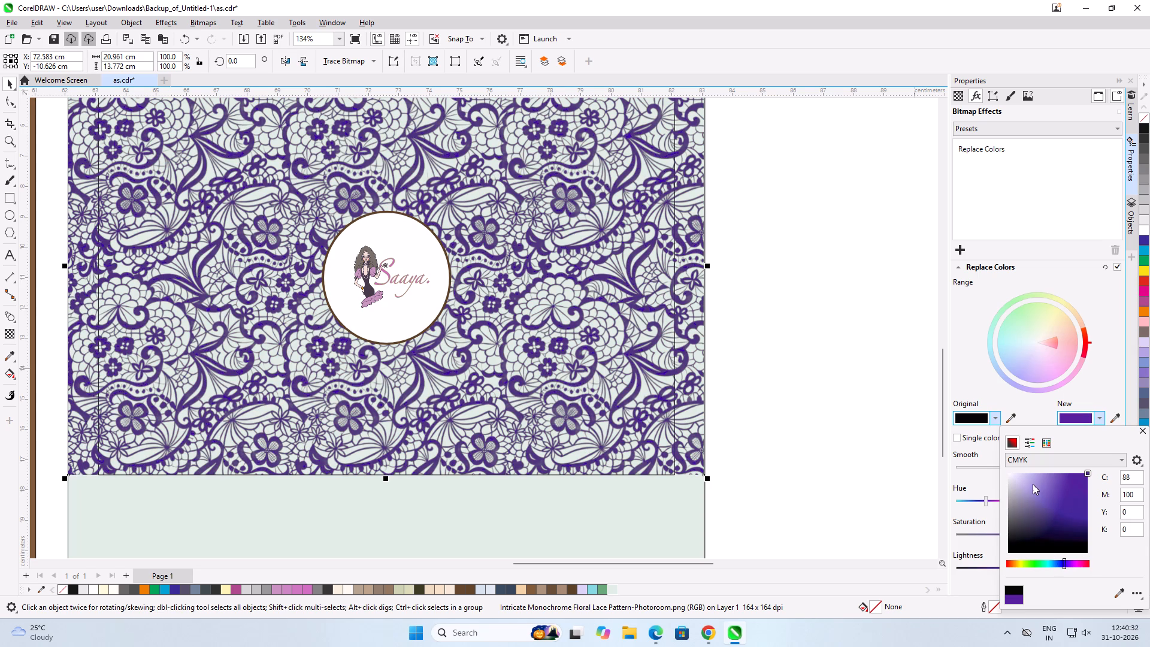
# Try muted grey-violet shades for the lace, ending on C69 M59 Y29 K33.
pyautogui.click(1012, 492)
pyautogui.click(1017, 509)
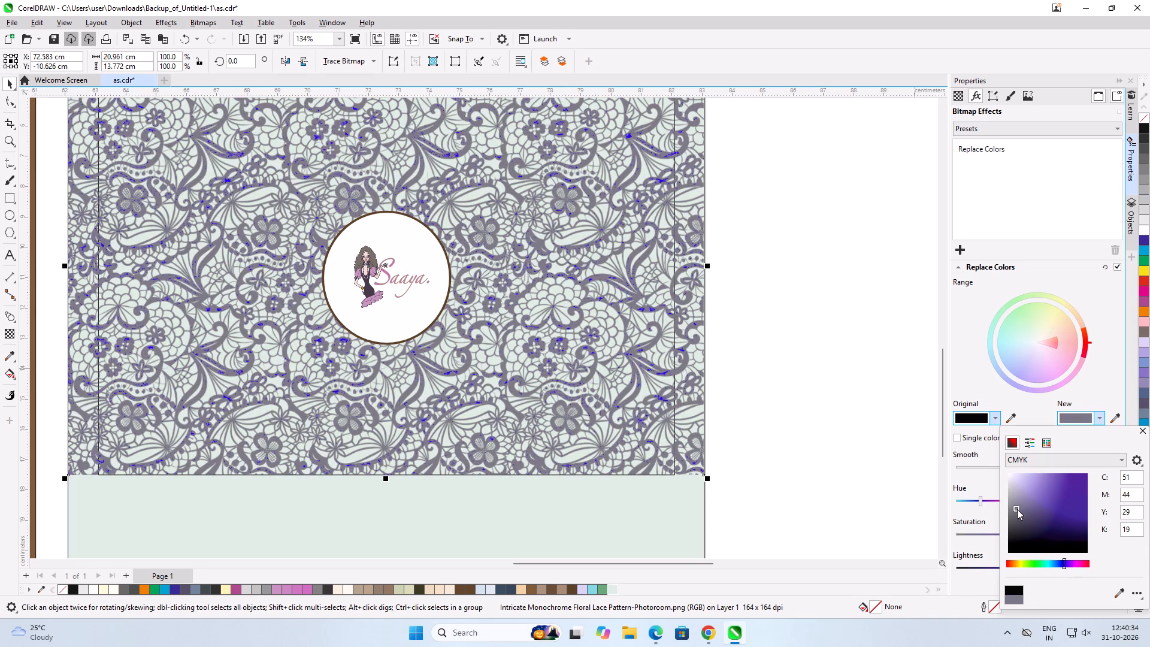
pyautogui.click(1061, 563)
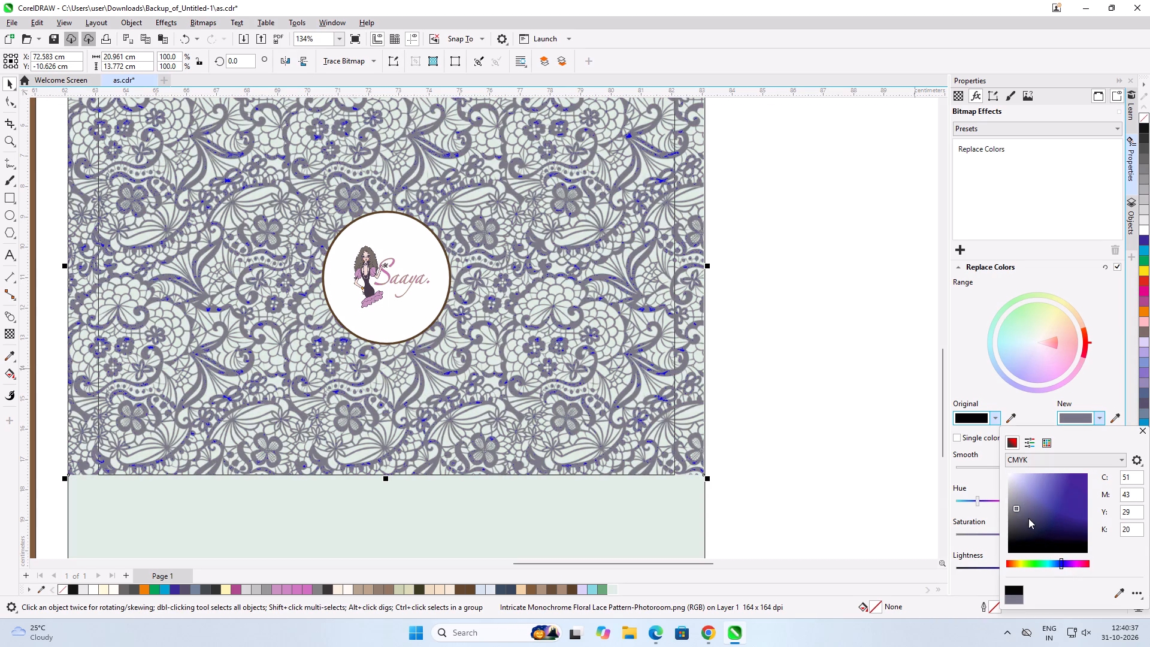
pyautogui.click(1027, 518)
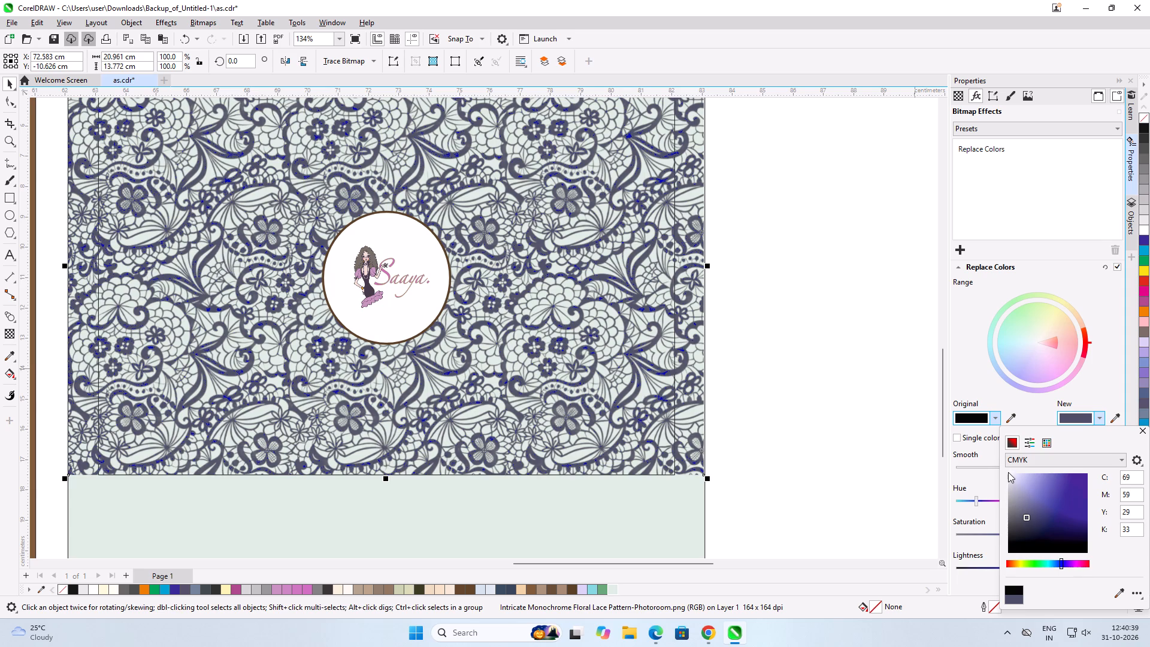
# Set the lace's replacement colour to white, C0 M0 Y0 K0.
pyautogui.click(1008, 472)
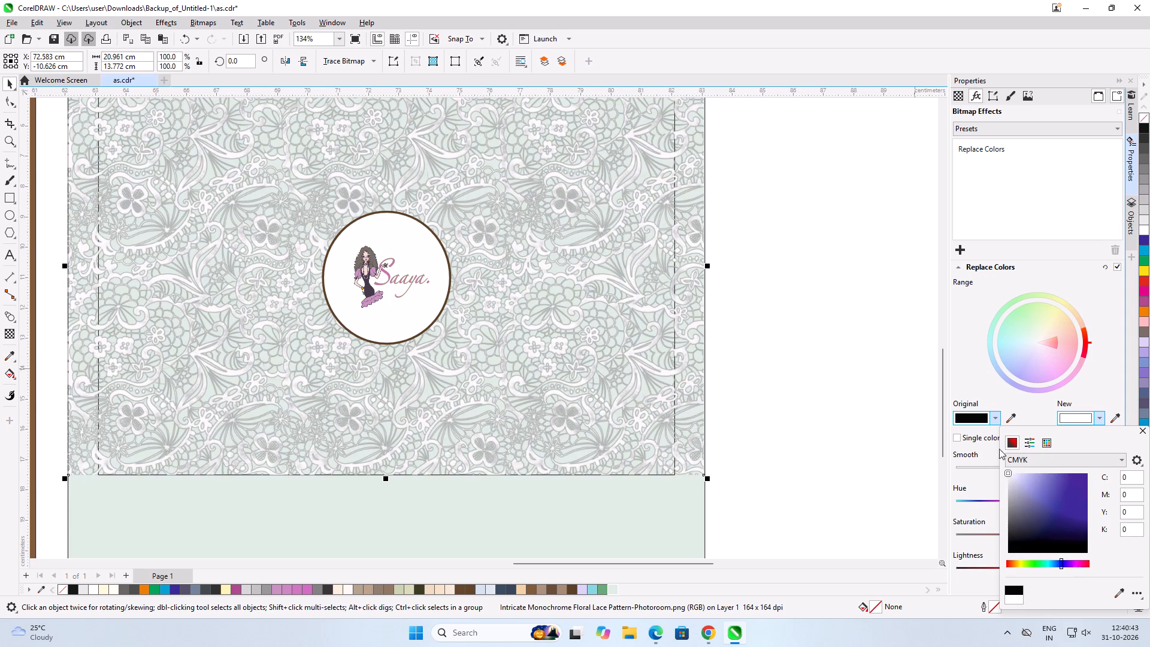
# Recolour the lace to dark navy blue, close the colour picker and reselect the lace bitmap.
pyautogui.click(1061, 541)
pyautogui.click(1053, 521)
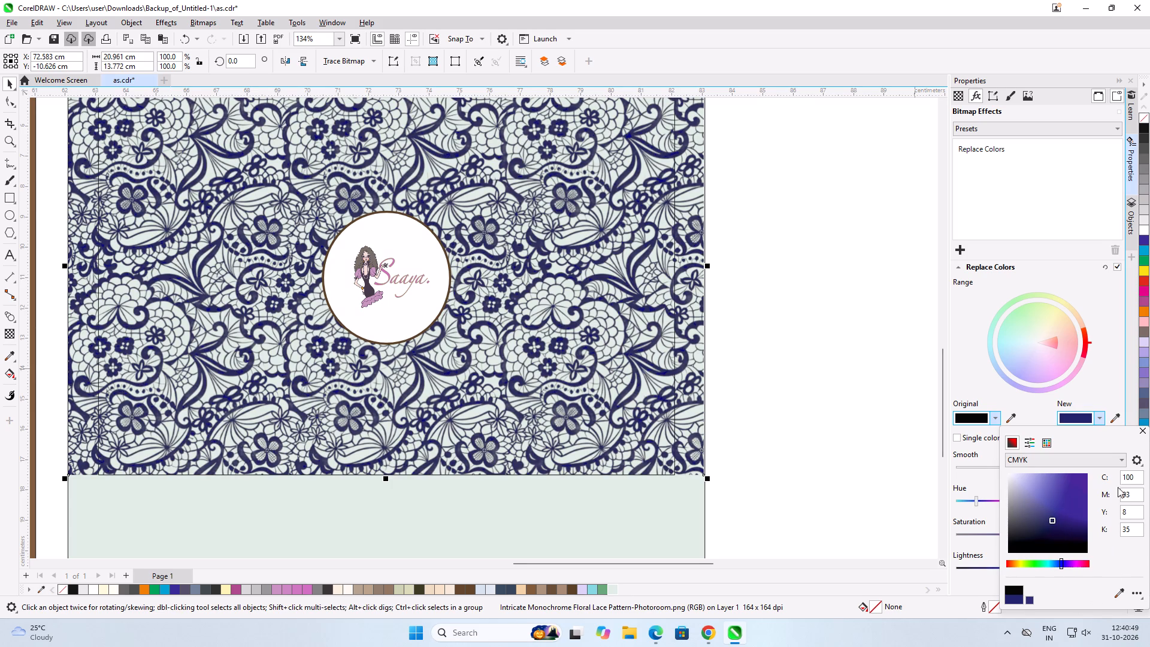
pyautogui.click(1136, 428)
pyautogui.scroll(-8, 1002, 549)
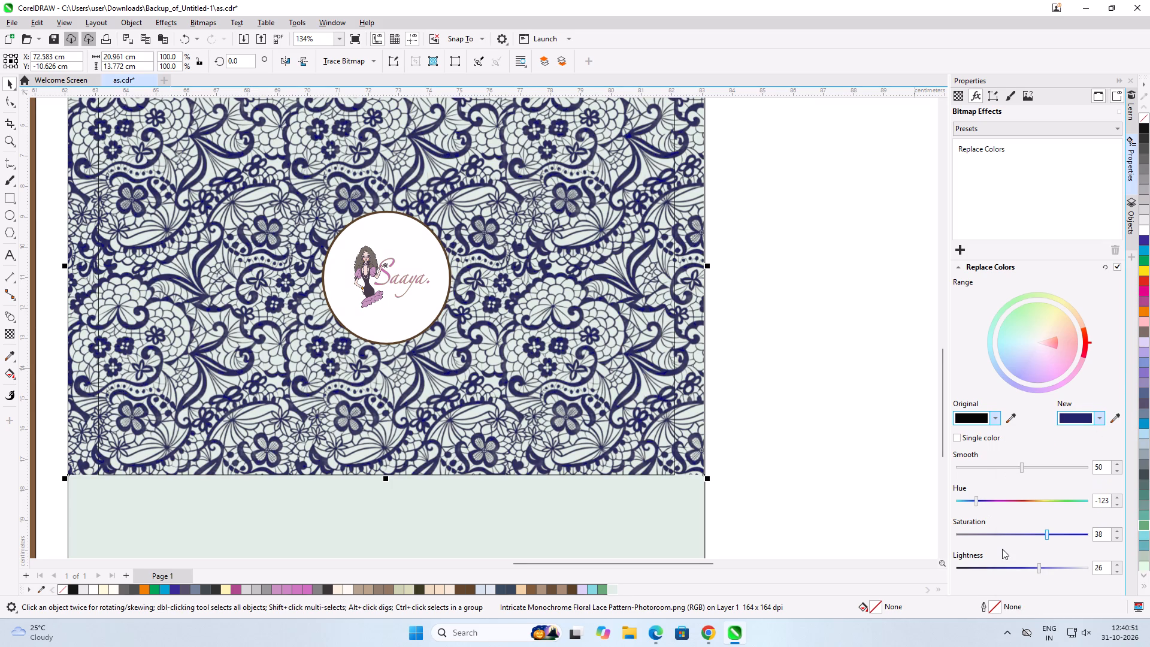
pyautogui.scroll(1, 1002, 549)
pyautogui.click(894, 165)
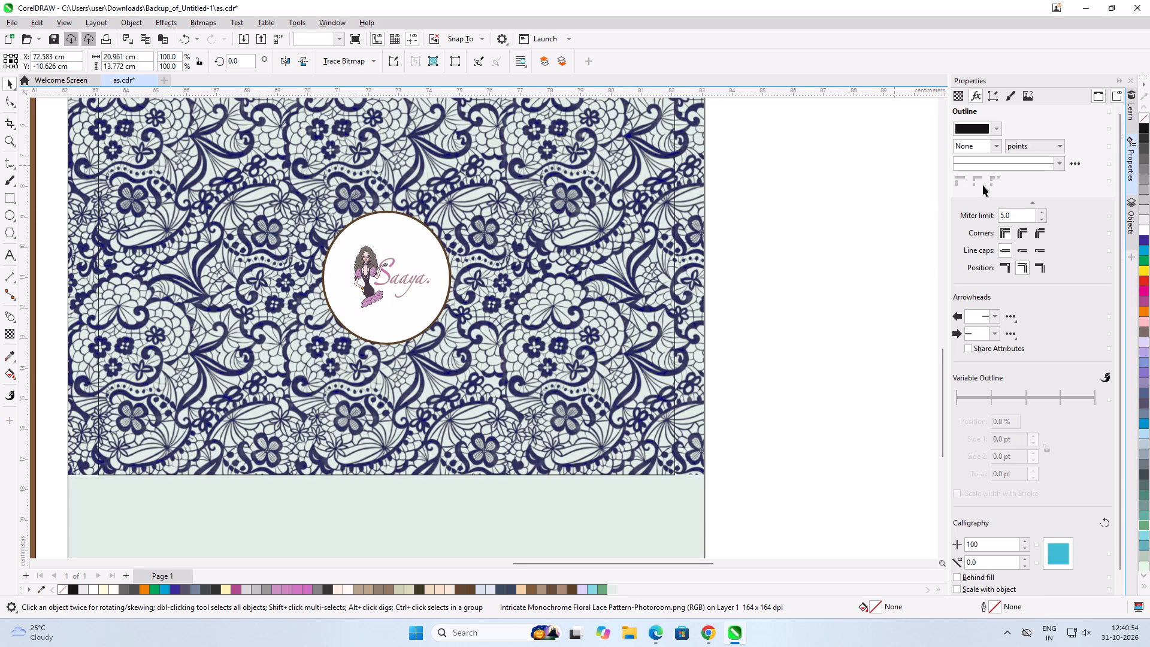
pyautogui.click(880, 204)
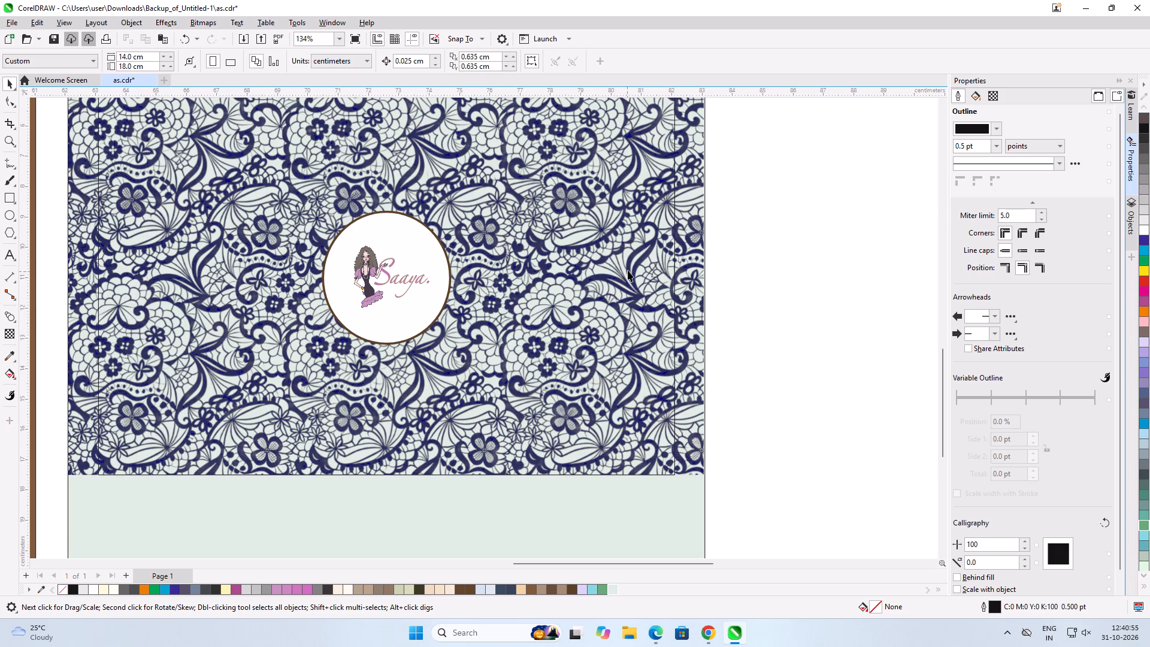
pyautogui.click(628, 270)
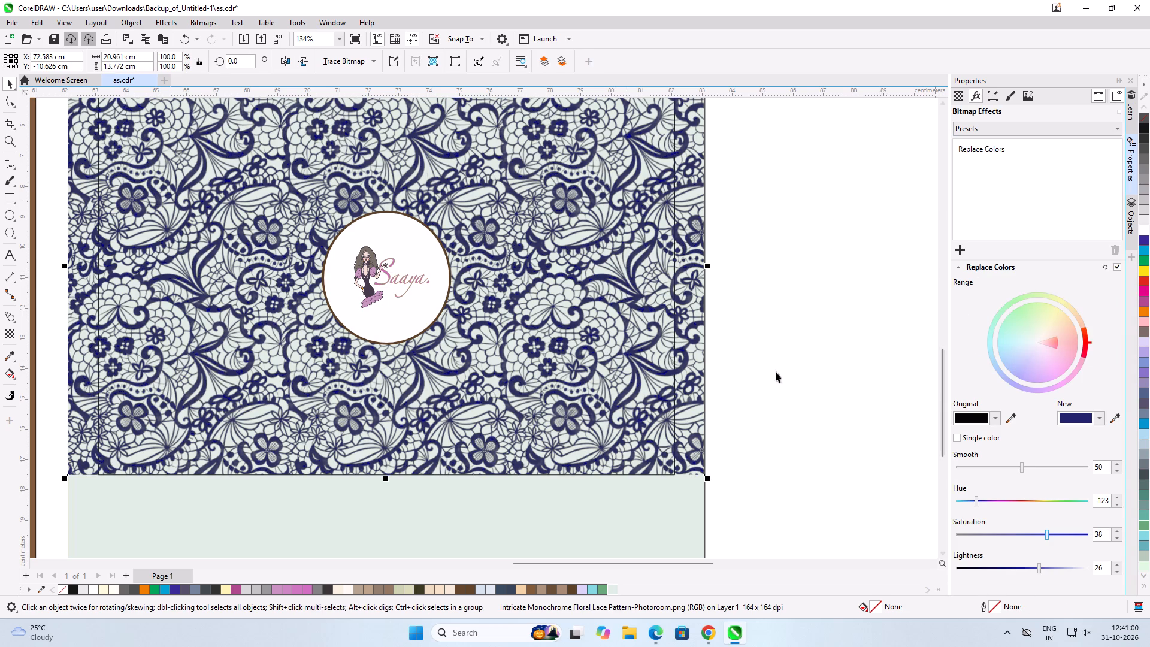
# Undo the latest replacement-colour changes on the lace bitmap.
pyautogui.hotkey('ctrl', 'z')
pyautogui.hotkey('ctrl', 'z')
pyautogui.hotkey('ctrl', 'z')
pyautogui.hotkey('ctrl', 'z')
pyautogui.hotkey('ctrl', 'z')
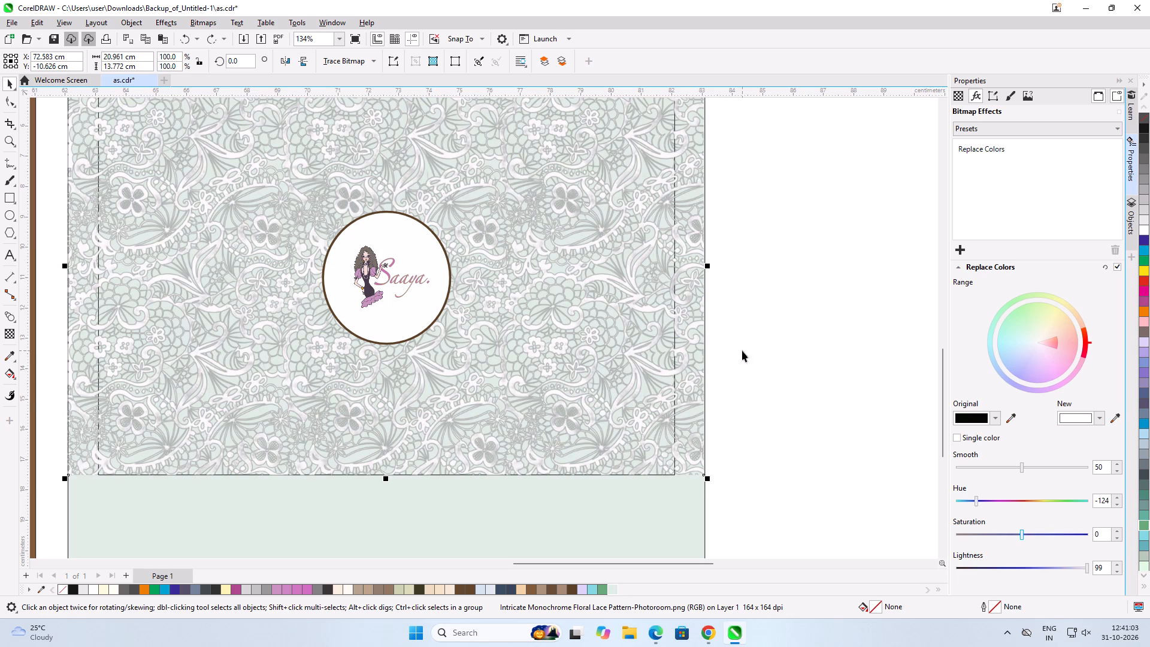
pyautogui.hotkey('ctrl', 'z')
pyautogui.hotkey('ctrl', 'z')
pyautogui.hotkey('ctrl', 'z')
pyautogui.hotkey('ctrl', 'z')
pyautogui.hotkey('ctrl', 'z')
pyautogui.hotkey('ctrl', 'z')
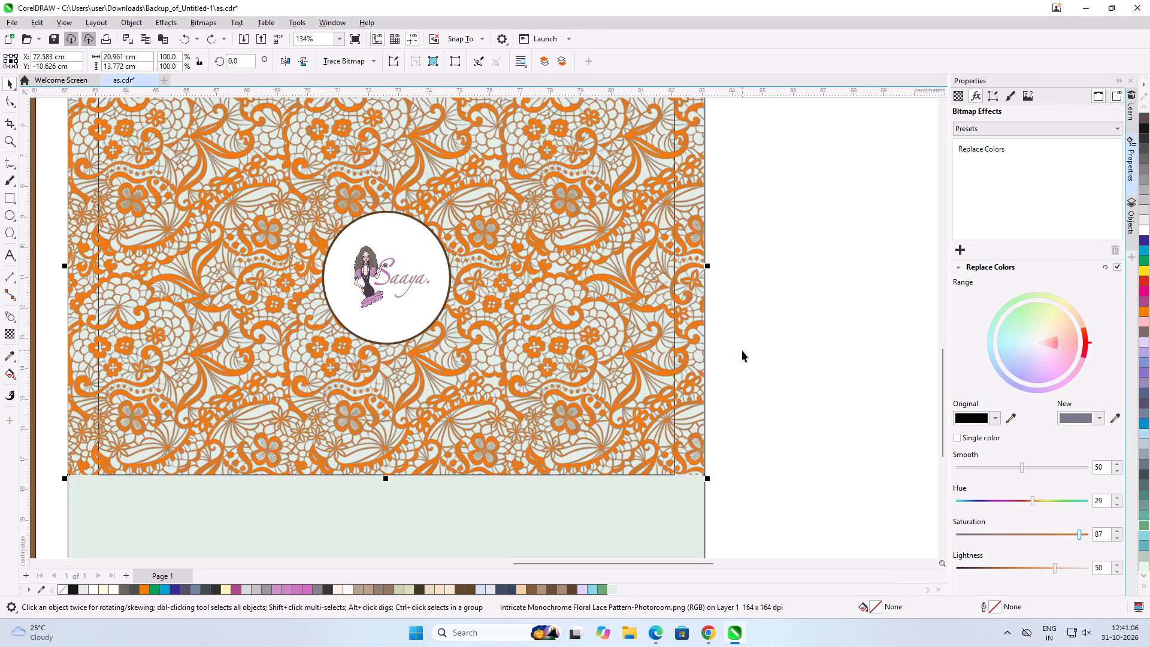
pyautogui.hotkey('ctrl', 'z')
pyautogui.hotkey('ctrl', 'z')
pyautogui.hotkey('ctrl', 'z')
pyautogui.hotkey('ctrl', 'z')
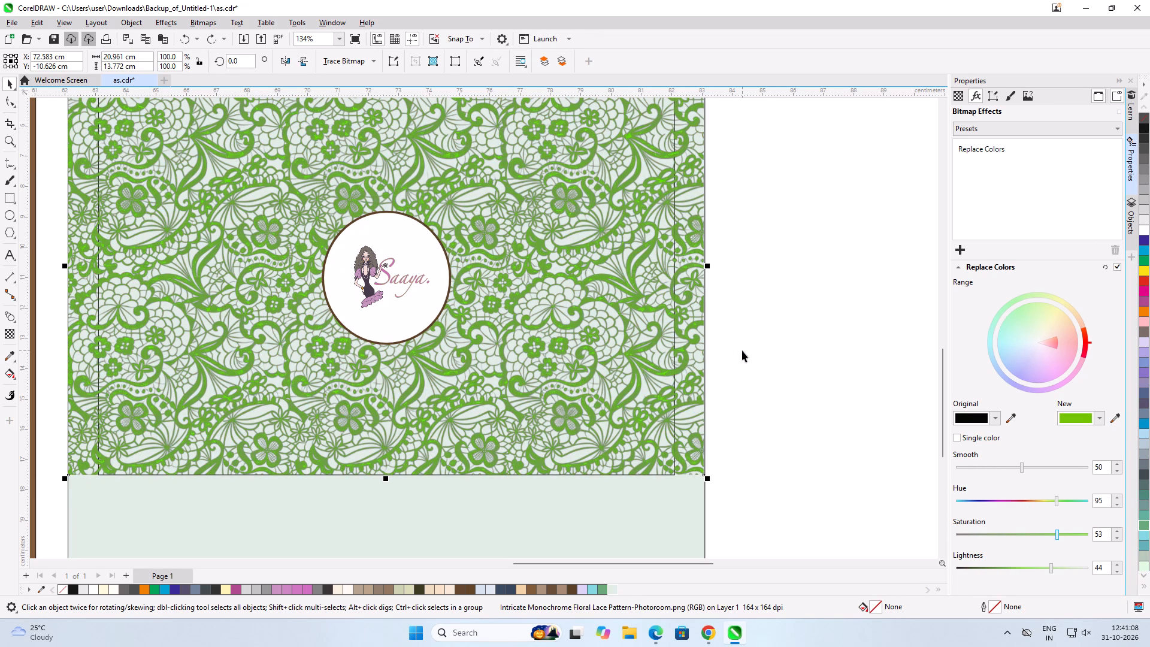
pyautogui.hotkey('ctrl', 'z')
pyautogui.hotkey('ctrl', 'z')
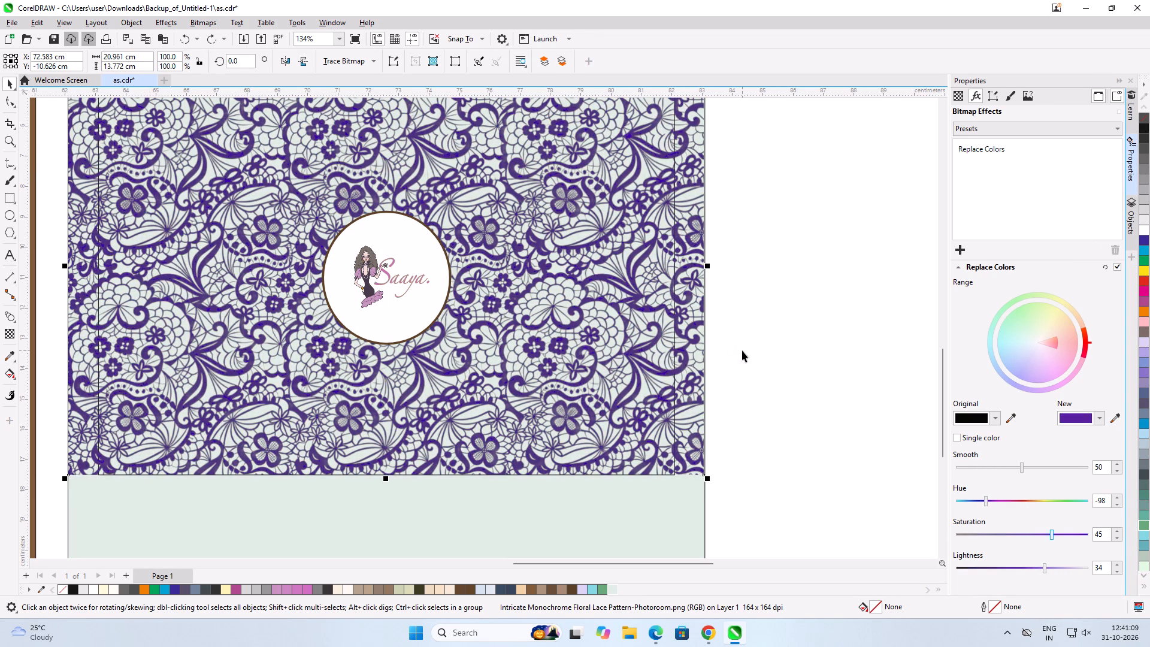
pyautogui.hotkey('ctrl', 'z')
pyautogui.hotkey('ctrl', 'z')
pyautogui.hotkey('ctrl', 'z')
pyautogui.hotkey('ctrl', 'z')
pyautogui.hotkey('ctrl', 'z')
pyautogui.hotkey('ctrl', 'z')
pyautogui.hotkey('ctrl', 'z')
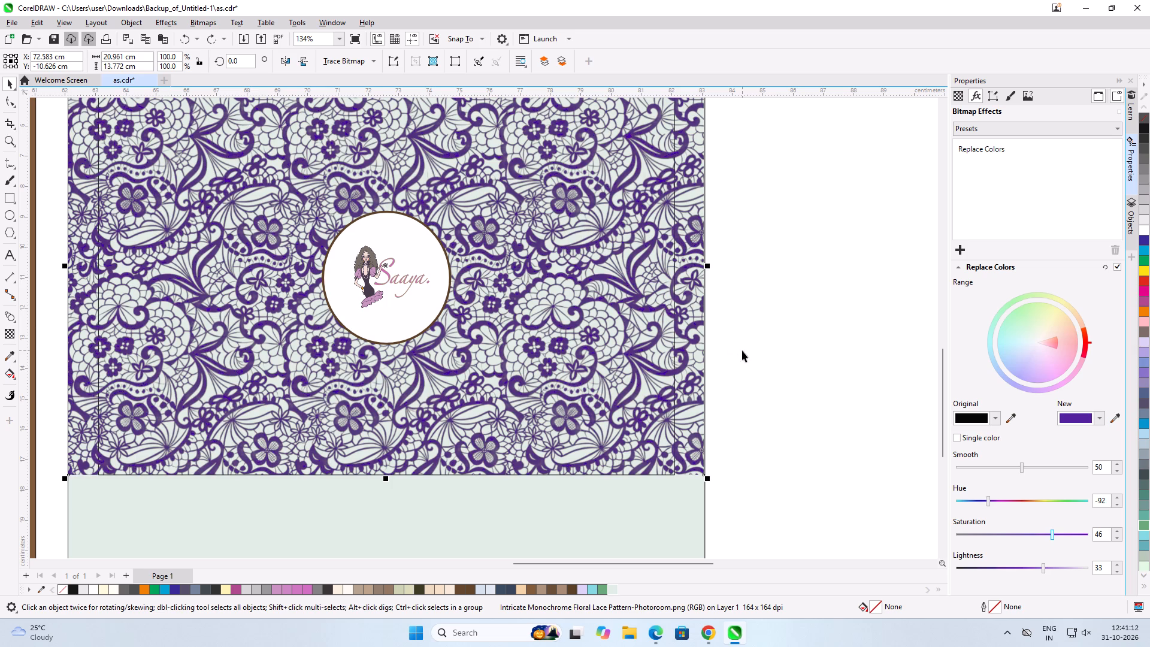
pyautogui.hotkey('ctrl', 'z')
pyautogui.hotkey('ctrl', 'z')
pyautogui.hotkey('ctrl', 'z')
pyautogui.hotkey('ctrl', 'z')
pyautogui.hotkey('ctrl', 'z')
pyautogui.hotkey('ctrl', 'z')
pyautogui.hotkey('ctrl', 'z')
pyautogui.hotkey('ctrl', 'z')
pyautogui.hotkey('ctrl', 'z')
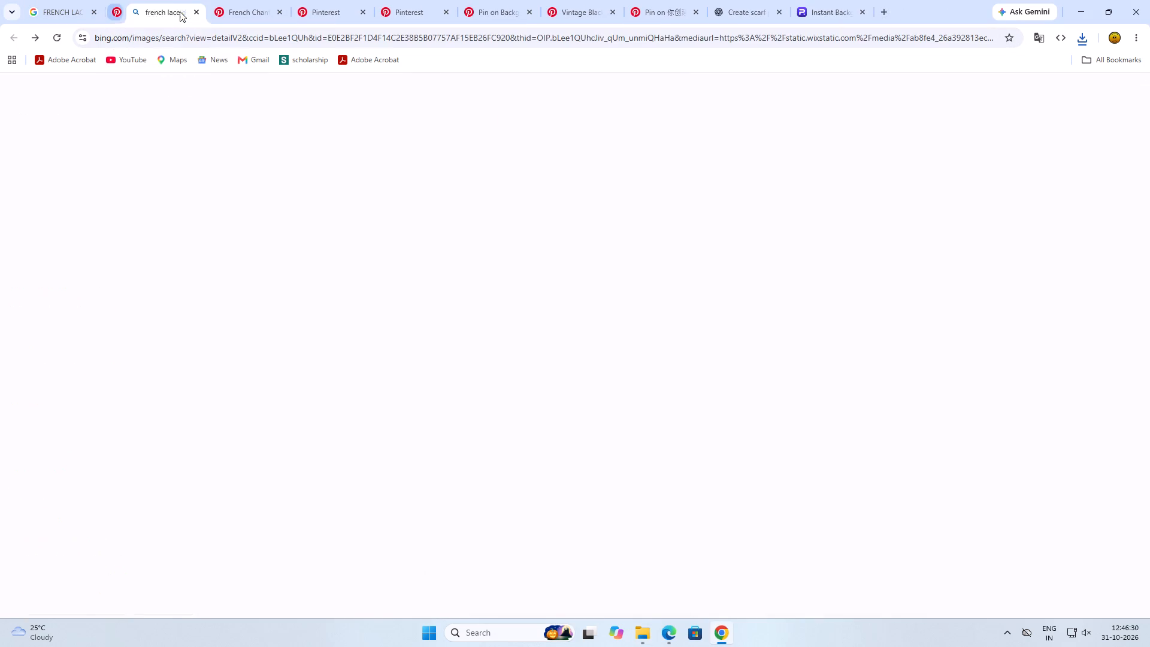
# Close the French lace Bing image tab and all Pinterest tabs, keeping the Google lace search, ChatGPT and Instant Background Remover tabs.
pyautogui.tripleClick(180, 11)
pyautogui.tripleClick(180, 11)
pyautogui.tripleClick(180, 11)
pyautogui.tripleClick(180, 11)
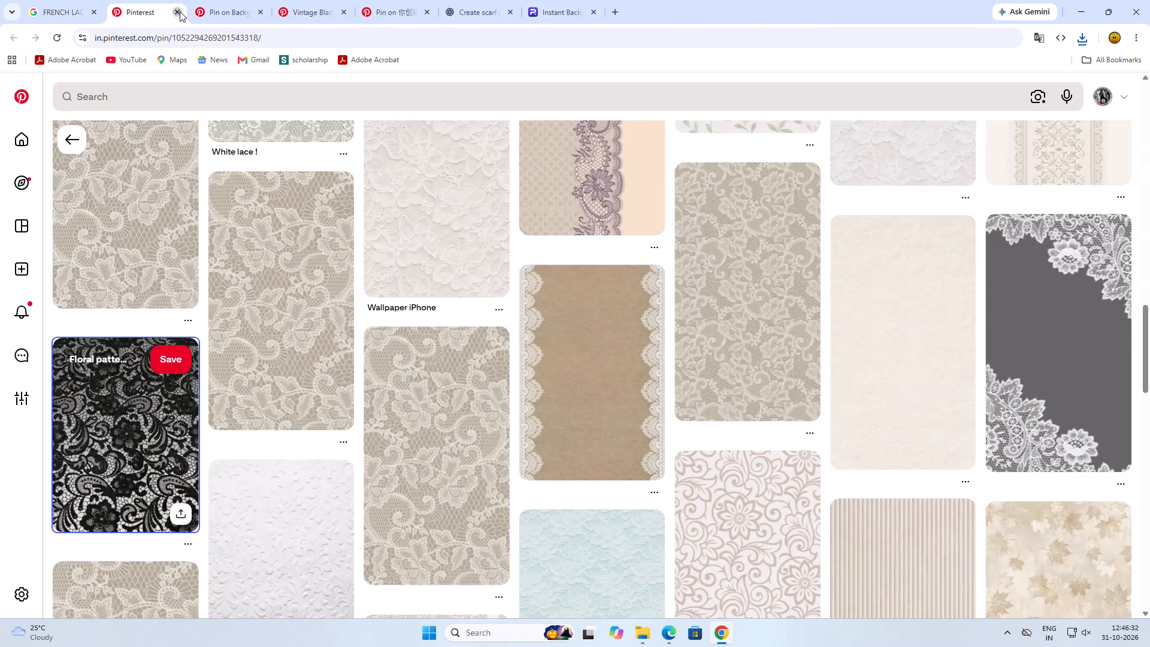
pyautogui.click(180, 11)
pyautogui.click(180, 11)
pyautogui.click(180, 11)
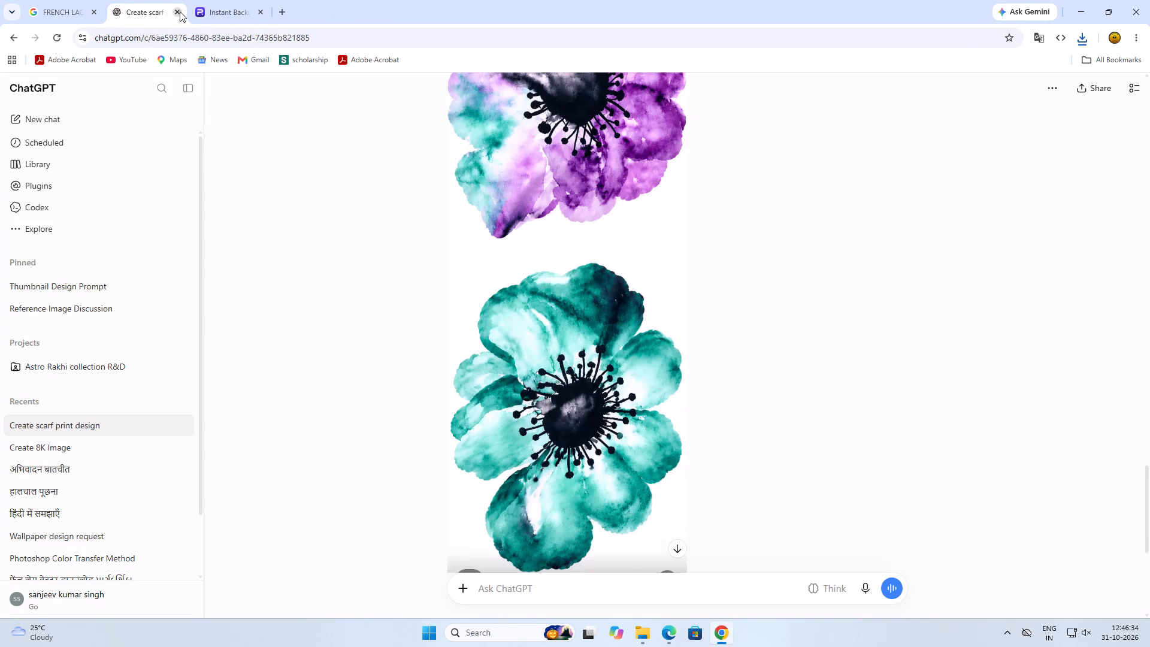
# View the Instant Background Remover tab and open a new browser tab.
pyautogui.click(217, 10)
pyautogui.click(283, 14)
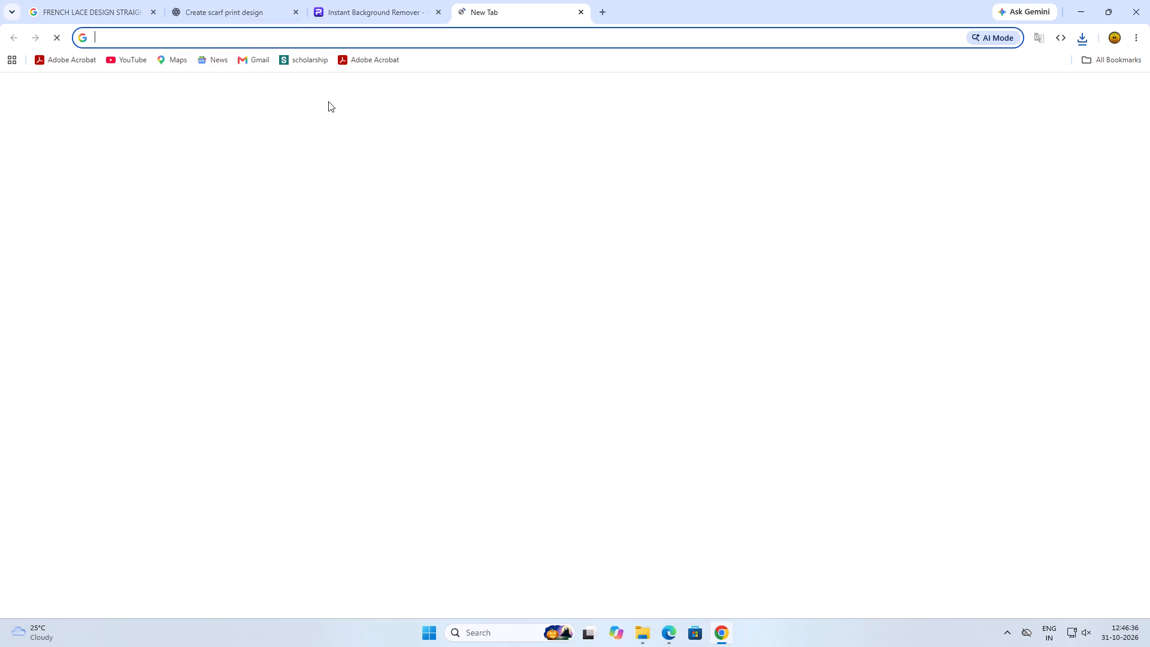
pyautogui.click(912, 262)
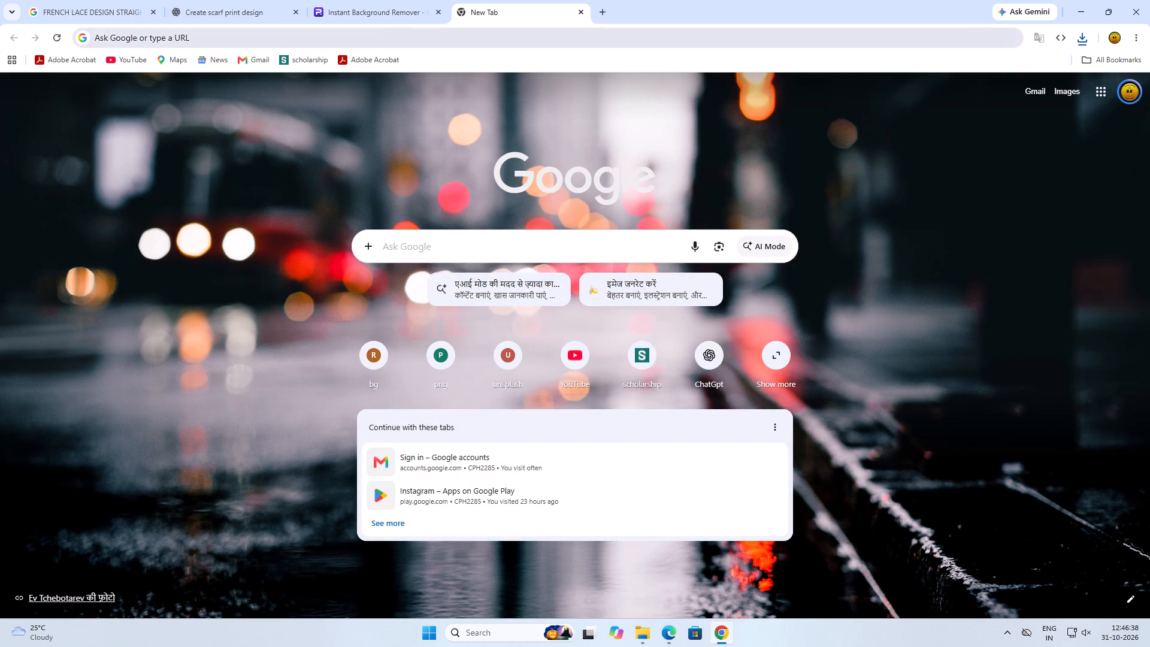
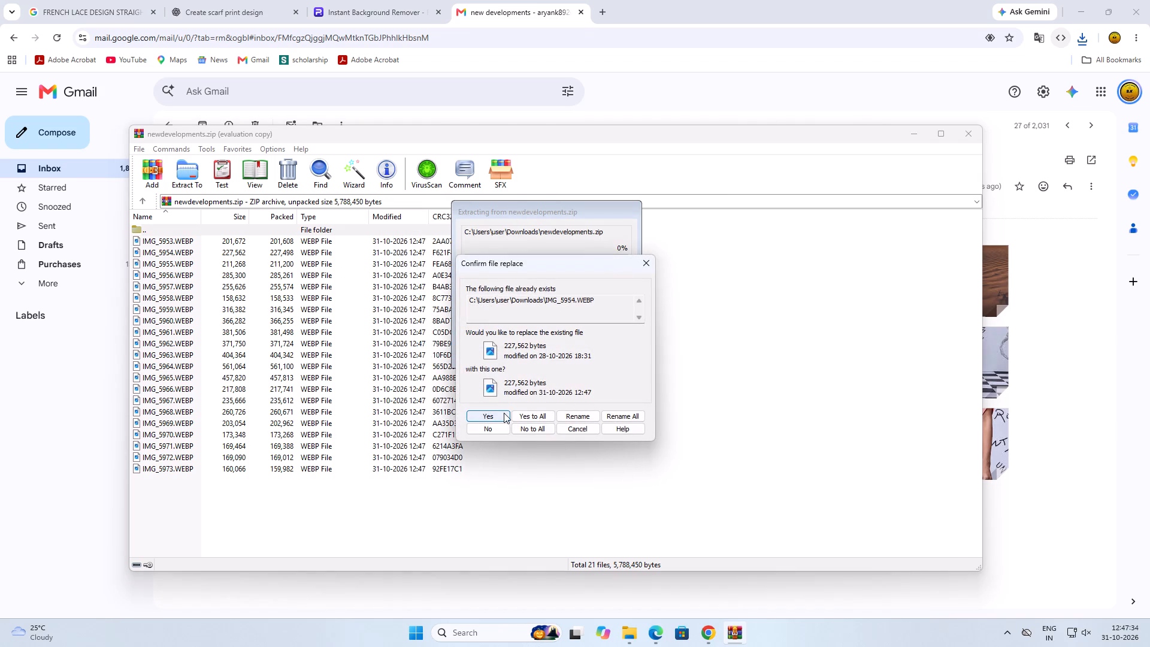
# Overwrite all existing files of the same name in Downloads with the images extracted from newdevelopments.zip.
pyautogui.click(513, 416)
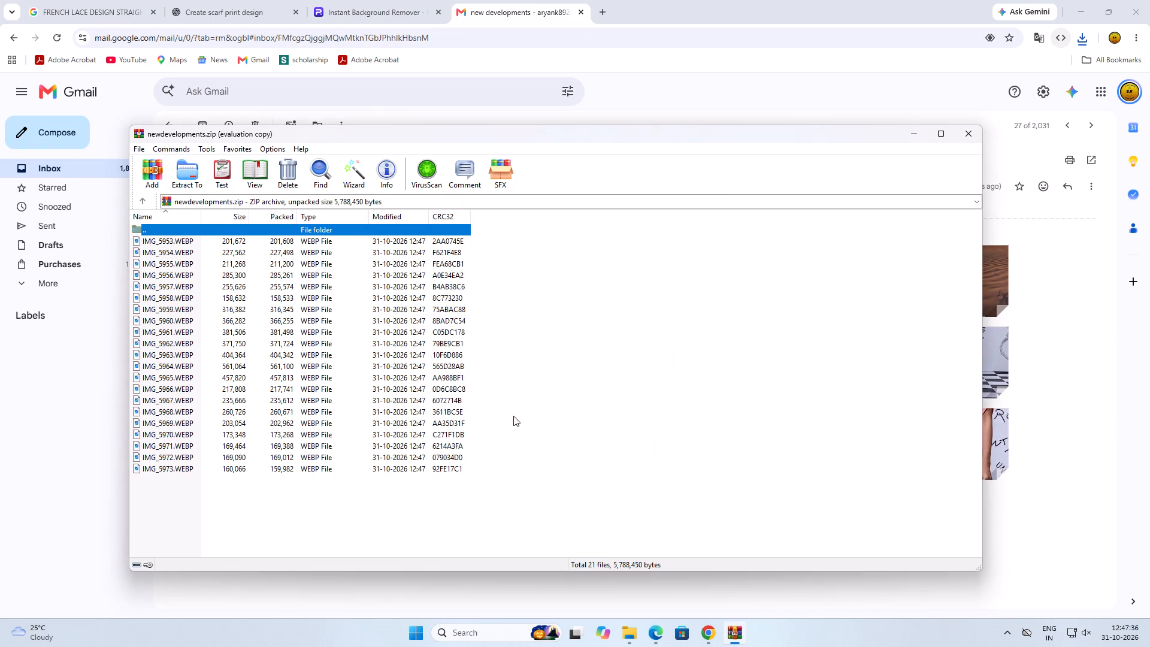
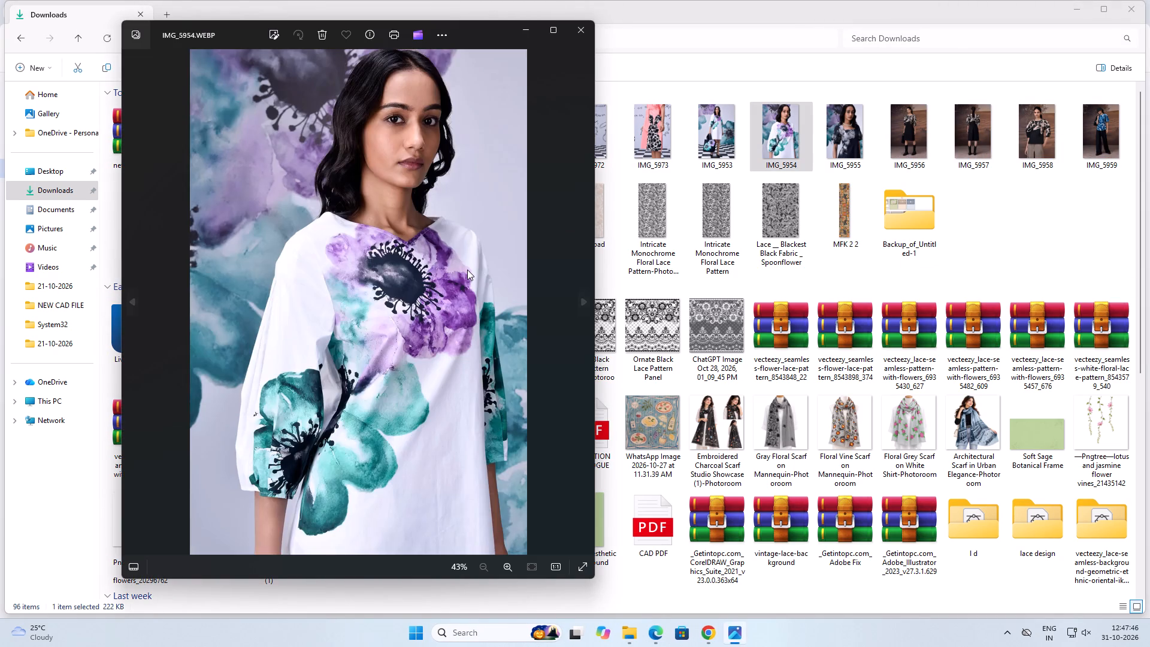
# Look through the downloaded MFK 2 2, monochrome floral lace and photoshop lace images around IMG_5954, and close the image viewer.
pyautogui.press('Left')
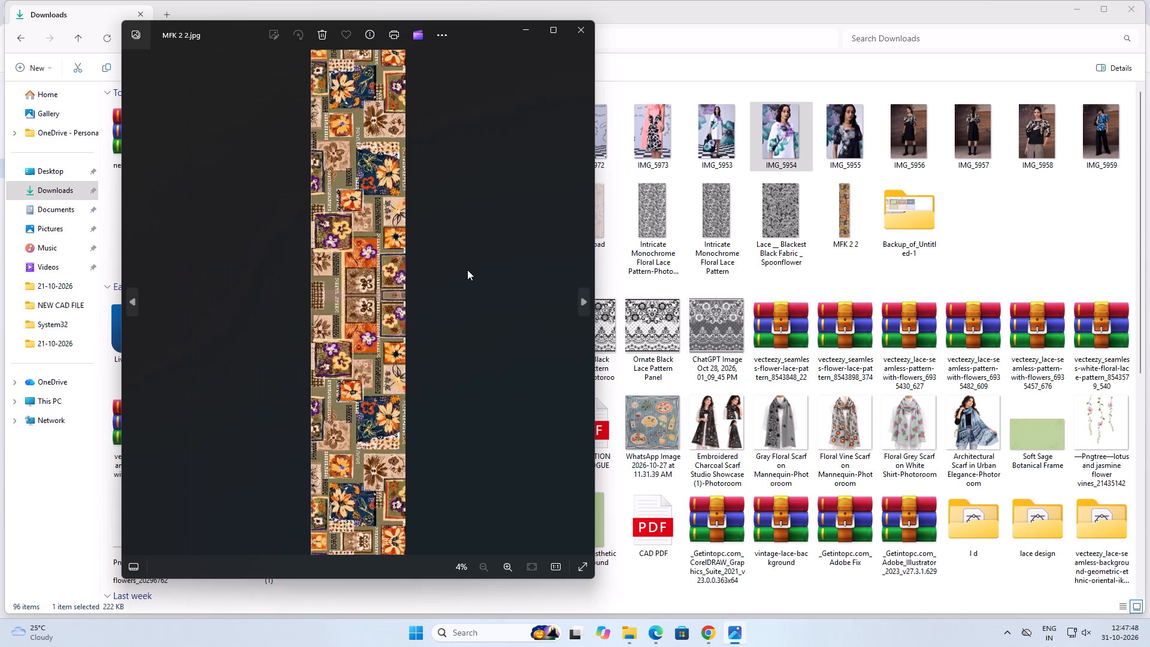
pyautogui.press('Left')
pyautogui.press('Left')
pyautogui.press('Left')
pyautogui.press('Left')
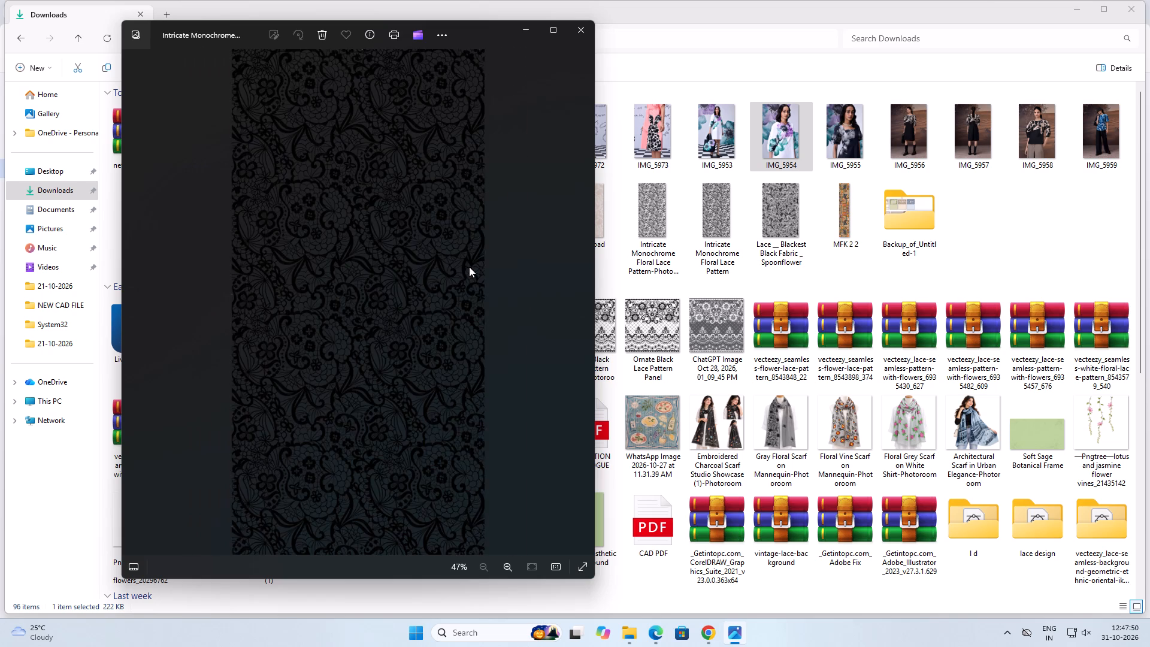
pyautogui.press('Left')
pyautogui.press('Left')
pyautogui.press('Left')
pyautogui.press('Left')
pyautogui.press('Left')
pyautogui.press('Right')
pyautogui.press('Right')
pyautogui.press('Right')
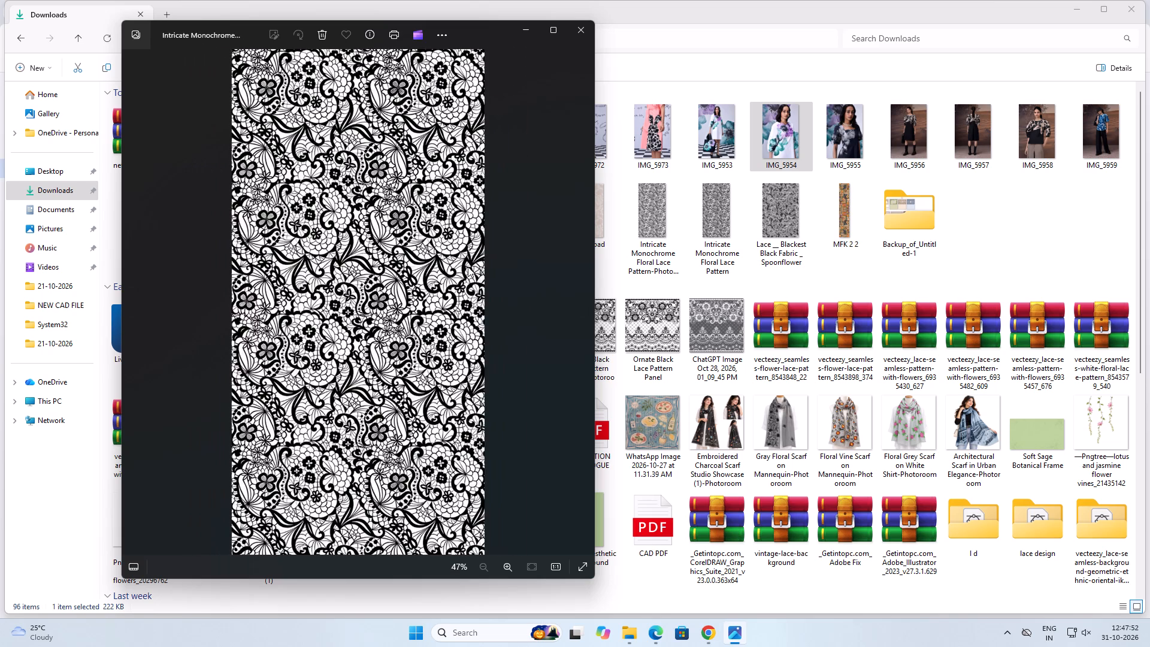
pyautogui.press('Right')
pyautogui.press('Right')
pyautogui.press('Right')
pyautogui.press('Right')
pyautogui.press('Right')
pyautogui.press('Right')
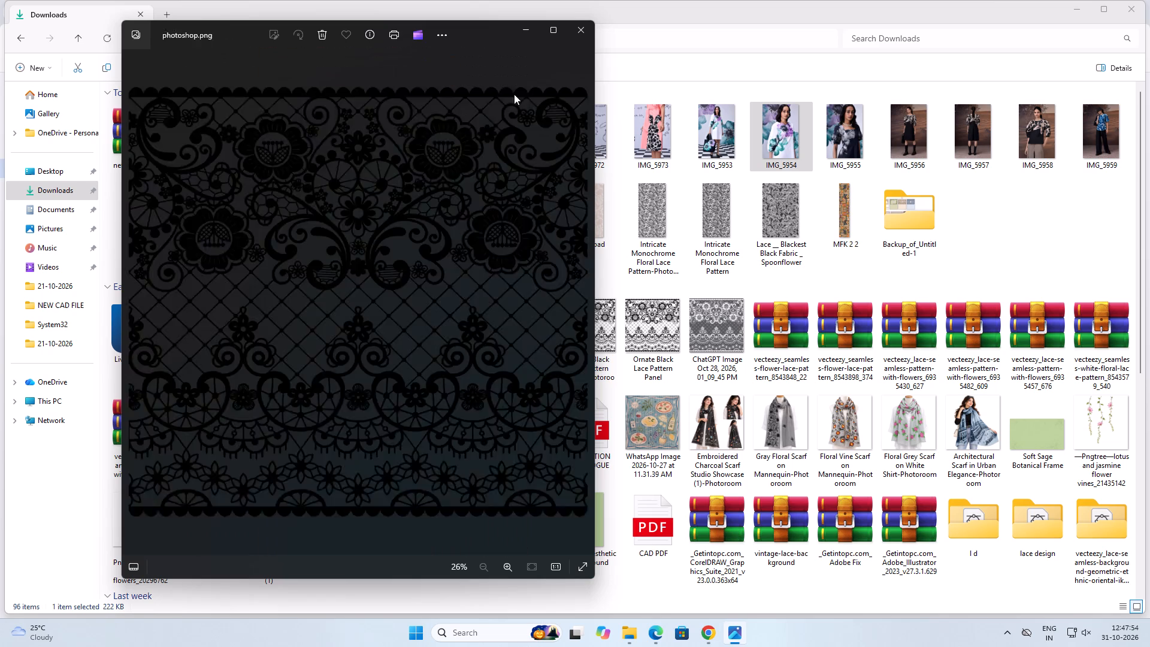
pyautogui.press('Right')
pyautogui.press('Right')
pyautogui.press('Right')
pyautogui.press('Right')
pyautogui.press('Right')
pyautogui.press('Right')
pyautogui.press('Right')
pyautogui.press('Right')
pyautogui.press('Right')
pyautogui.click(574, 32)
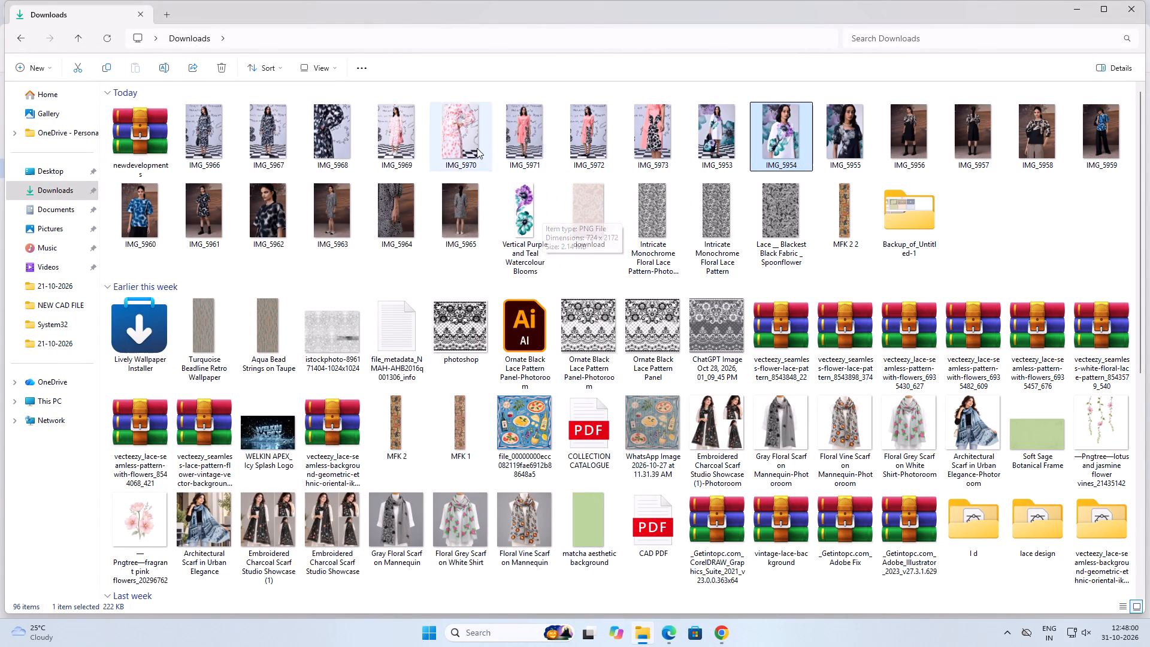
# Open the IMG_5966 heart-print dress photo and examine its print and the circle print in IMG_5965 up close.
pyautogui.doubleClick(194, 140)
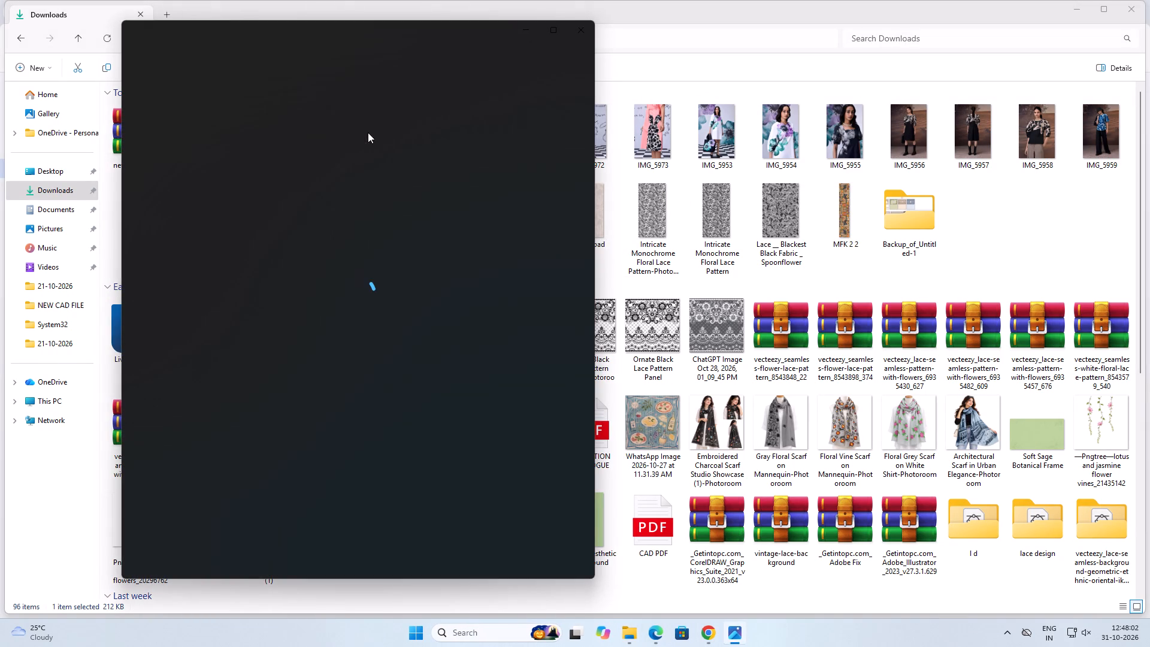
pyautogui.press('Right')
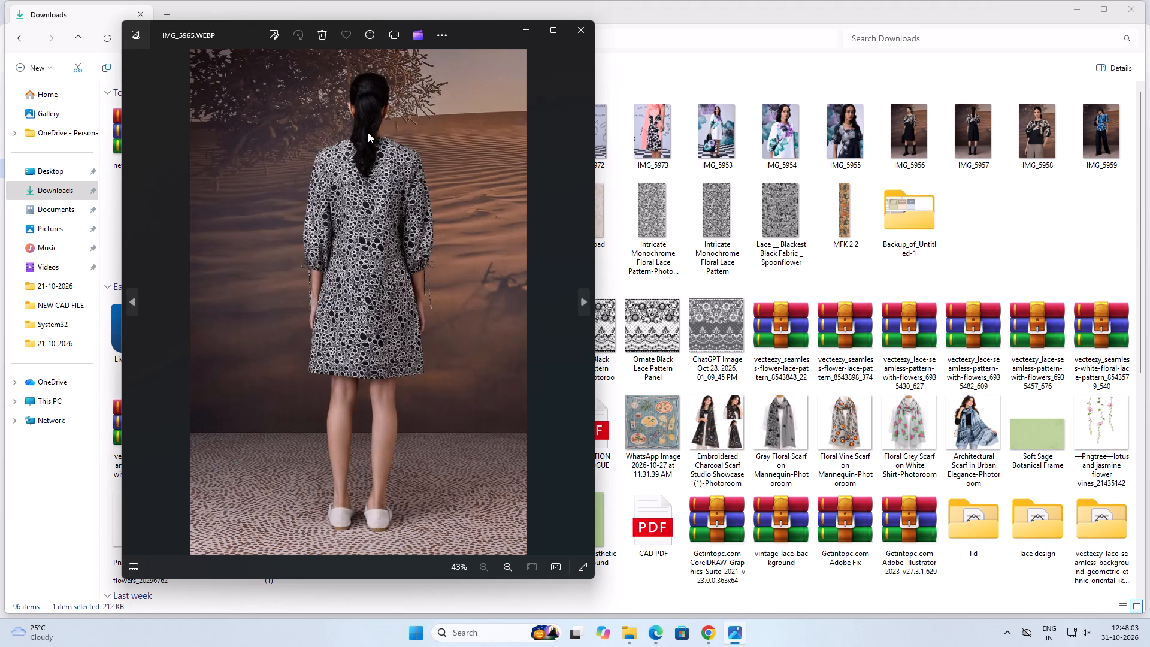
pyautogui.press('Left')
pyautogui.scroll(2, 369, 234)
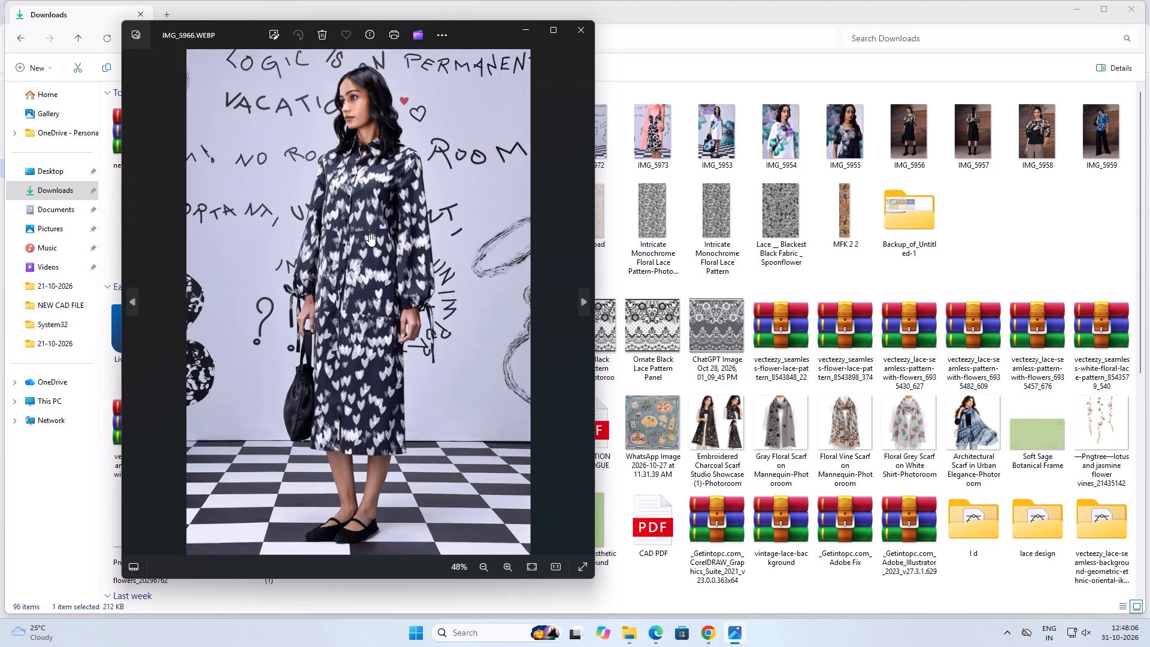
pyautogui.scroll(3, 369, 234)
pyautogui.scroll(-7, 369, 234)
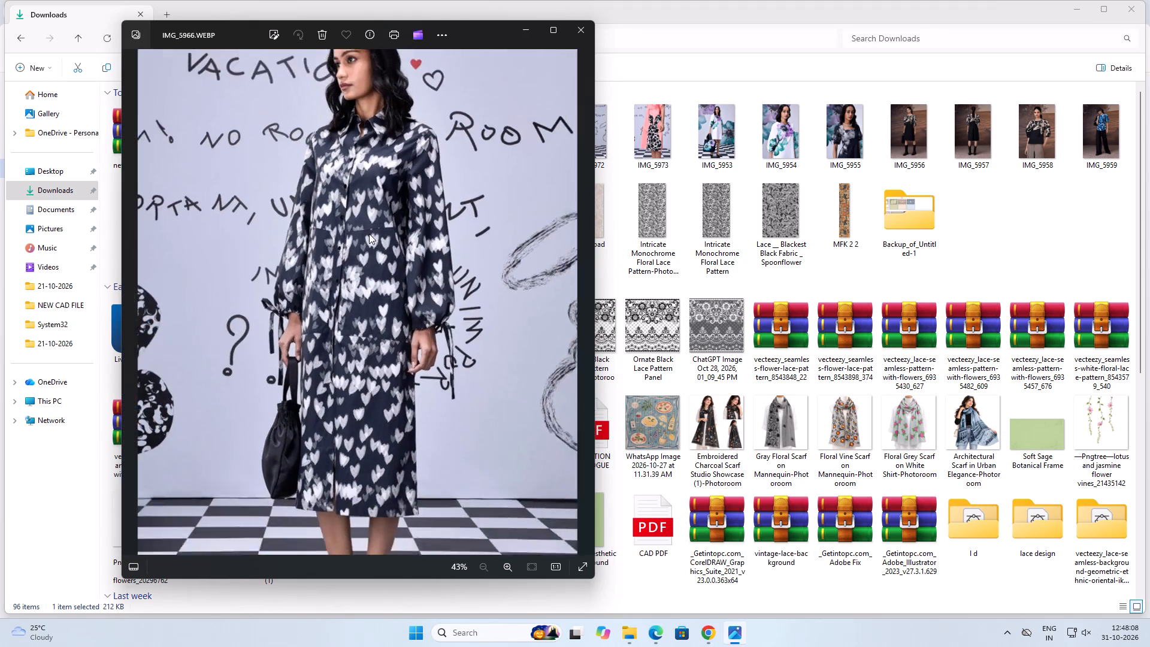
pyautogui.press('Right')
pyautogui.press('Right')
pyautogui.press('Left')
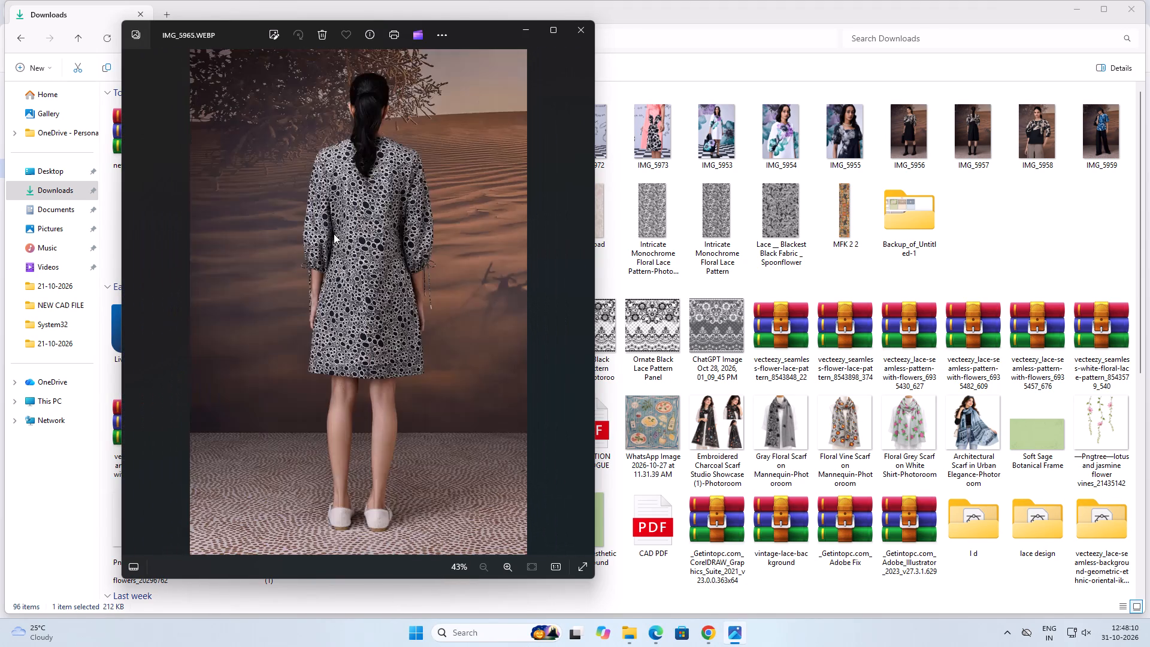
pyautogui.scroll(14, 334, 234)
pyautogui.scroll(8, 417, 226)
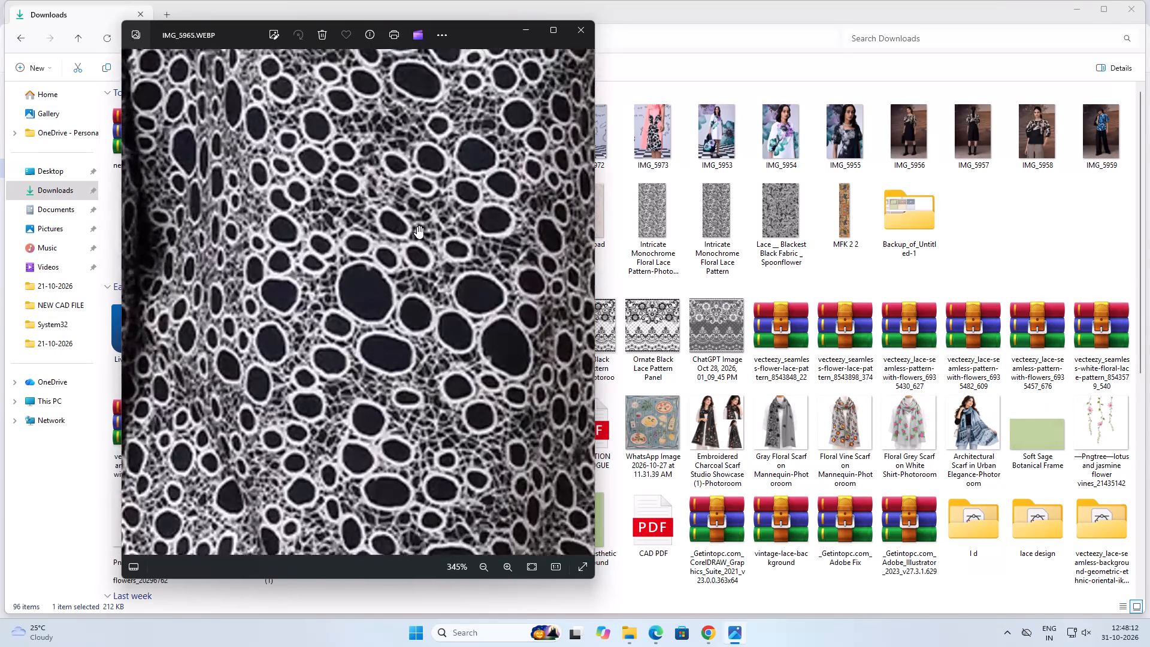
pyautogui.scroll(-17, 417, 226)
# Review the remaining garment photos from IMG_5964 onward and the purple and teal blooms image, and close the viewer.
pyautogui.press('Right')
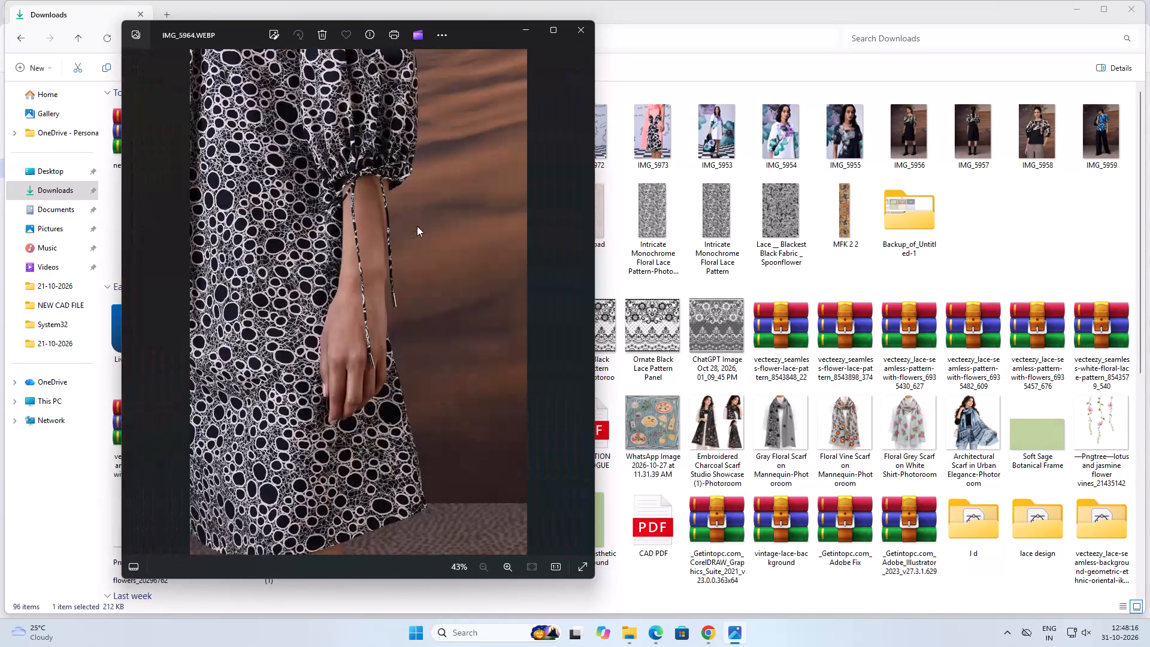
pyautogui.press('Right')
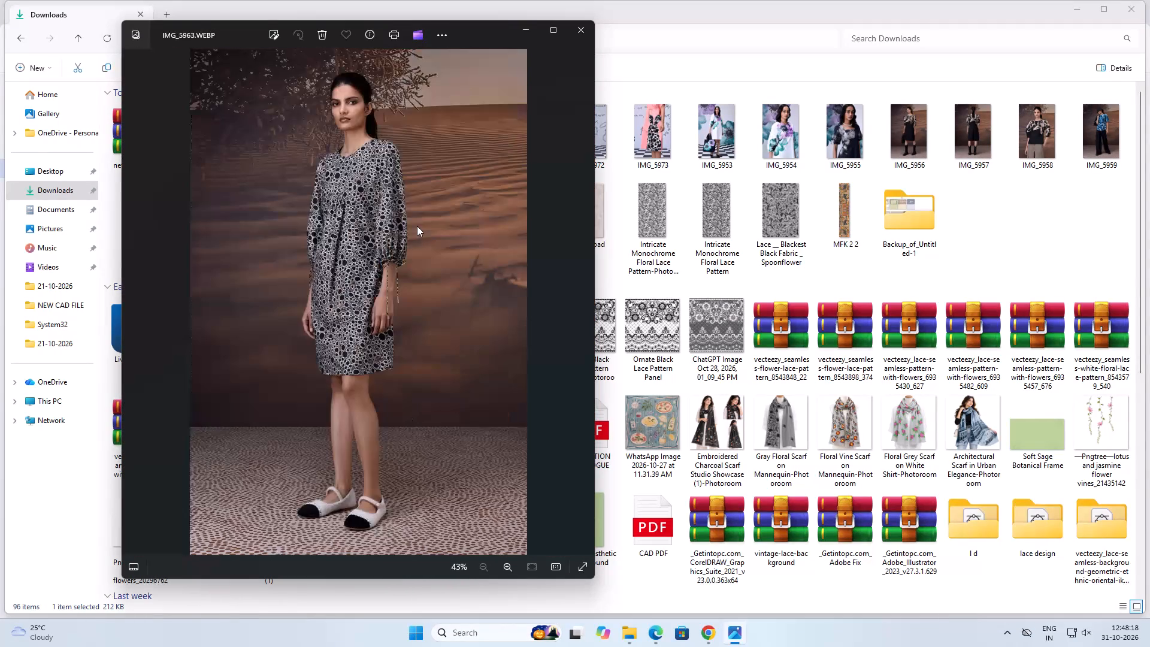
pyautogui.press('Right')
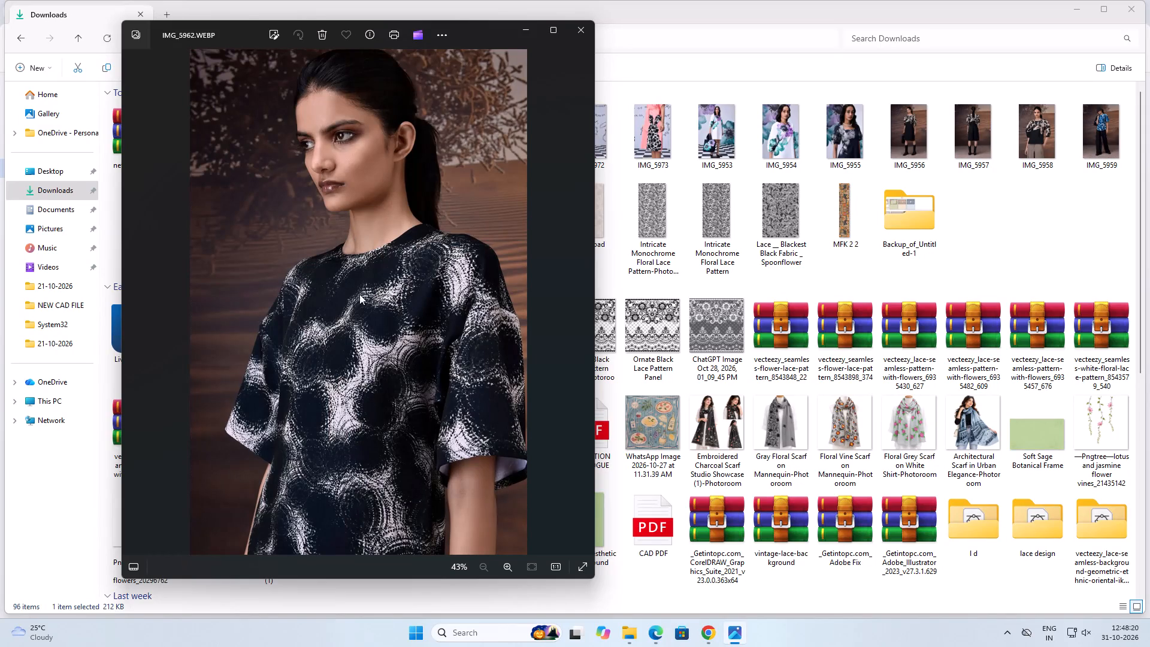
pyautogui.scroll(5, 360, 335)
pyautogui.scroll(-9, 389, 238)
pyautogui.press('Right')
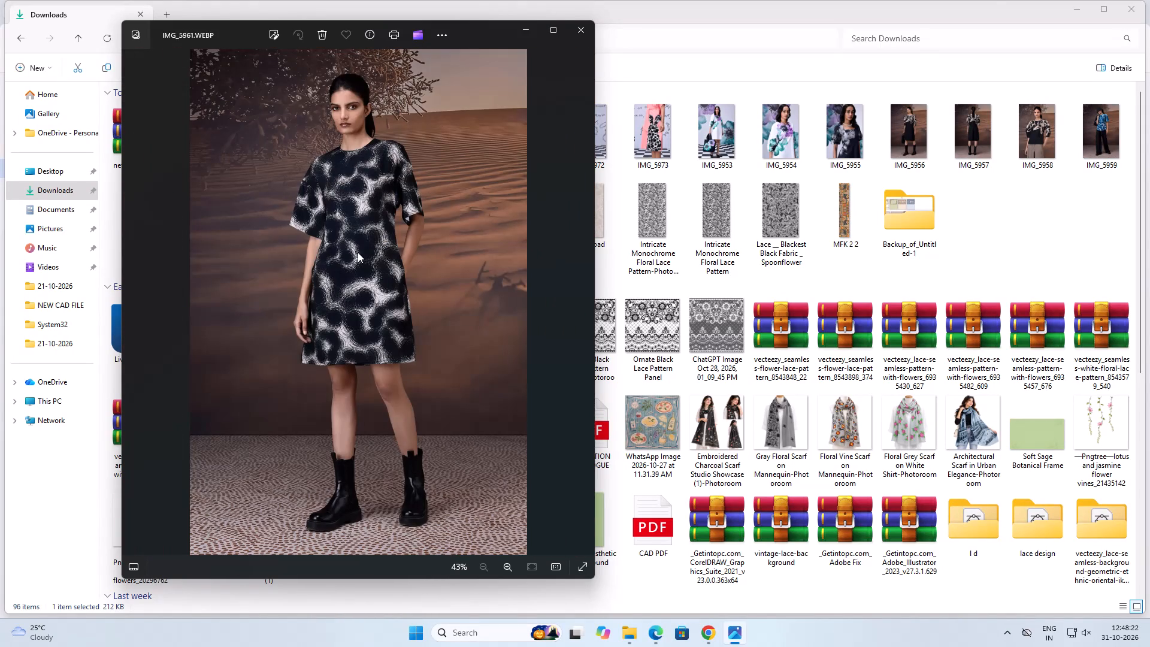
pyautogui.press('Right')
pyautogui.scroll(1, 358, 252)
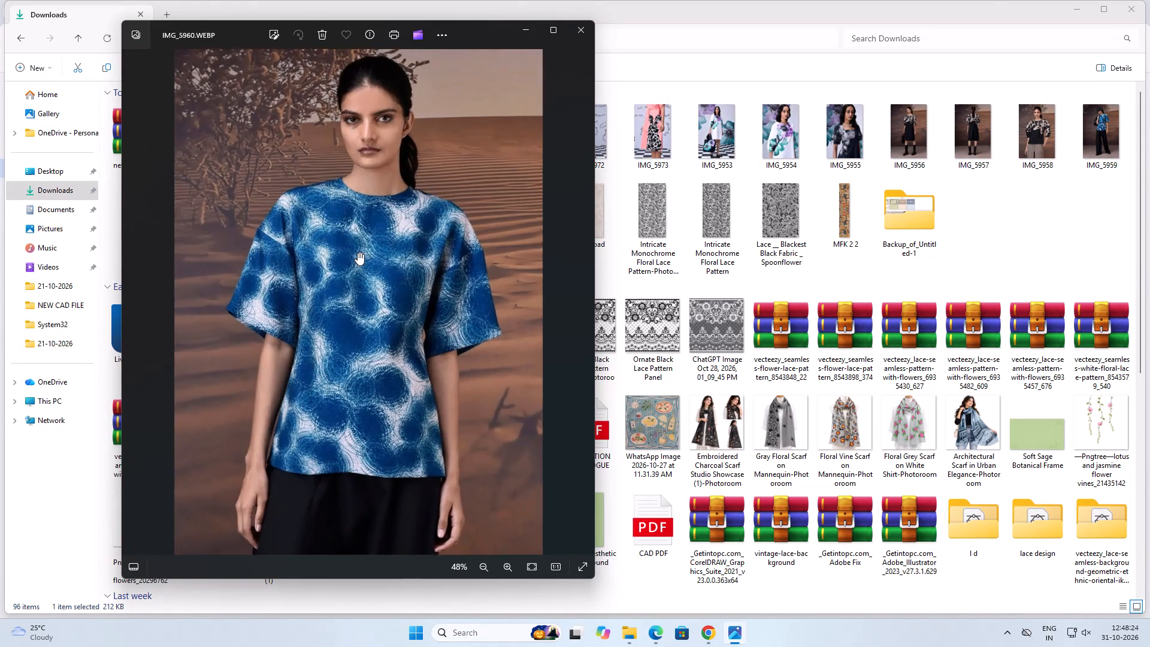
pyautogui.press('Right')
pyautogui.press('Right')
pyautogui.press('Right')
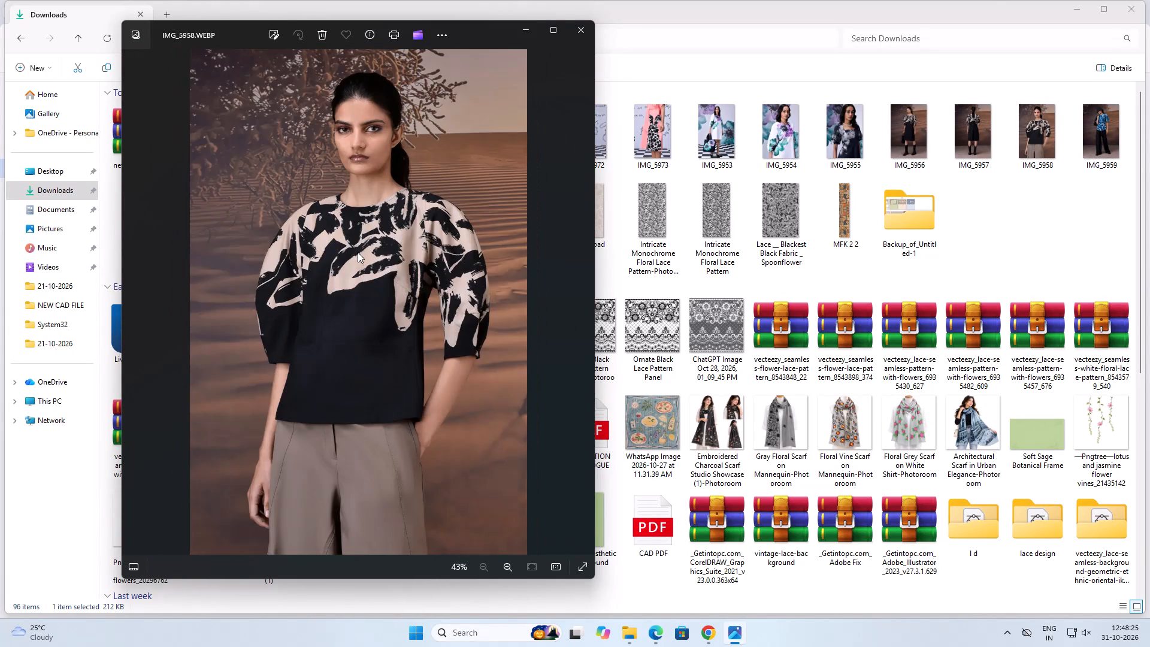
pyautogui.press('Right')
pyautogui.press('Right')
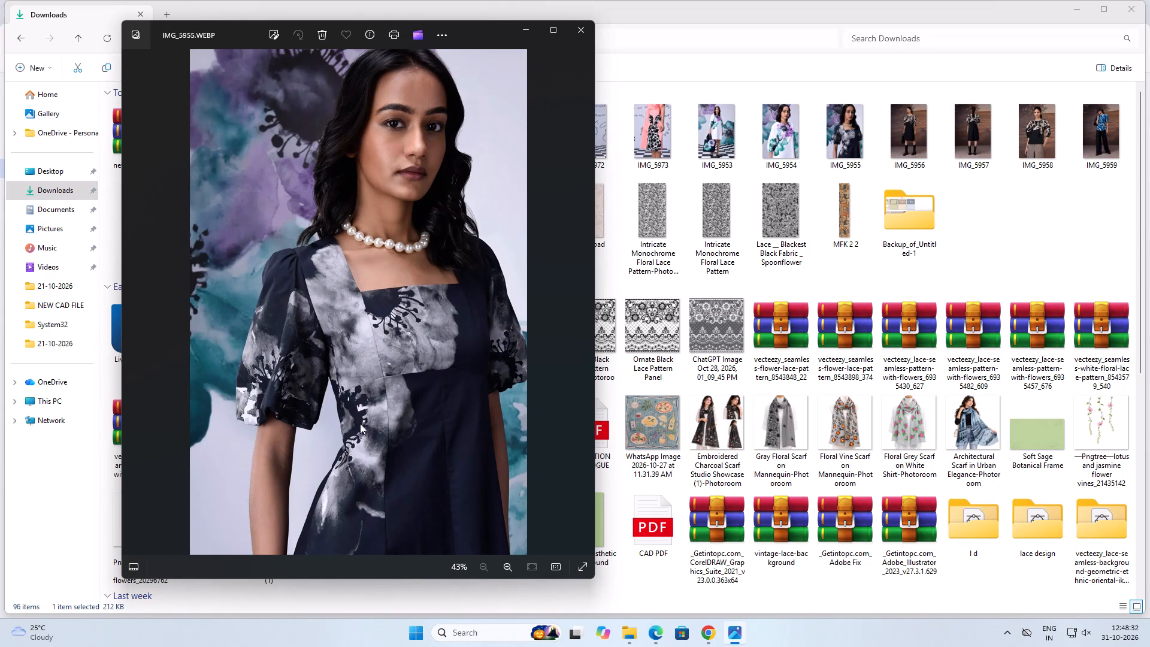
pyautogui.press('Right')
pyautogui.press('Right')
pyautogui.press('Right')
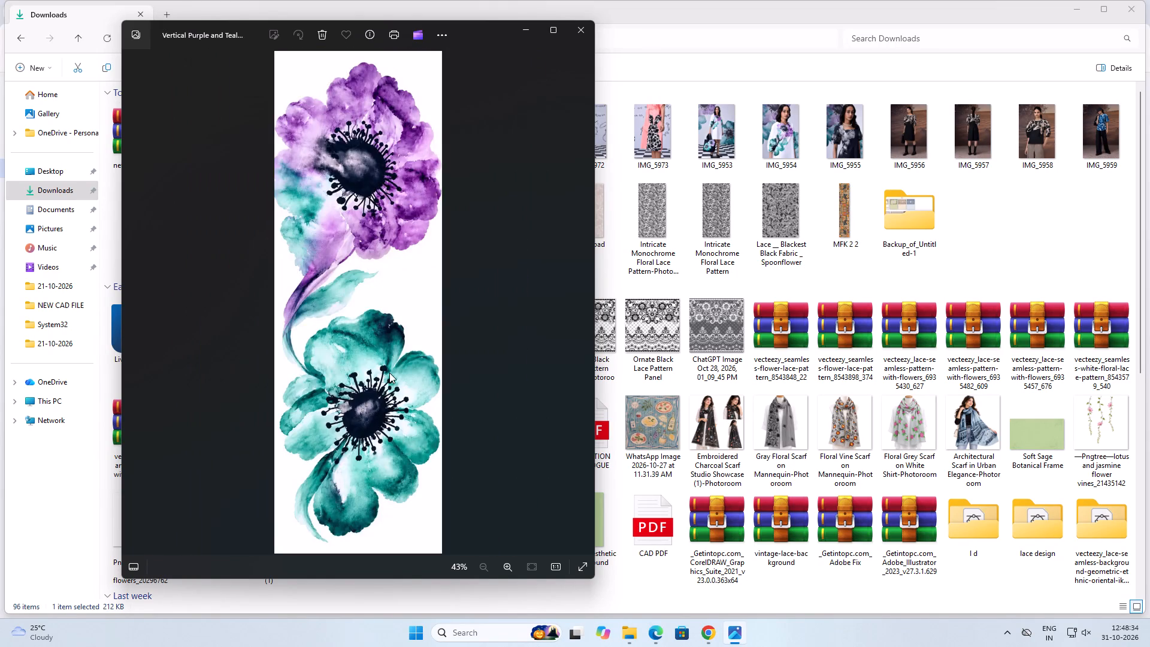
pyautogui.press('Right')
pyautogui.press('Right')
pyautogui.click(571, 30)
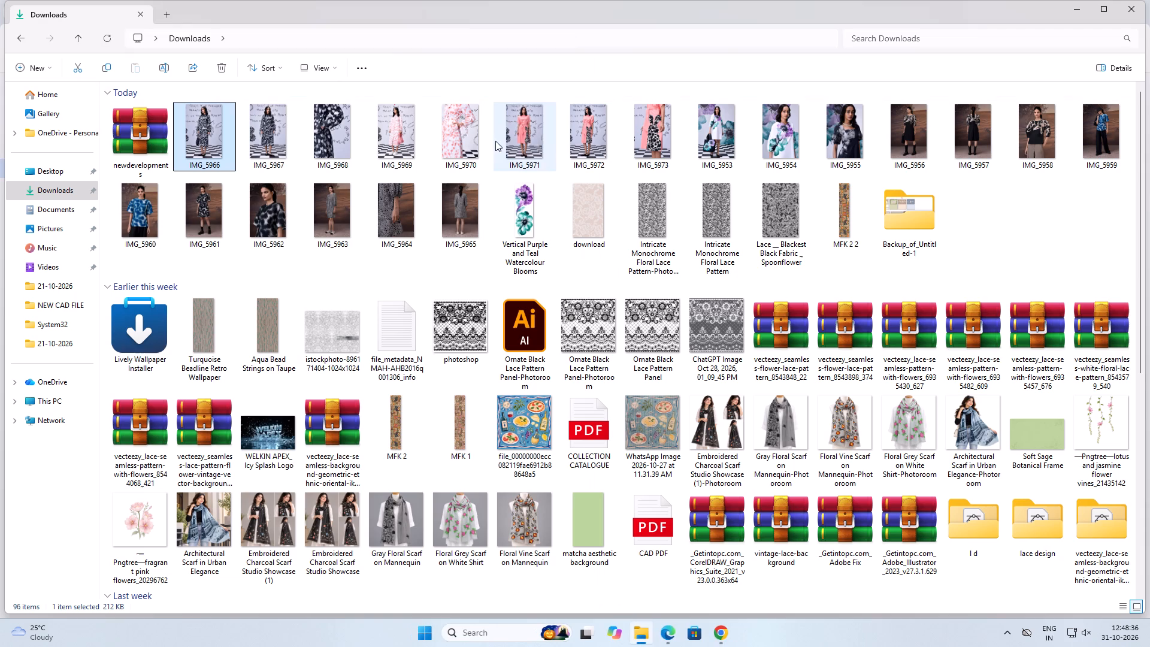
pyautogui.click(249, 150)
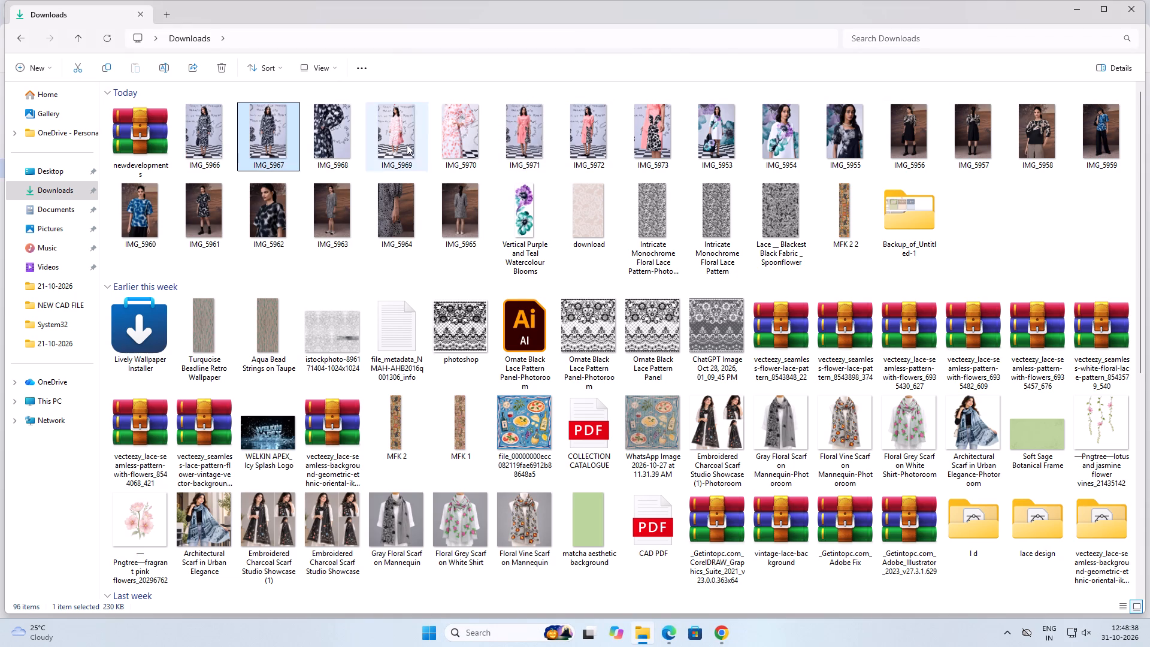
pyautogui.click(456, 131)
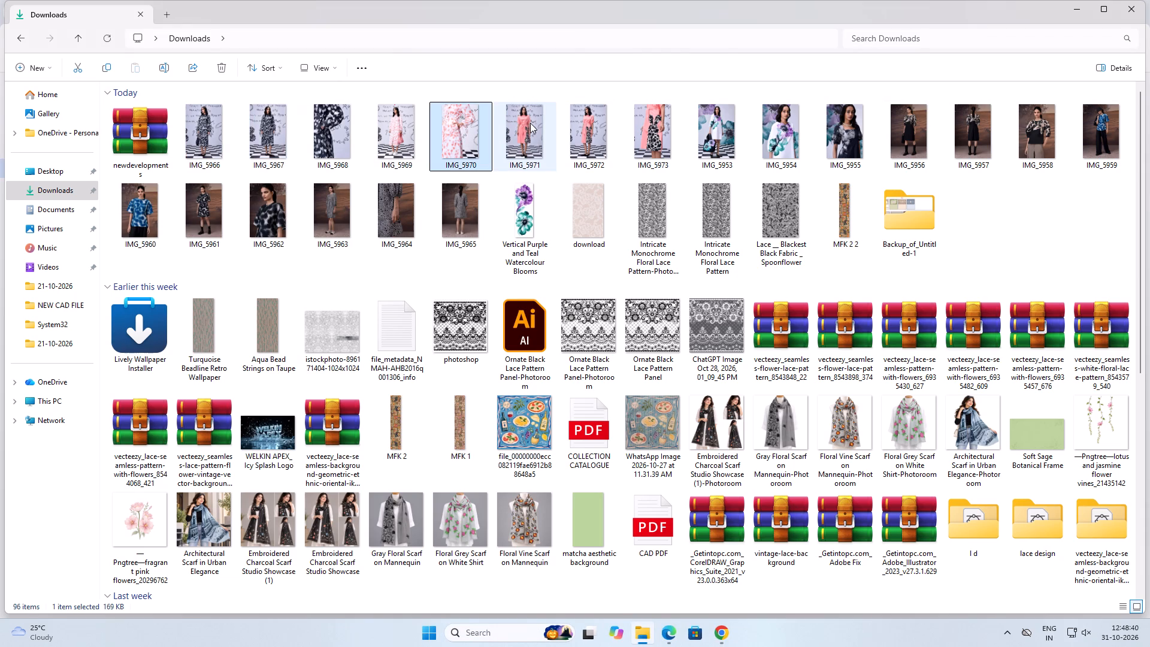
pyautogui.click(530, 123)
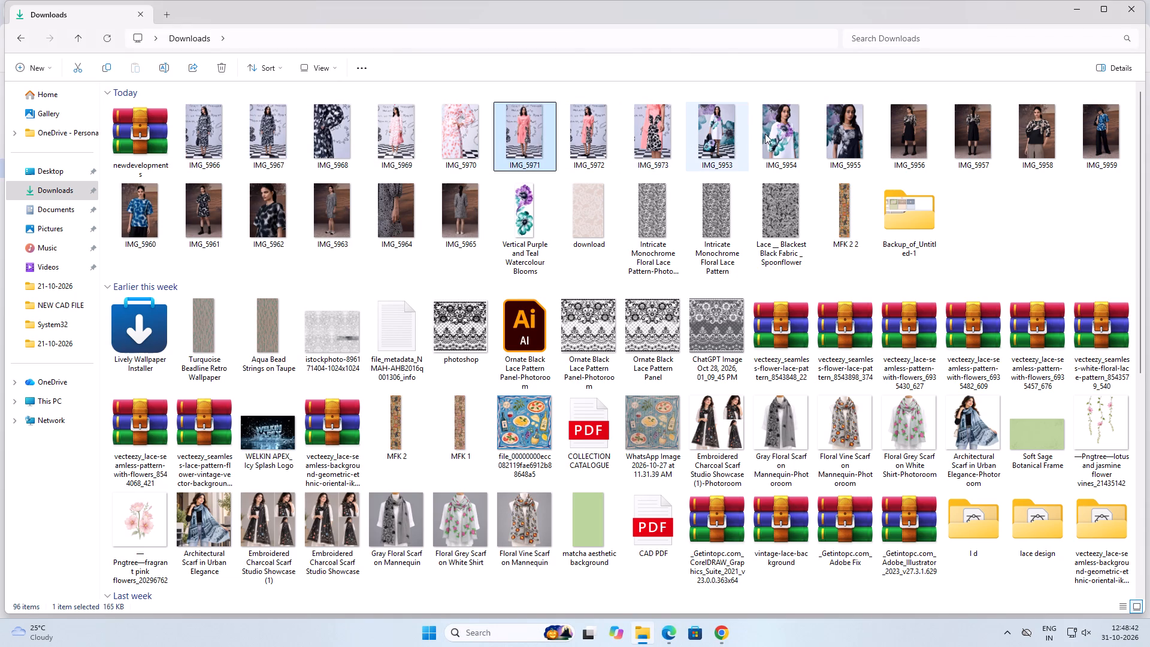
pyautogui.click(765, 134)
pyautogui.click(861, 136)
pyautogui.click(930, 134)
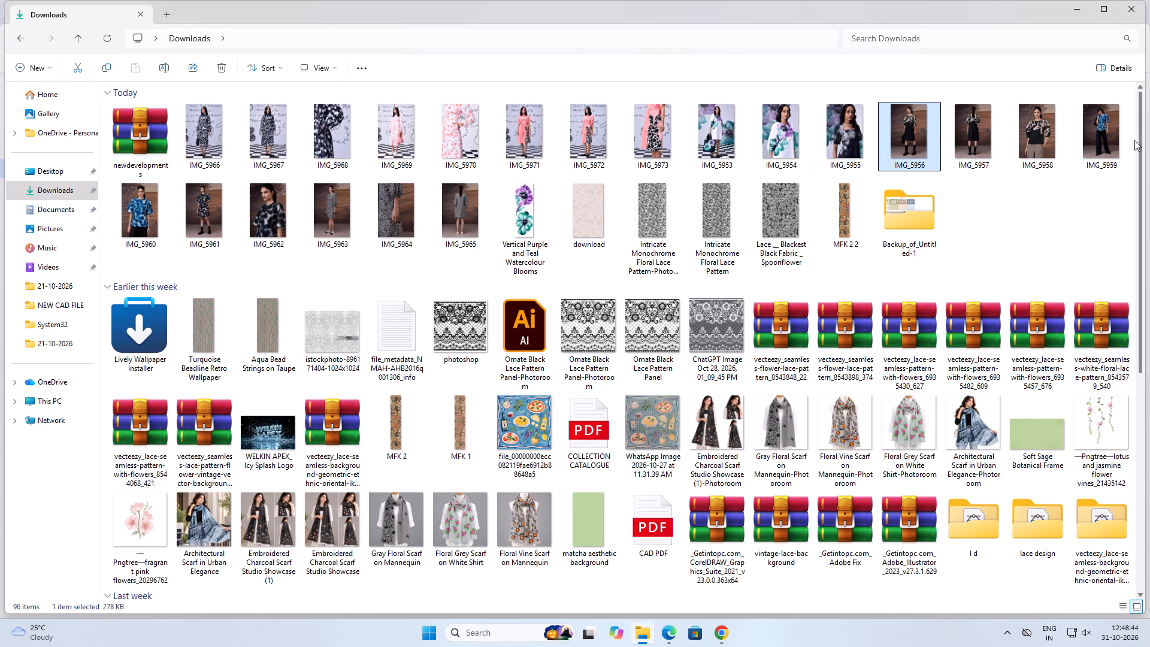
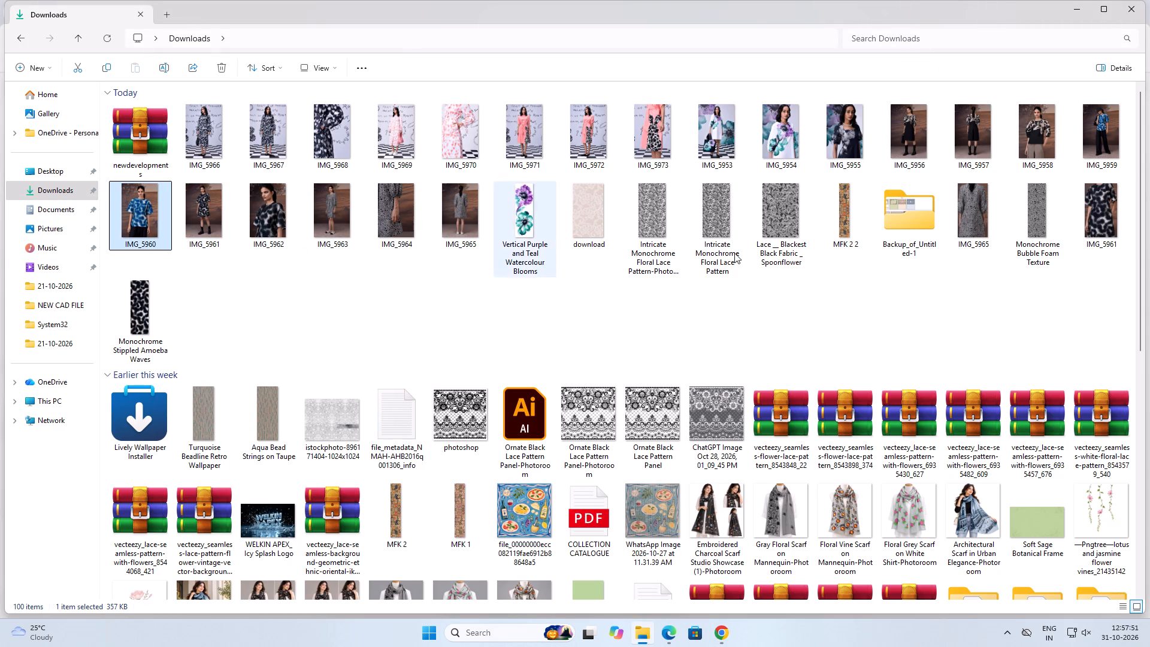
pyautogui.doubleClick(1110, 132)
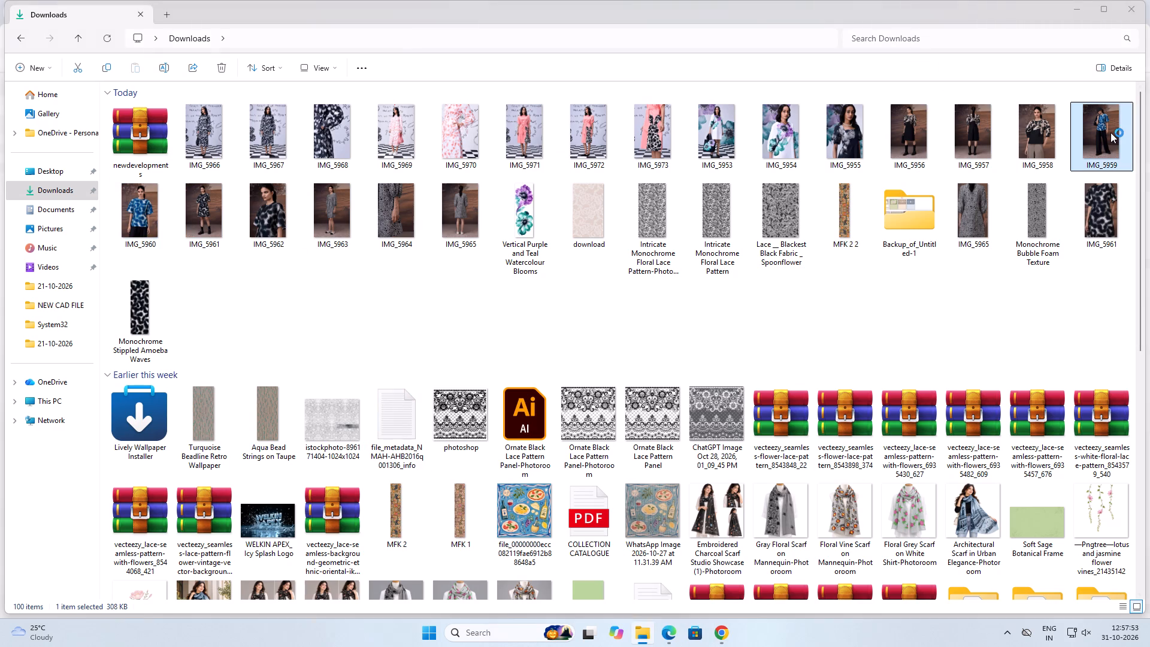
pyautogui.scroll(4, 347, 256)
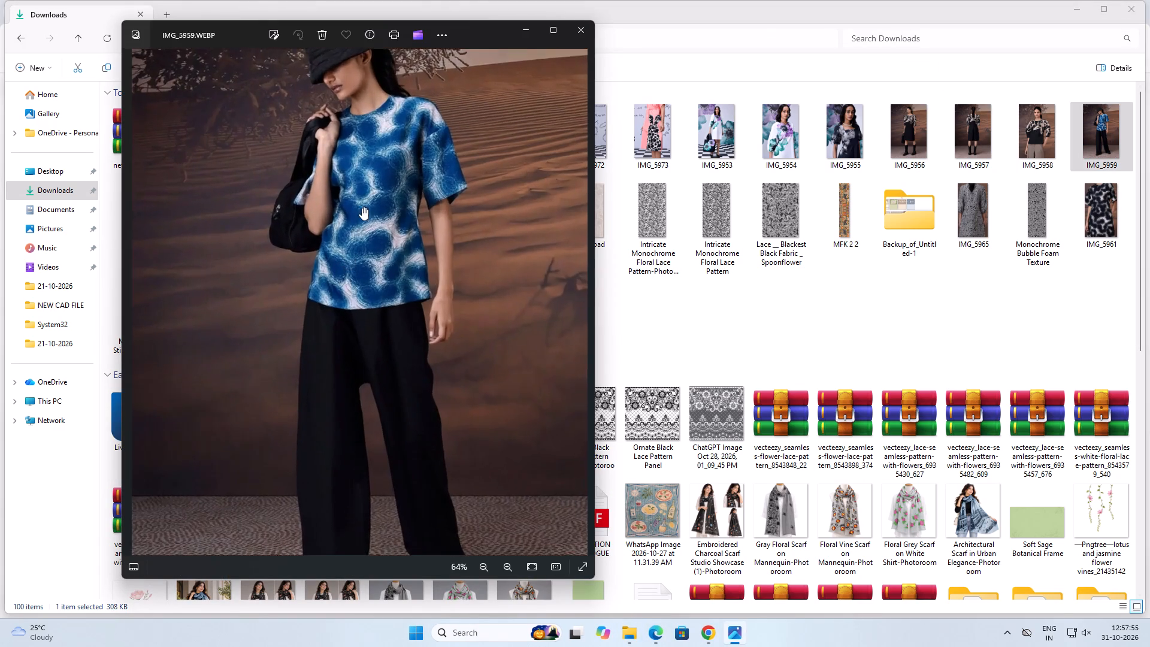
pyautogui.scroll(10, 367, 176)
pyautogui.scroll(-6, 391, 243)
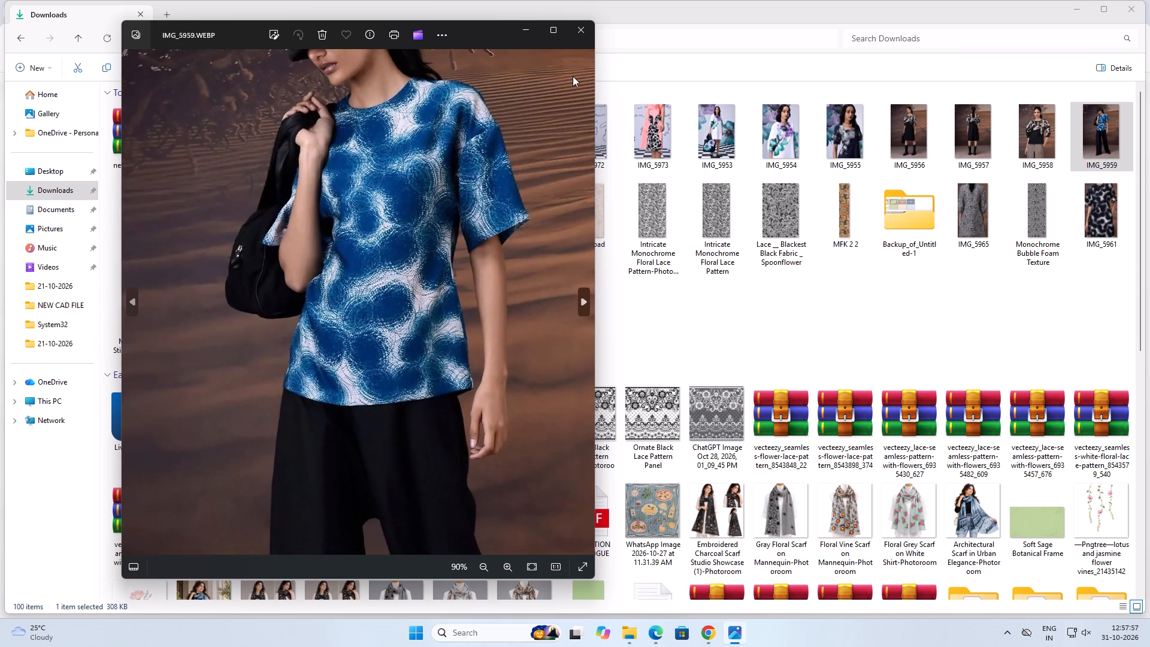
pyautogui.click(582, 36)
pyautogui.doubleClick(1016, 127)
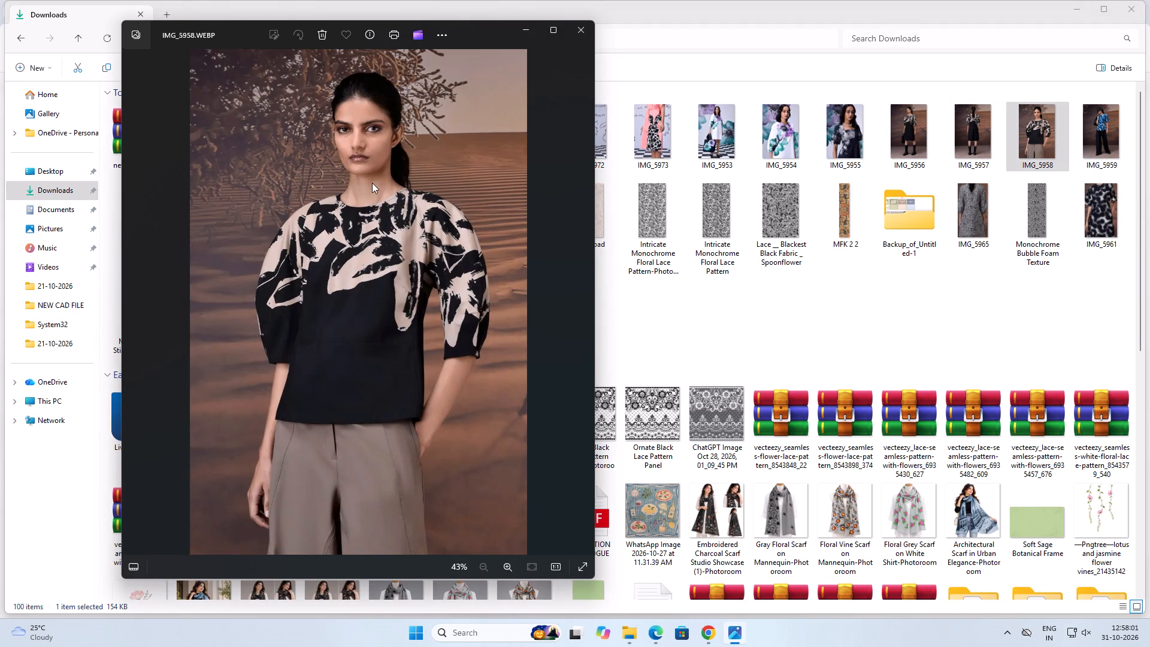
pyautogui.scroll(3, 372, 183)
pyautogui.click(582, 34)
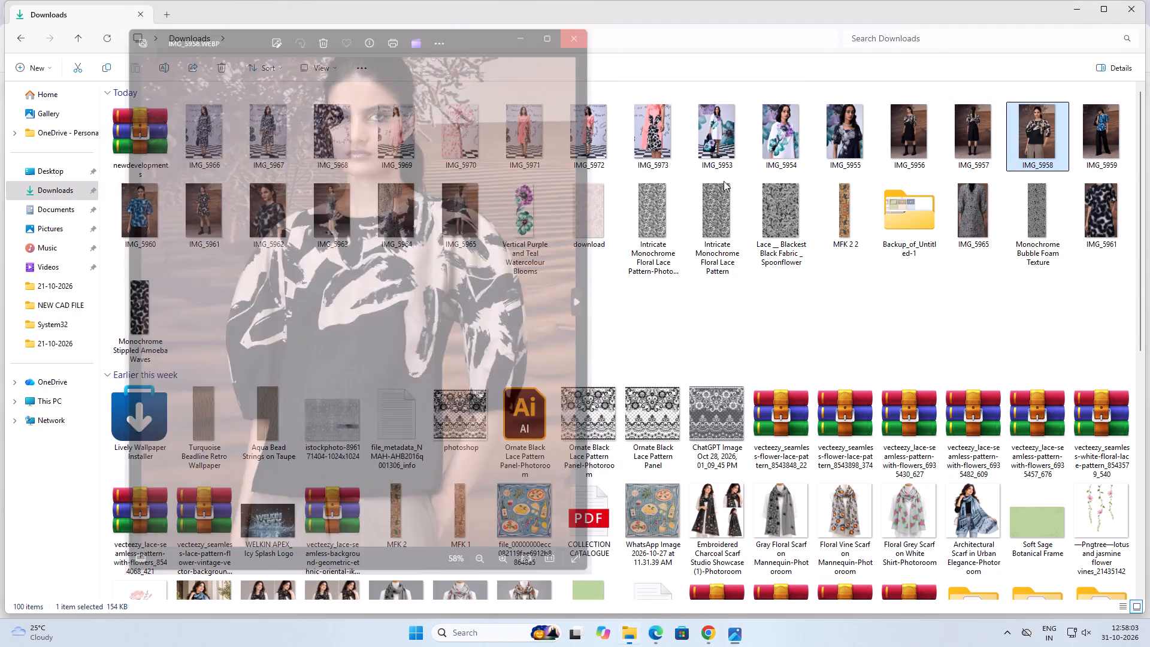
pyautogui.doubleClick(963, 123)
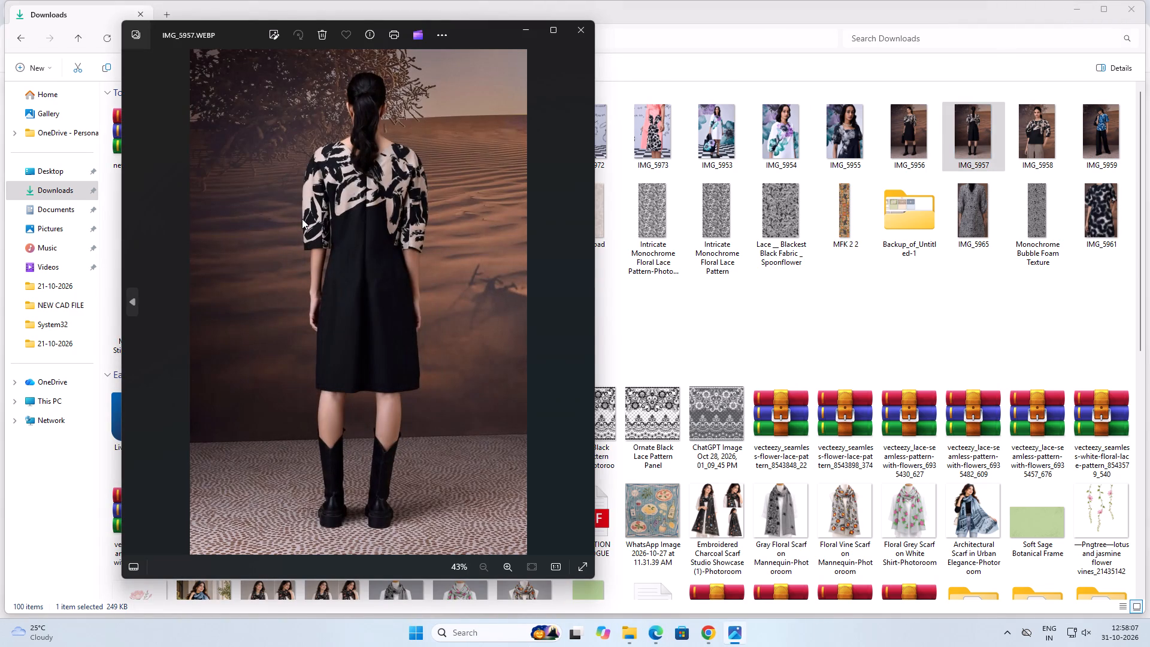
pyautogui.click(585, 40)
pyautogui.click(585, 36)
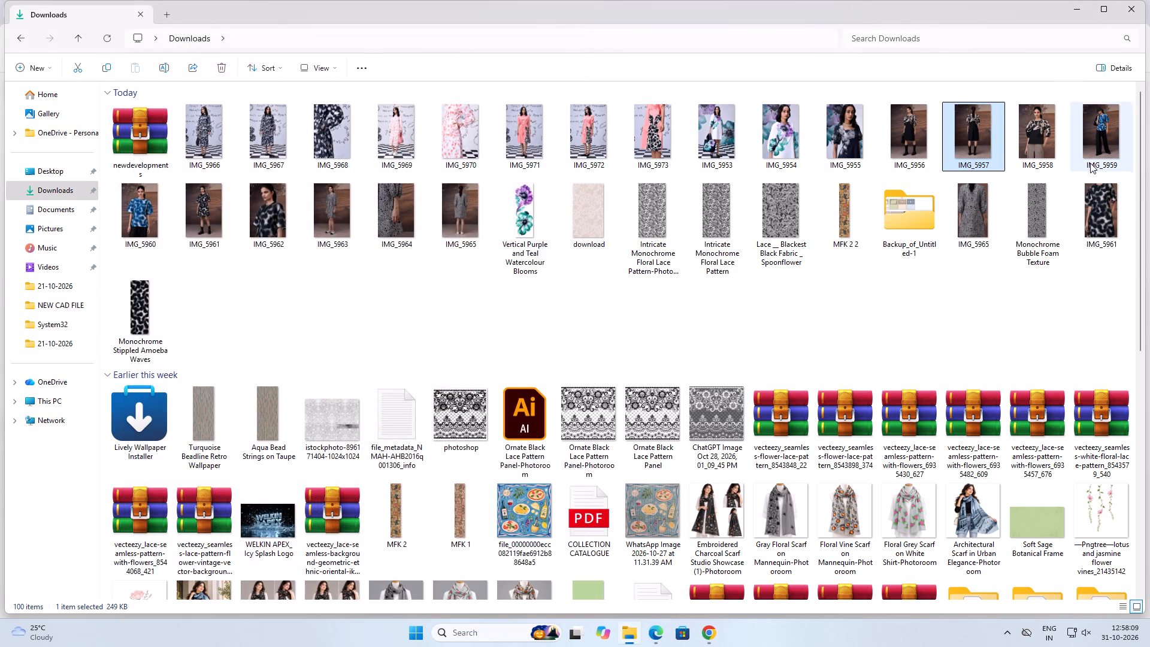
pyautogui.doubleClick(921, 128)
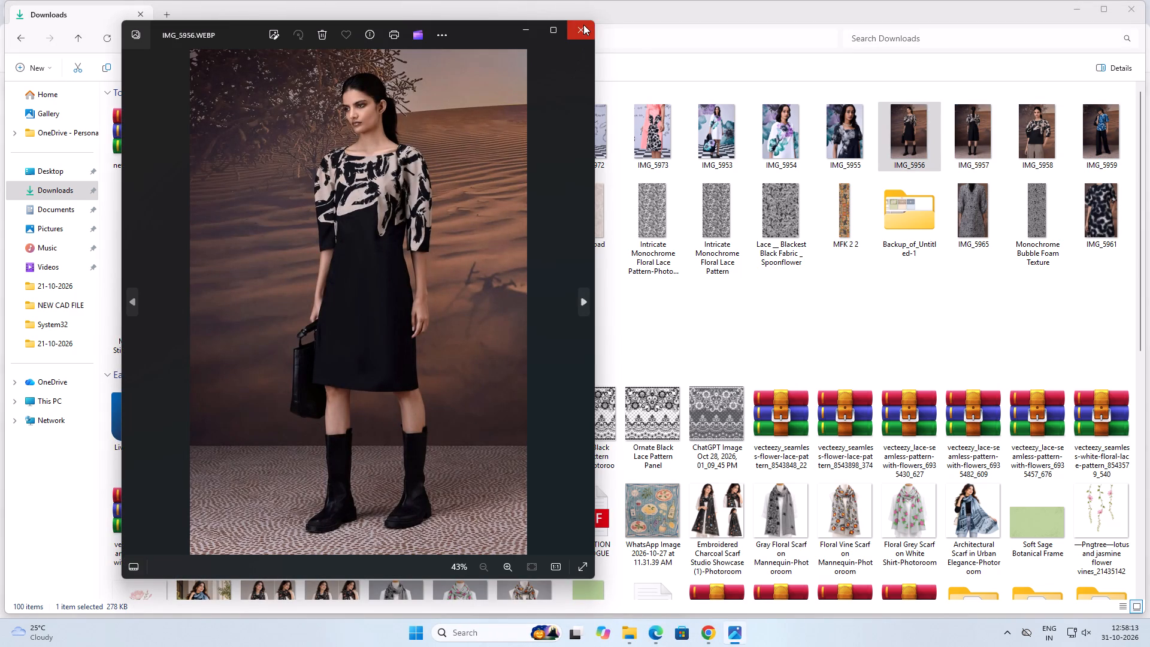
pyautogui.click(583, 25)
pyautogui.doubleClick(969, 127)
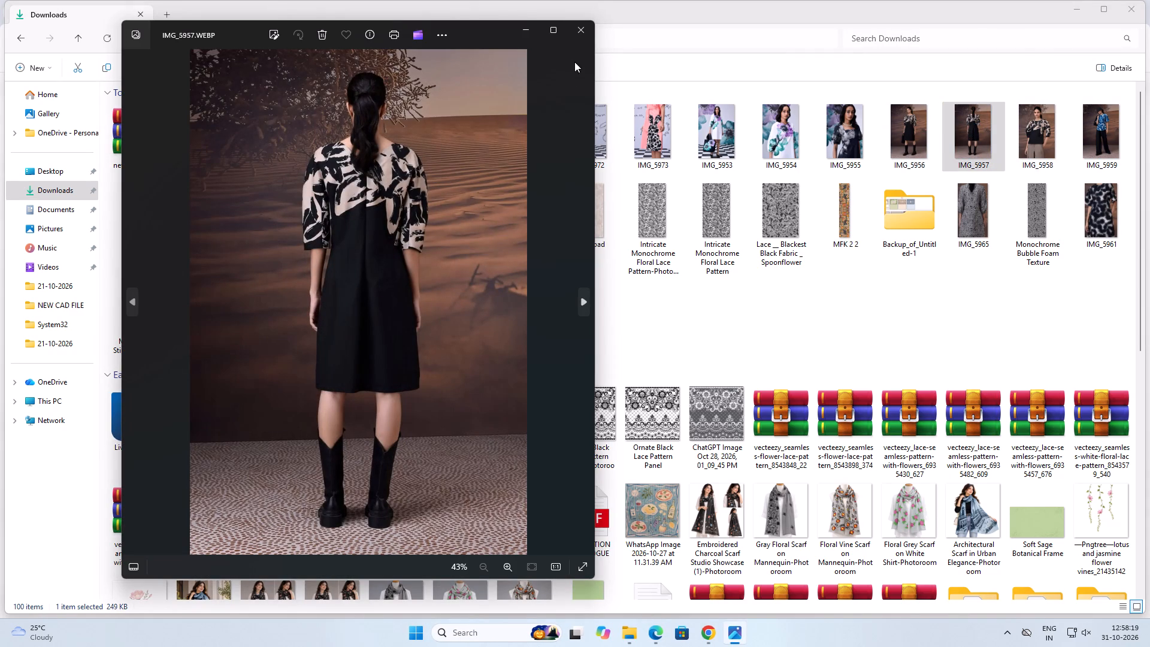
pyautogui.click(577, 34)
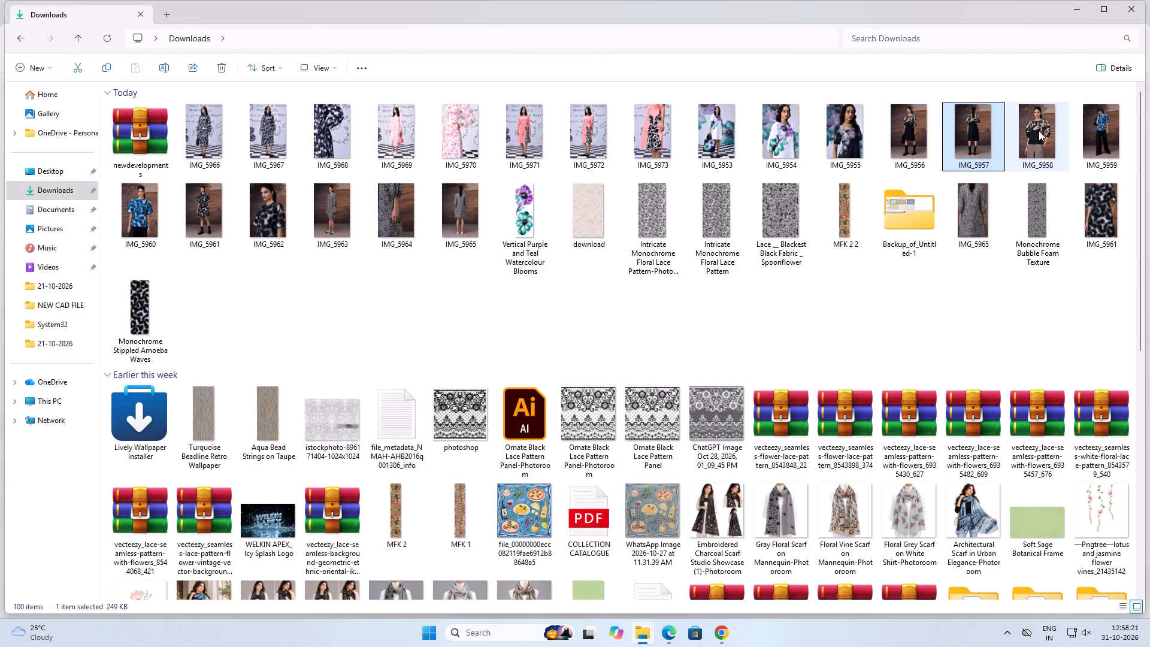
# Open photo IMG_5958 from Downloads for editing and crop it to the printed blouse, about 895 × 893 pixels.
pyautogui.doubleClick(1039, 131)
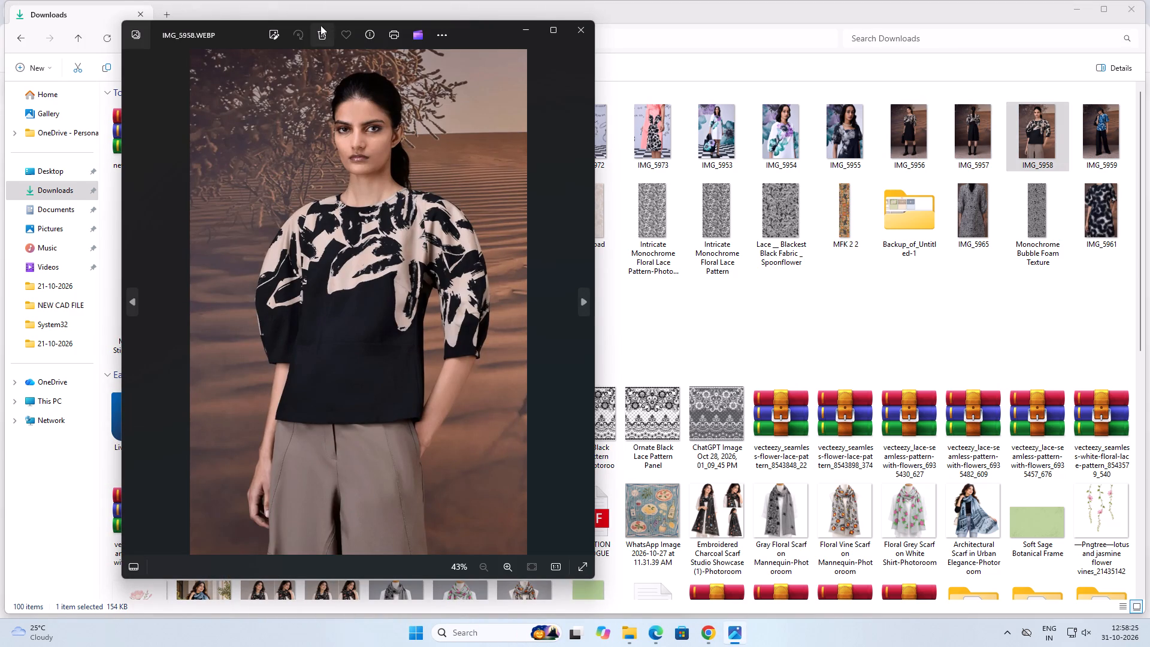
pyautogui.click(274, 32)
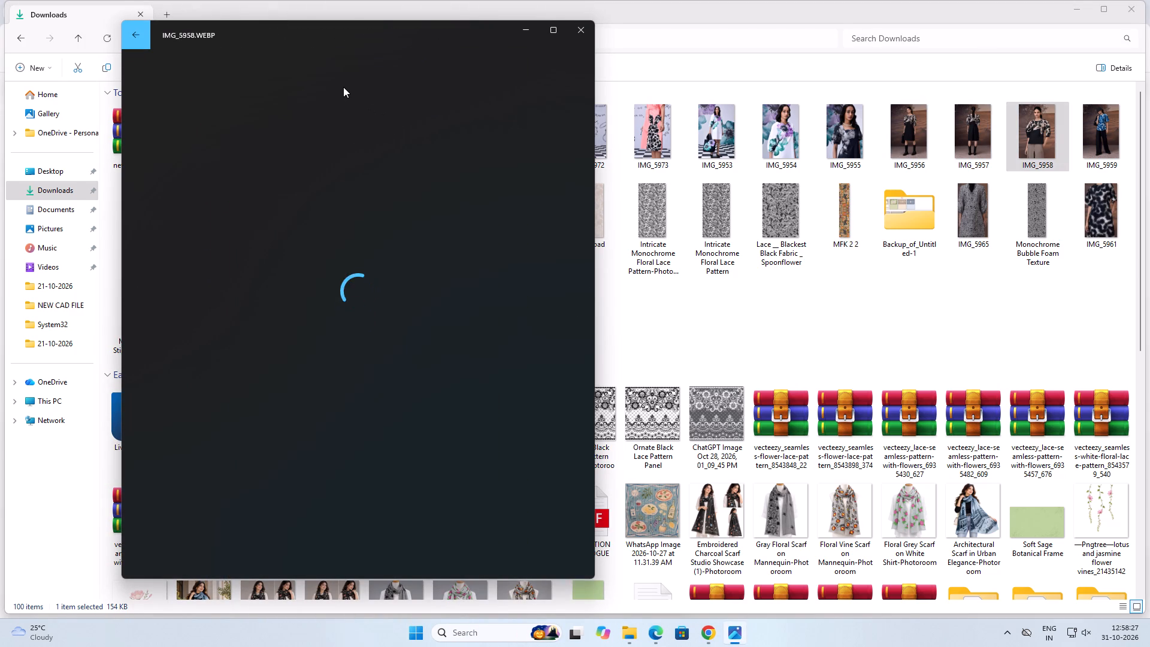
pyautogui.click(482, 167)
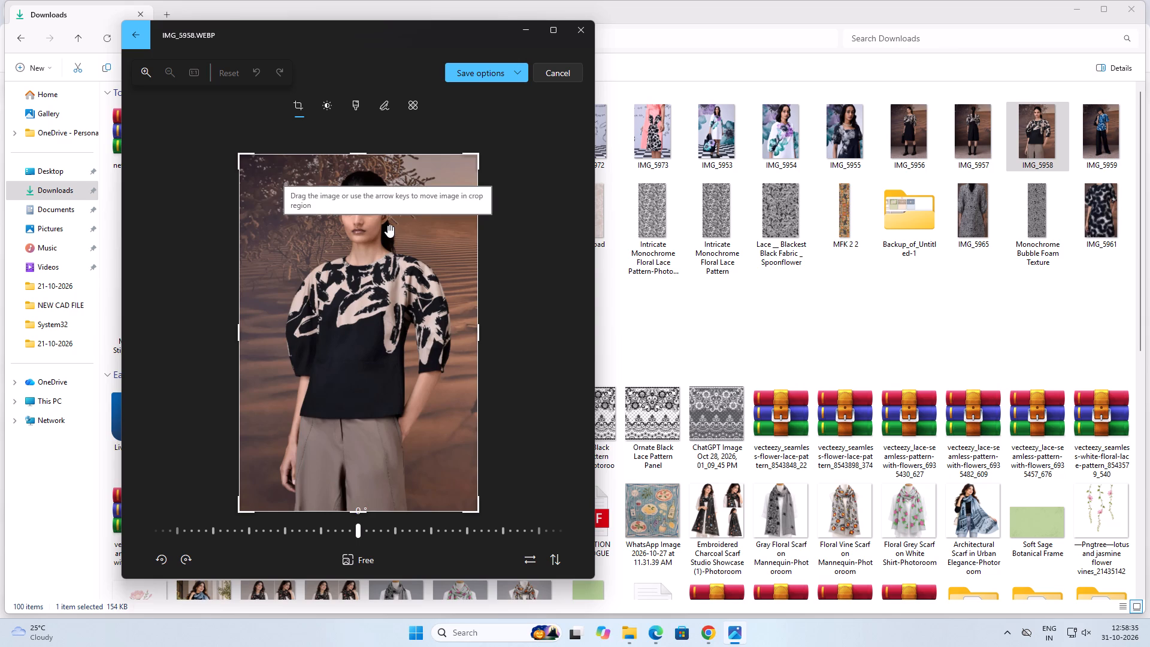
pyautogui.moveTo(370, 27); pyautogui.dragTo(475, 102)
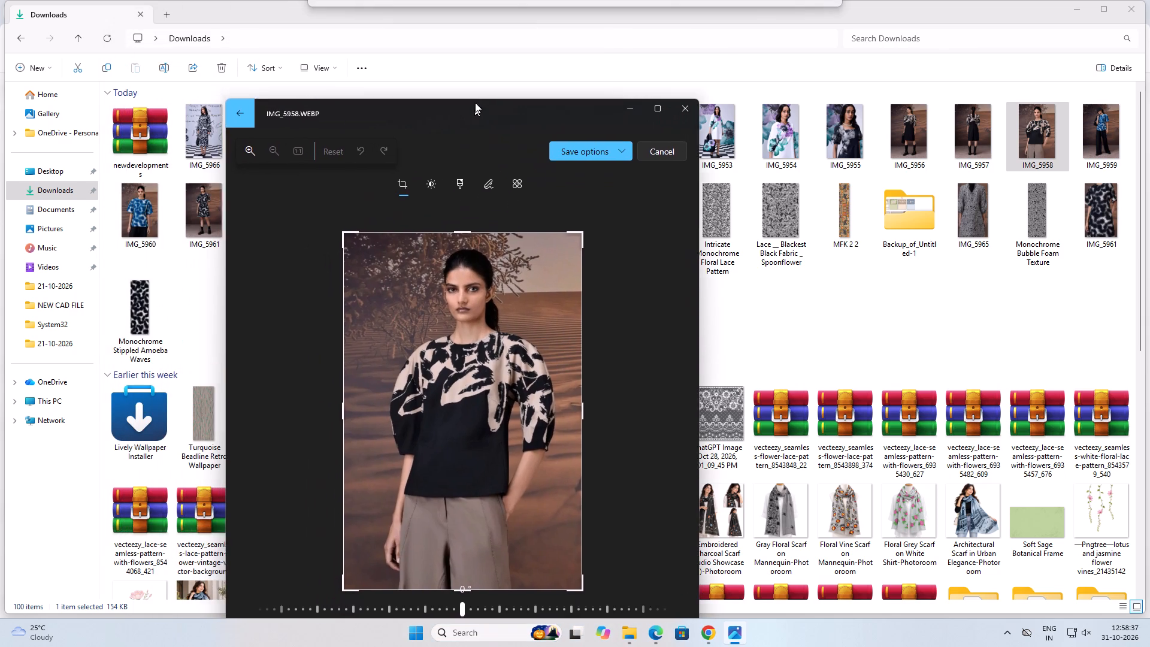
pyautogui.moveTo(475, 102); pyautogui.dragTo(478, 78)
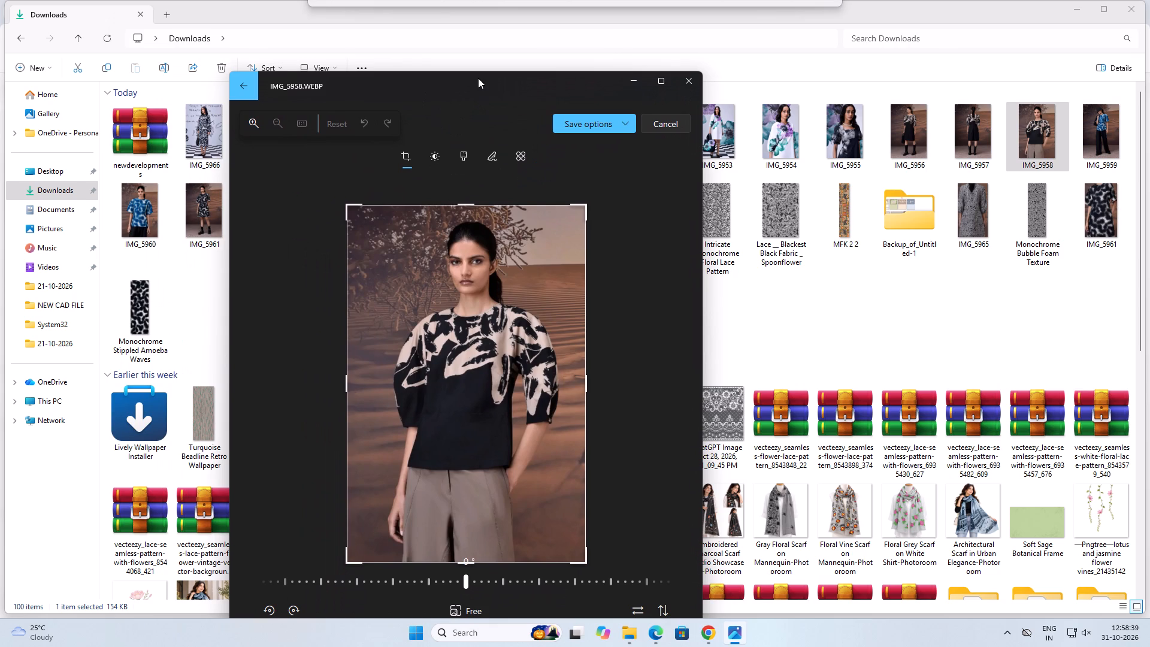
pyautogui.moveTo(478, 78); pyautogui.dragTo(527, 347)
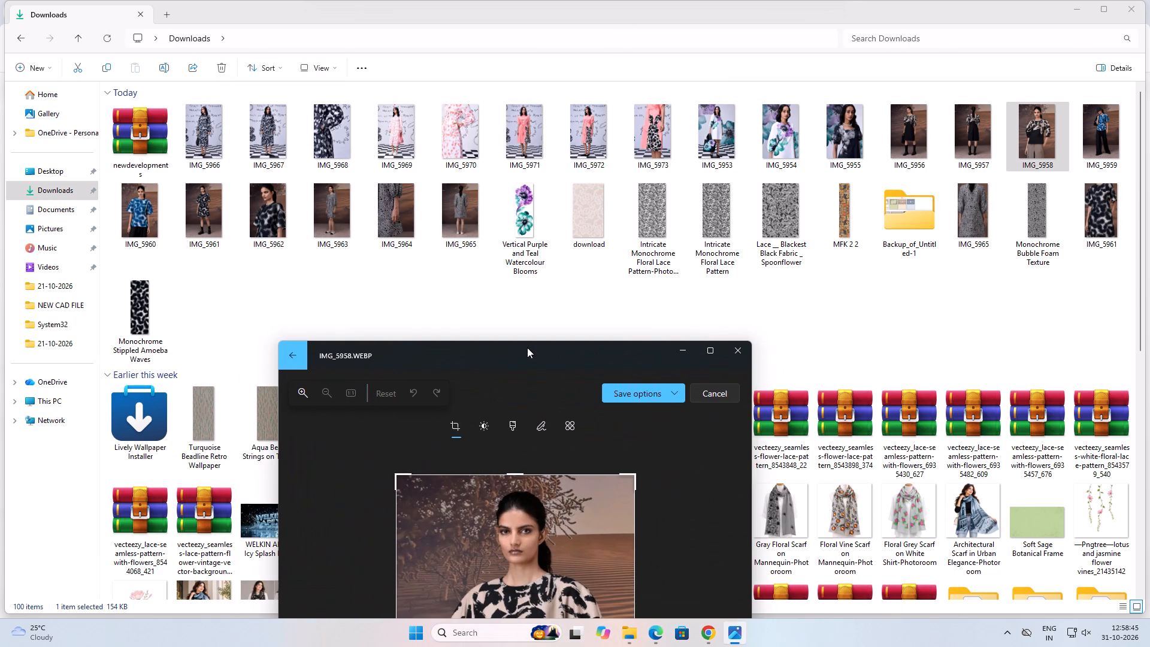
pyautogui.moveTo(527, 347); pyautogui.dragTo(528, 316)
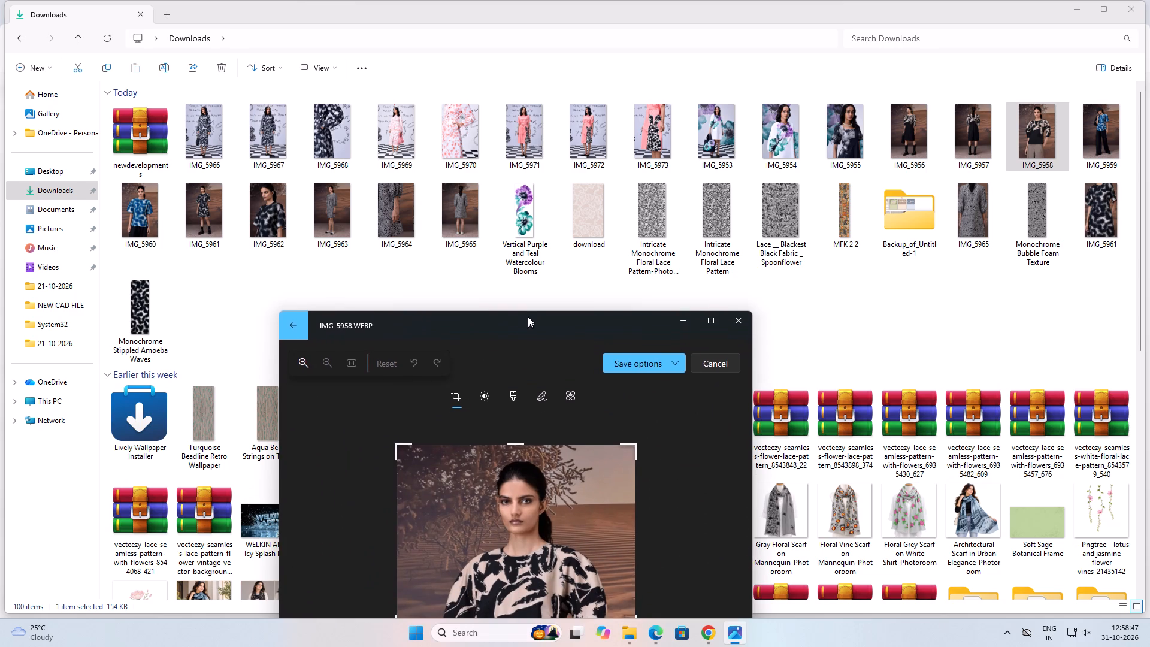
pyautogui.moveTo(528, 316); pyautogui.dragTo(535, 23)
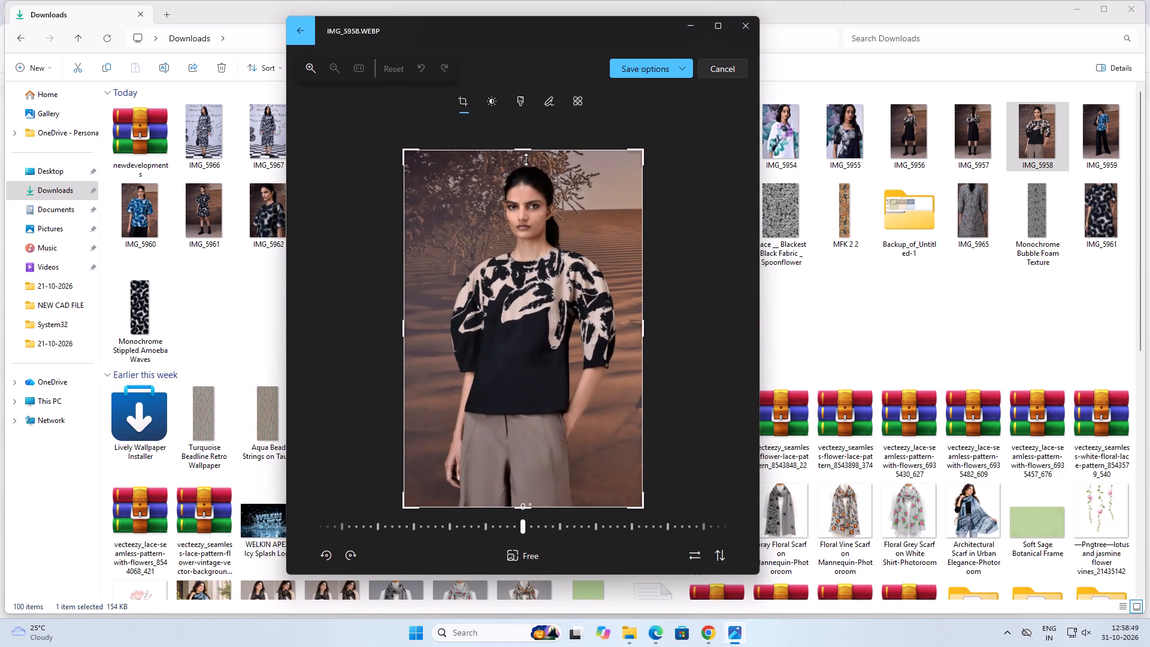
pyautogui.moveTo(526, 146); pyautogui.dragTo(531, 245)
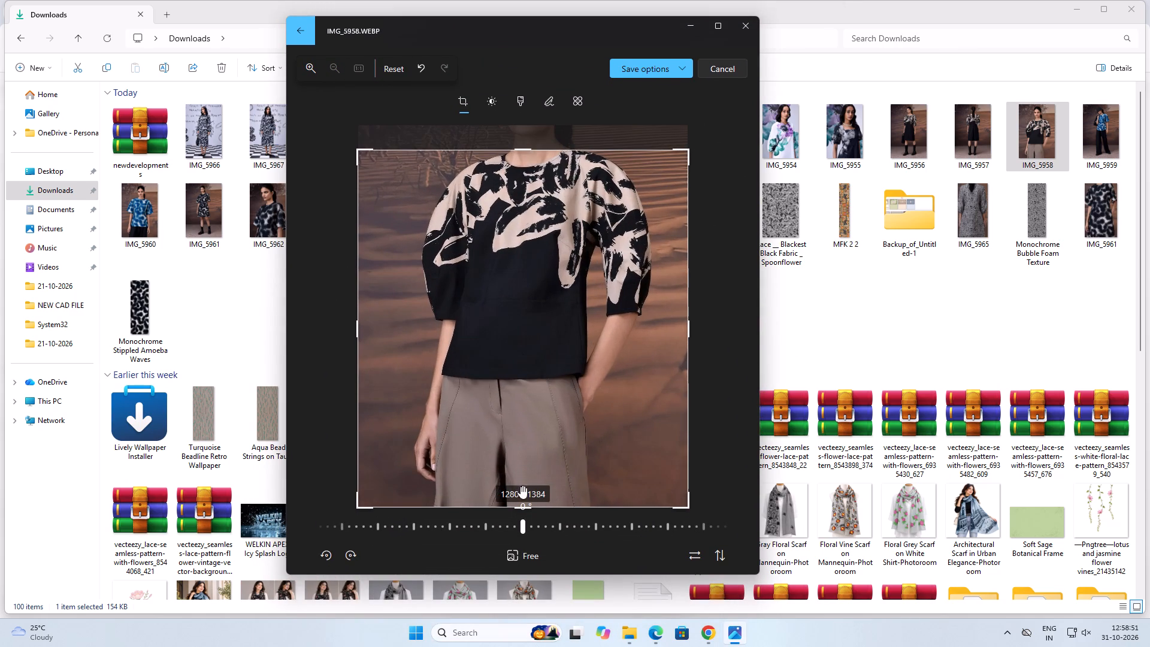
pyautogui.moveTo(535, 496); pyautogui.dragTo(542, 370)
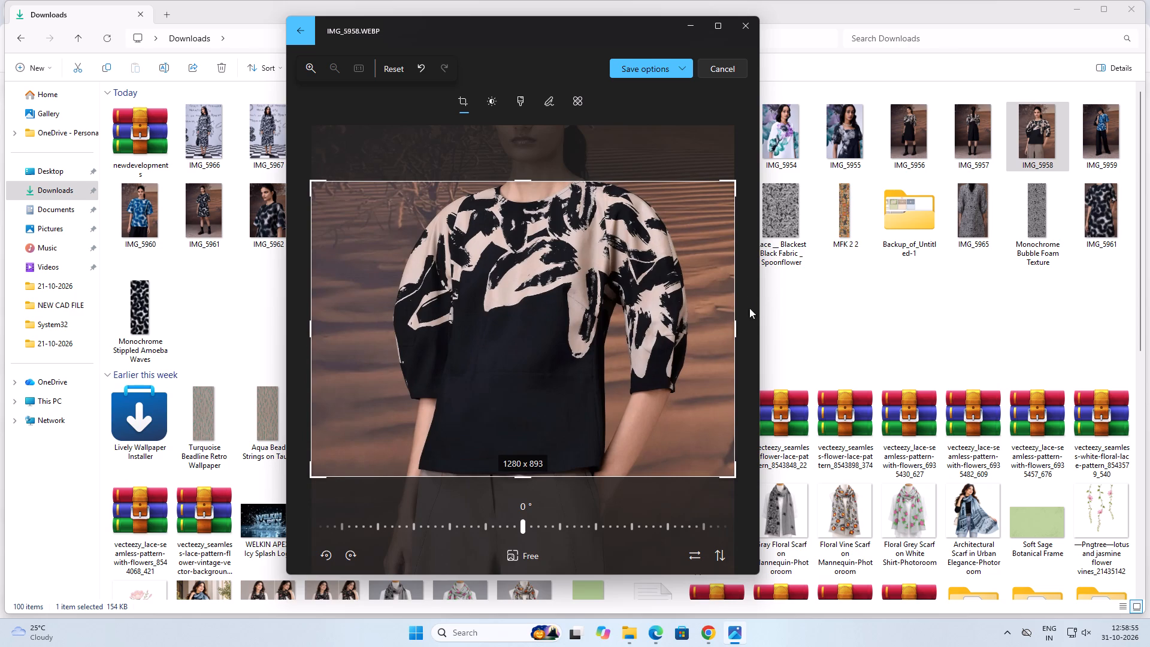
pyautogui.moveTo(737, 327); pyautogui.dragTo(691, 329)
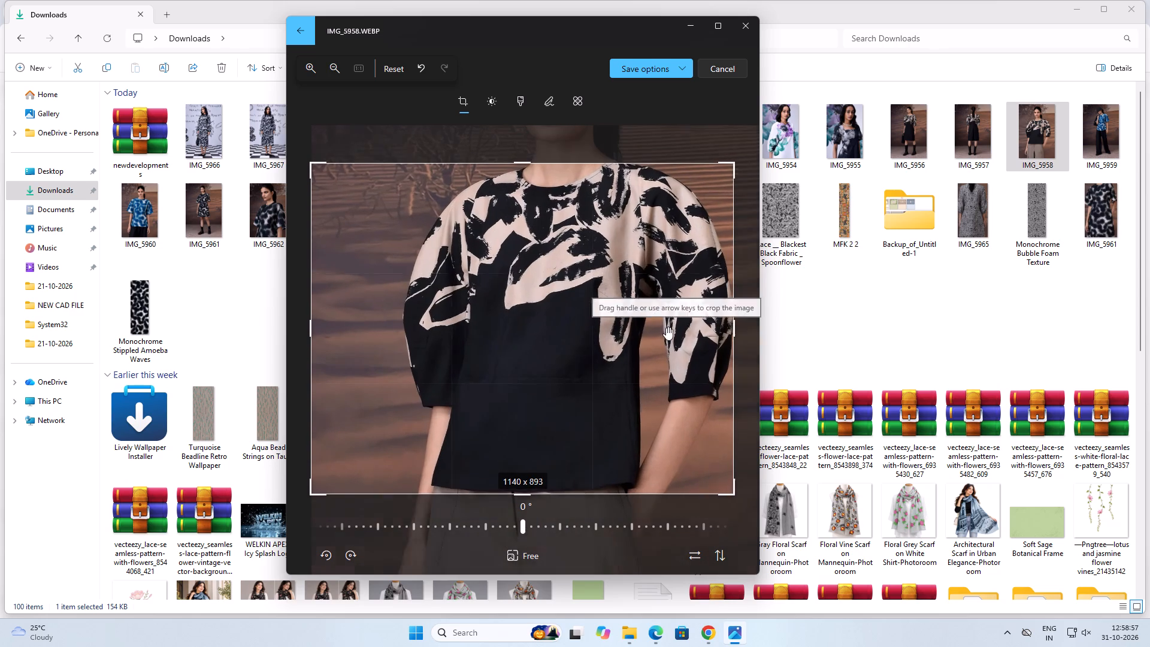
pyautogui.moveTo(312, 323); pyautogui.dragTo(407, 335)
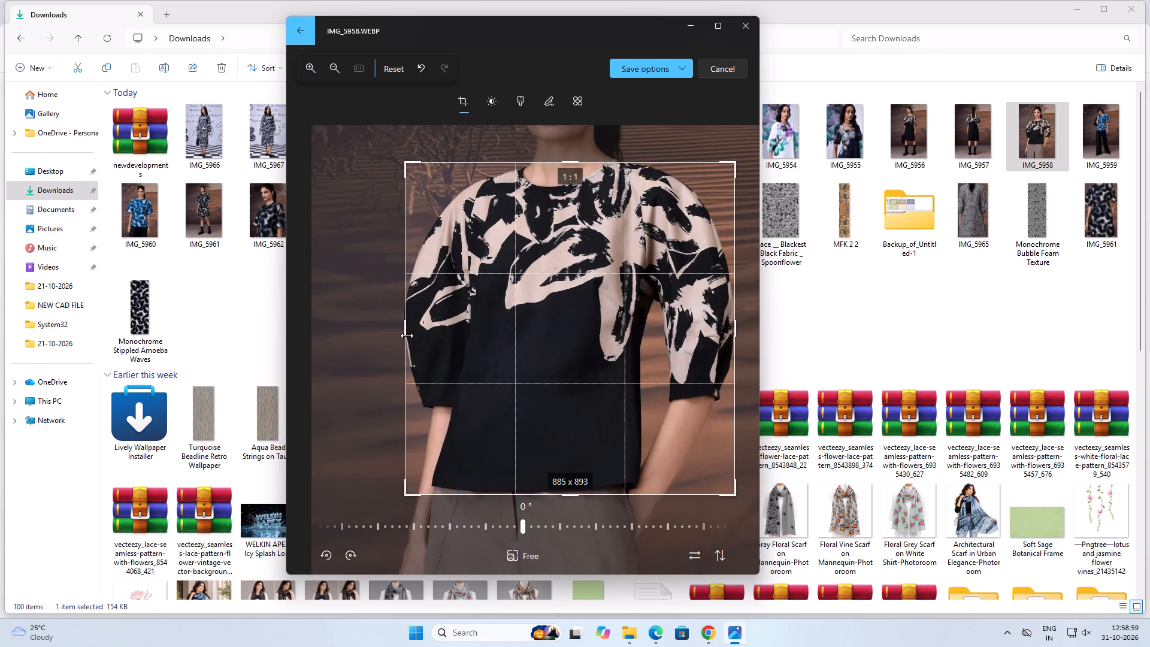
pyautogui.moveTo(407, 335); pyautogui.dragTo(404, 335)
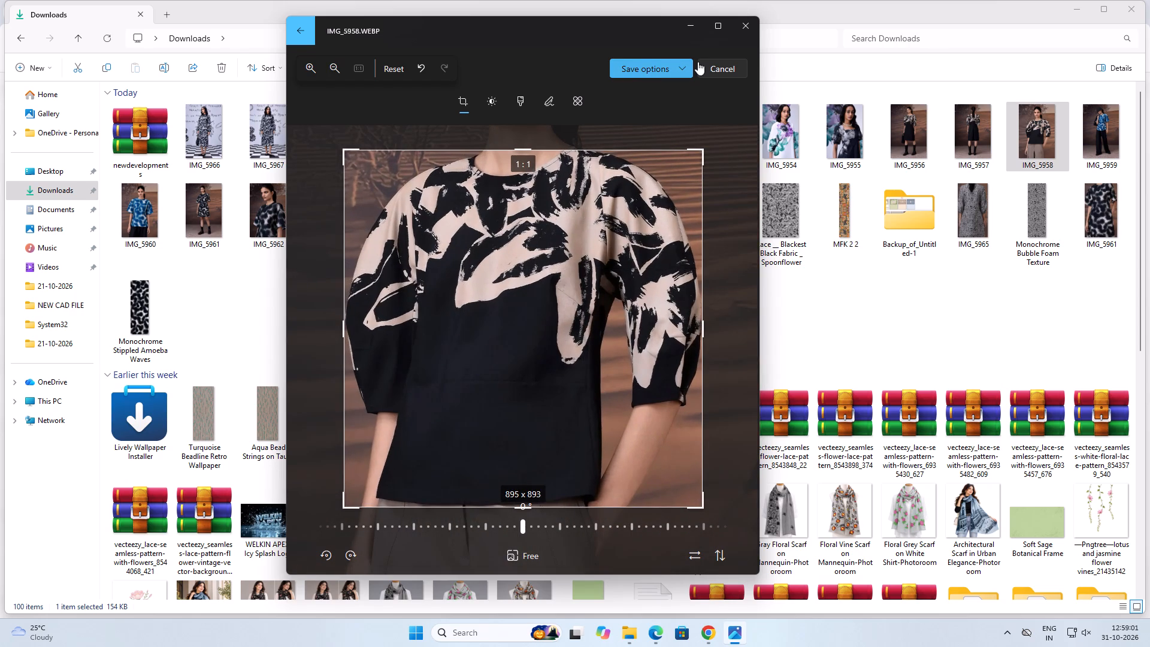
pyautogui.click(685, 68)
pyautogui.click(640, 89)
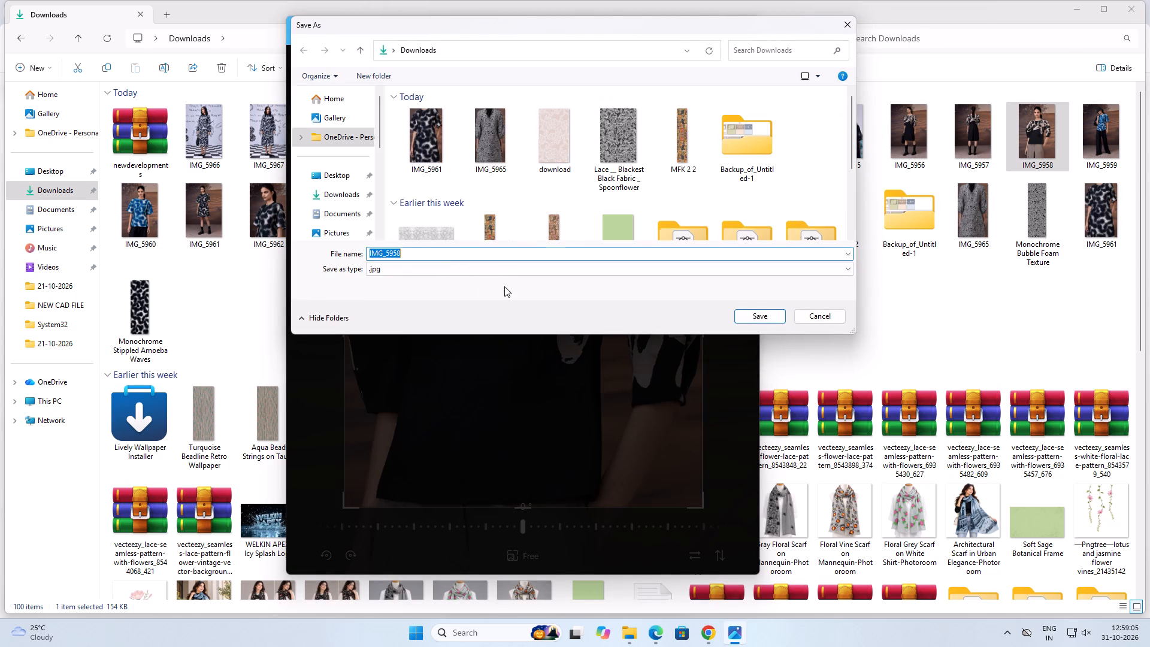
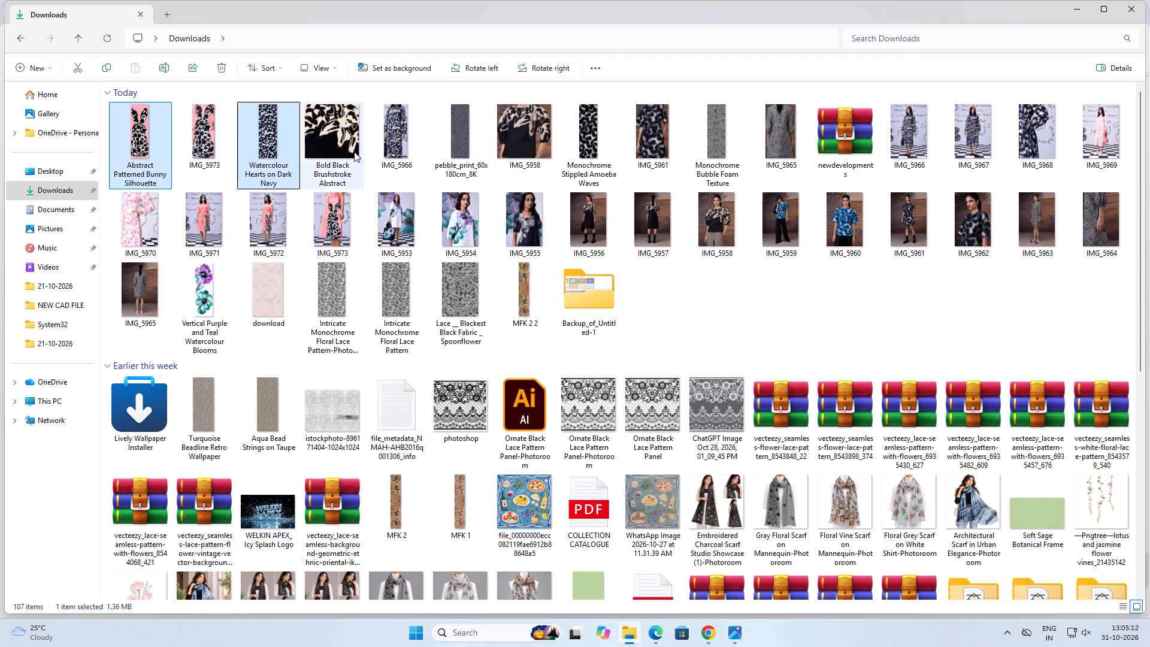
pyautogui.keyDown('ctrl'); pyautogui.click(325, 146); pyautogui.keyUp('ctrl')
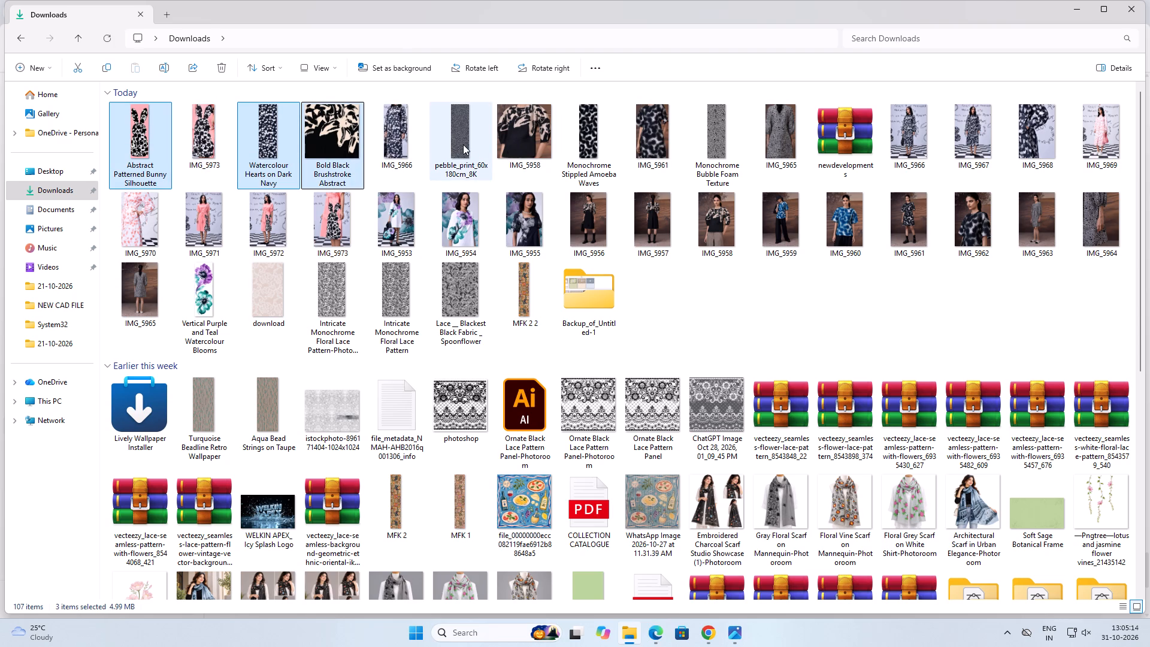
pyautogui.keyDown('ctrl'); pyautogui.click(603, 147); pyautogui.keyUp('ctrl')
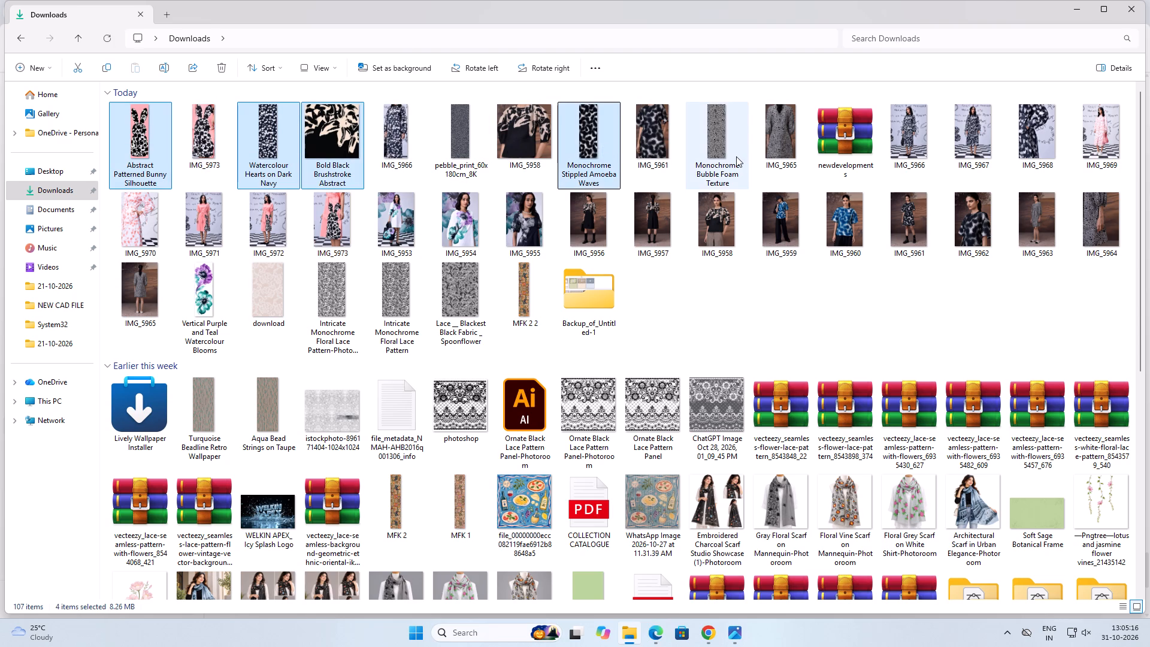
pyautogui.keyDown('ctrl'); pyautogui.click(736, 156); pyautogui.keyUp('ctrl')
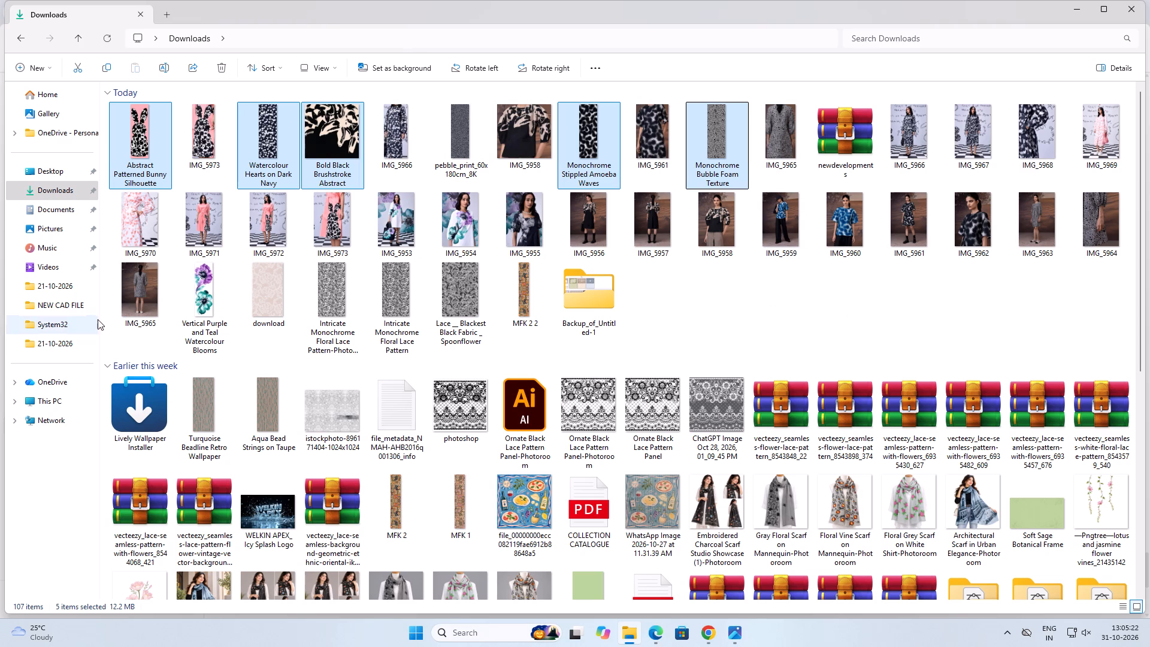
pyautogui.keyDown('ctrl'); pyautogui.click(216, 295); pyautogui.keyUp('ctrl')
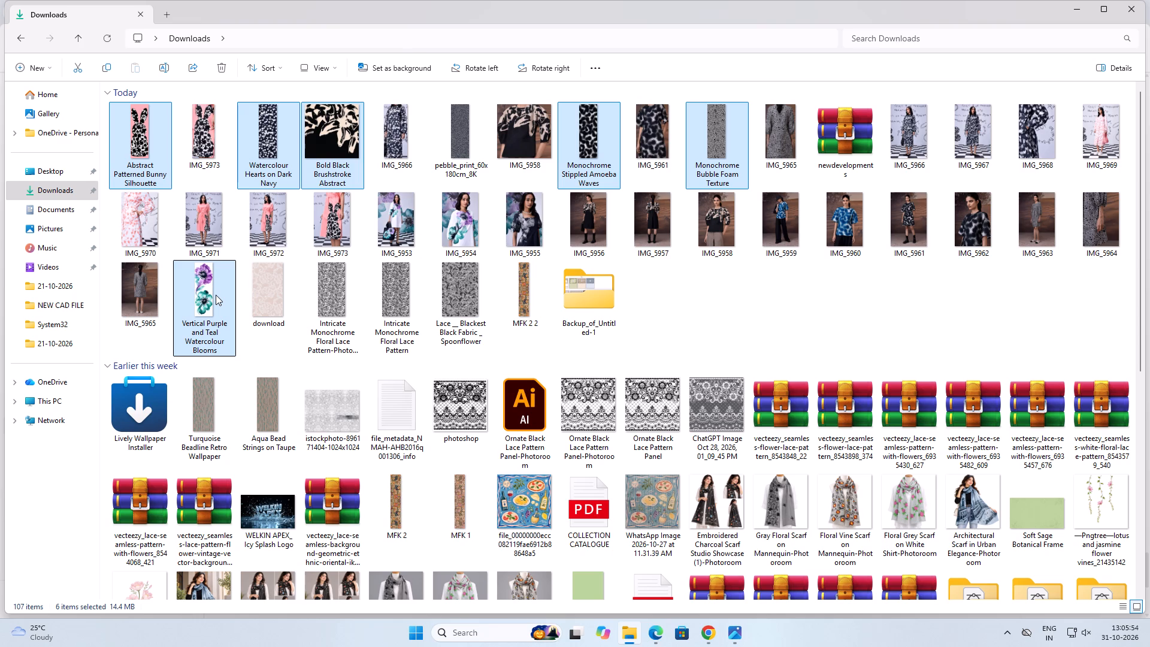
pyautogui.scroll(1, 216, 295)
pyautogui.click(757, 318)
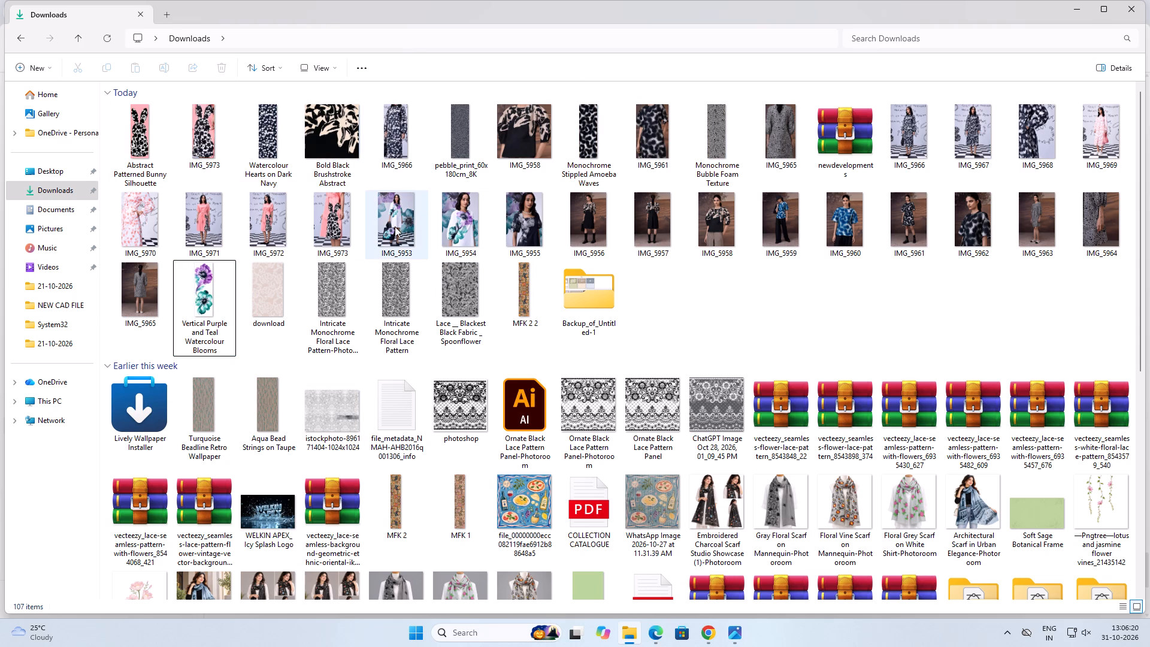
# Open the garment photo IMG_5955 from Downloads for viewing and close the leftover IMG_5973 photo window.
pyautogui.click(392, 228)
pyautogui.click(505, 217)
pyautogui.scroll(1, 529, 215)
pyautogui.rightClick(529, 215)
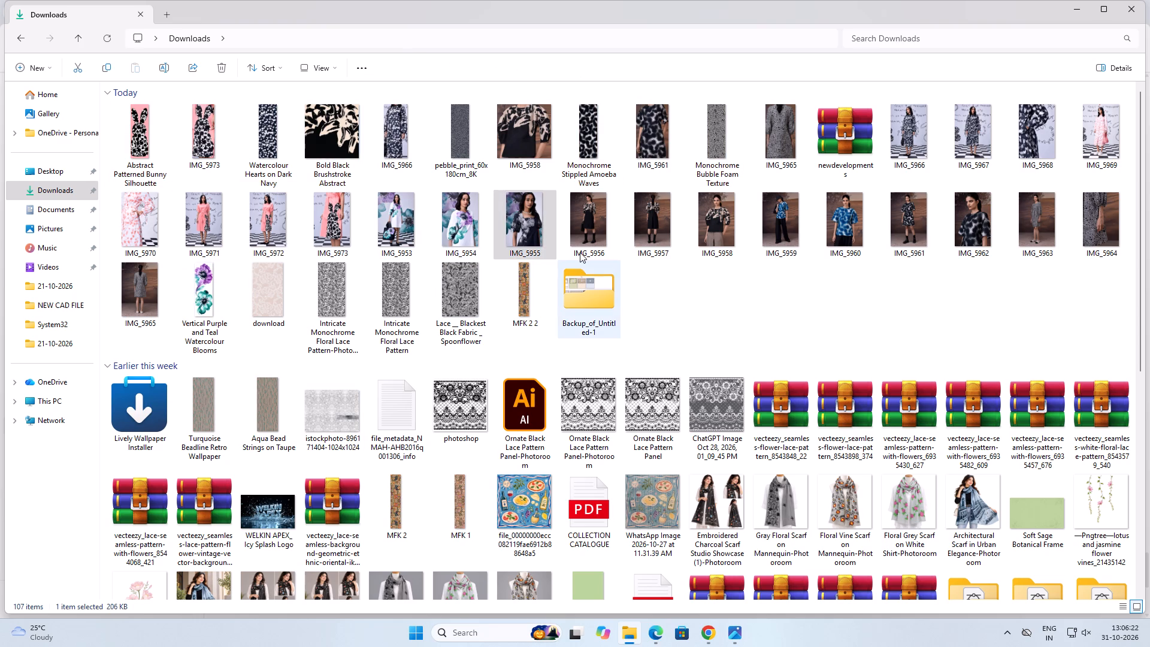
pyautogui.click(733, 300)
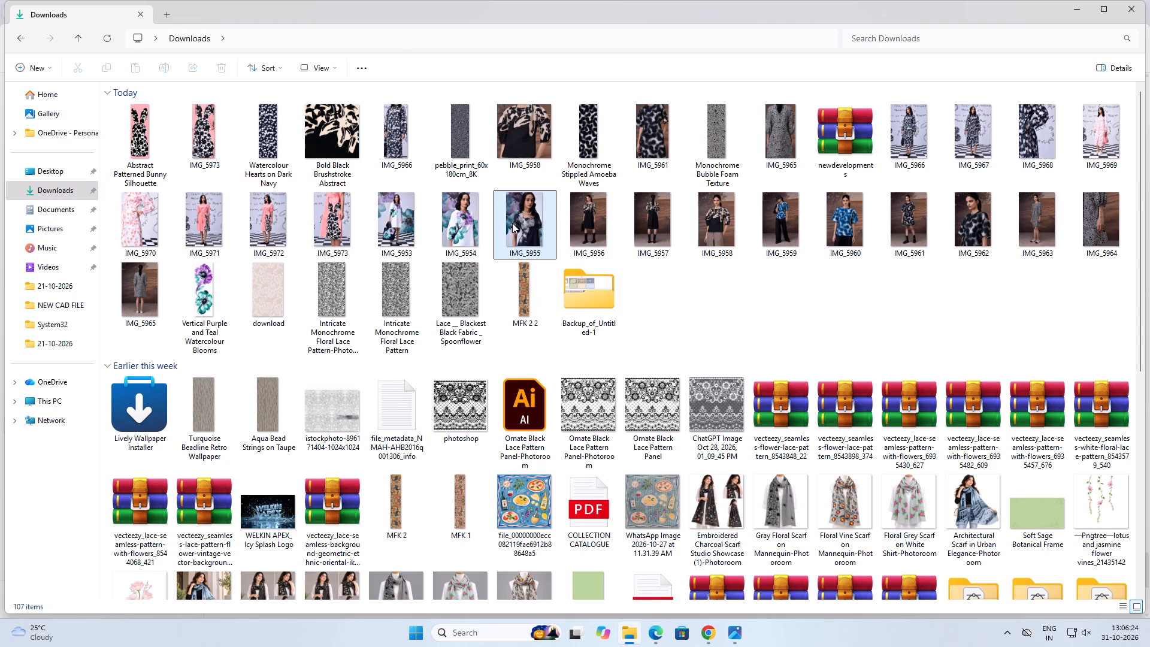
pyautogui.click(512, 223)
pyautogui.doubleClick(512, 223)
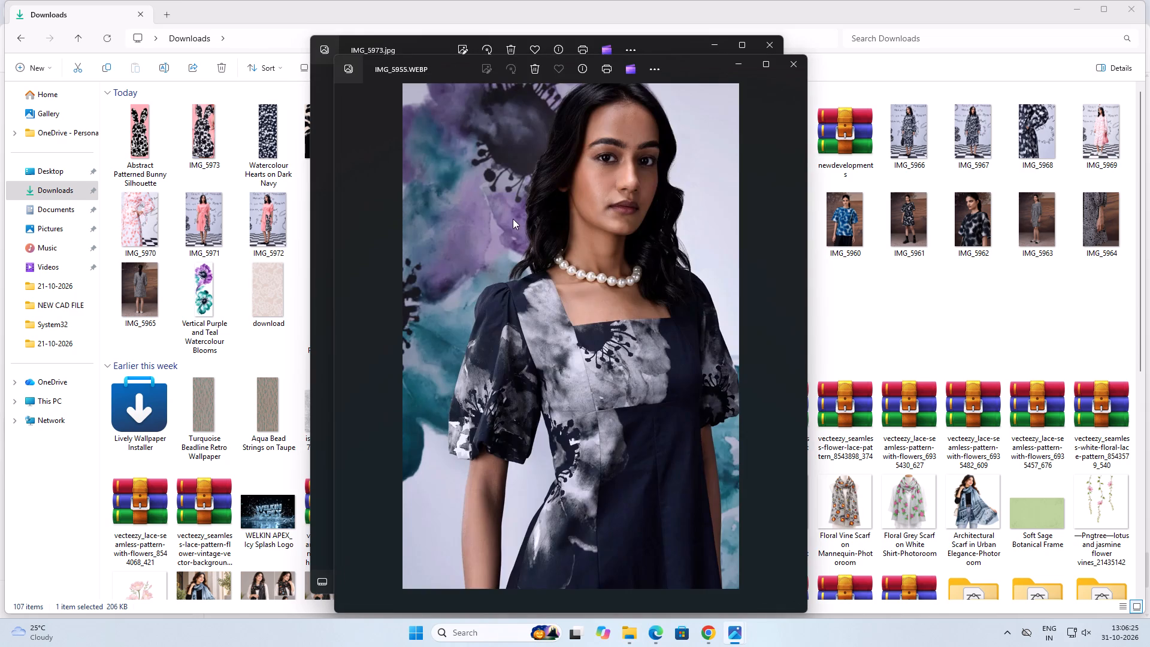
pyautogui.click(765, 49)
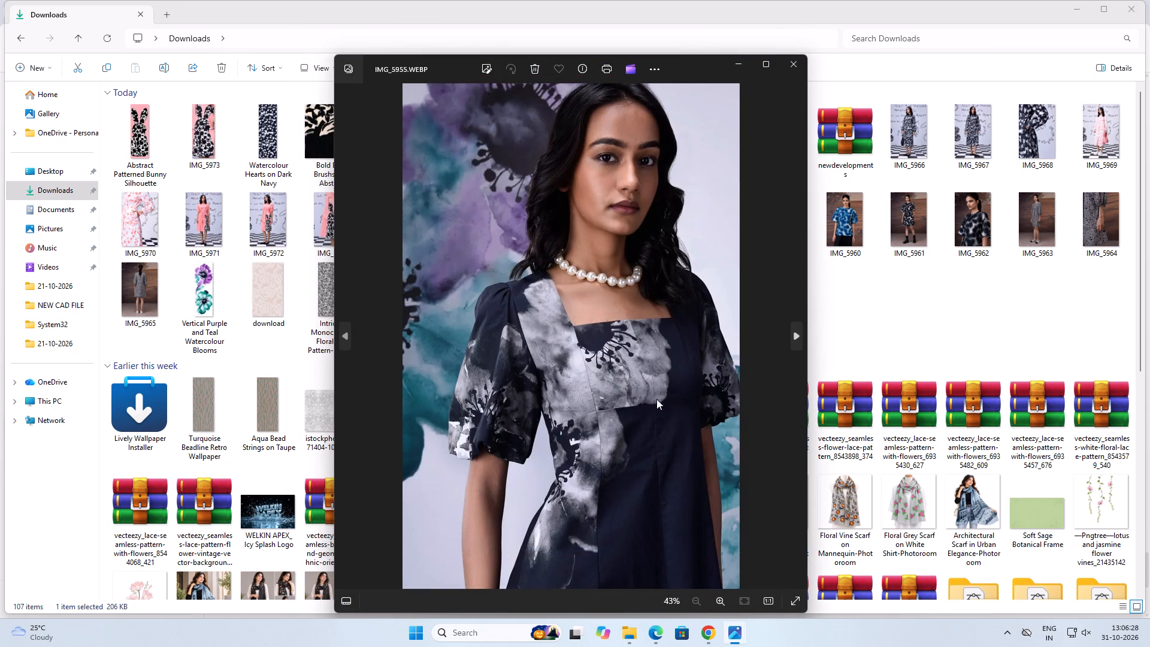
# Crop IMG_5955 to the printed dress bodice and sleeves, cutting off the face and side background, to about 1134 x 1204 pixels.
pyautogui.click(483, 59)
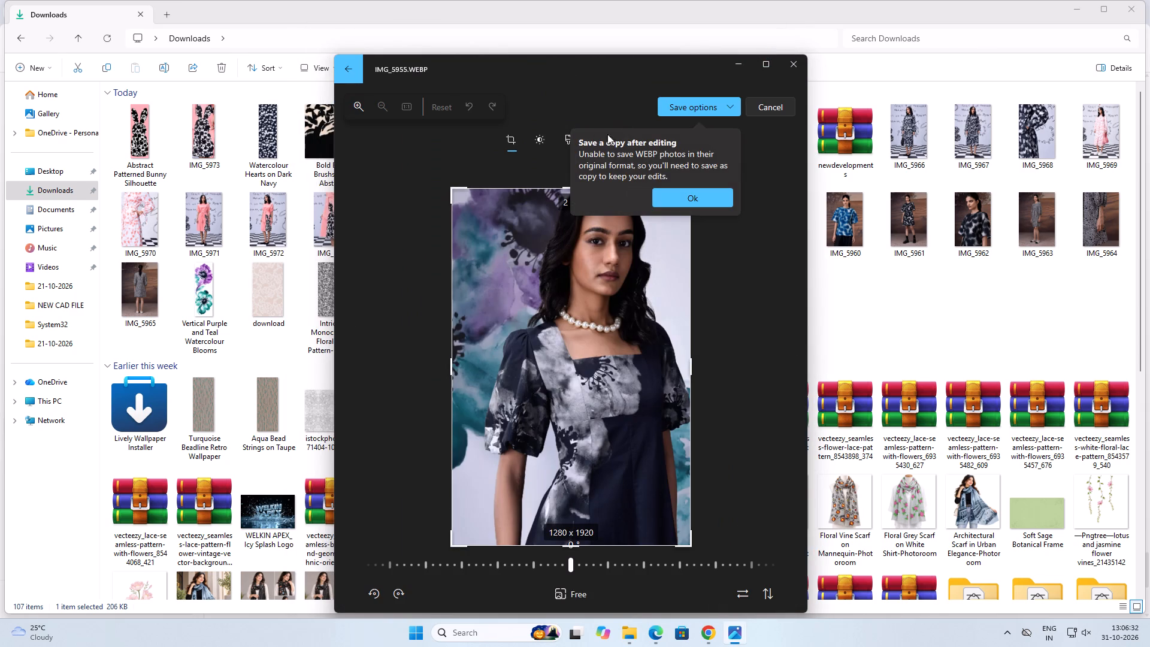
pyautogui.moveTo(567, 186); pyautogui.dragTo(565, 306)
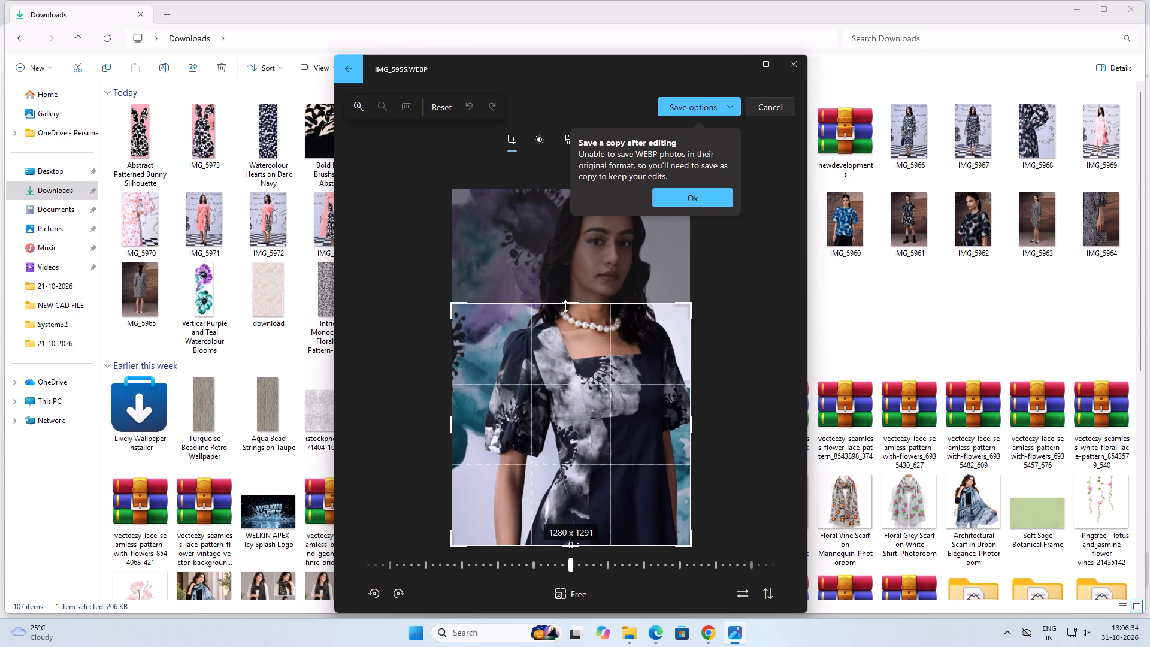
pyautogui.moveTo(565, 306); pyautogui.dragTo(565, 319)
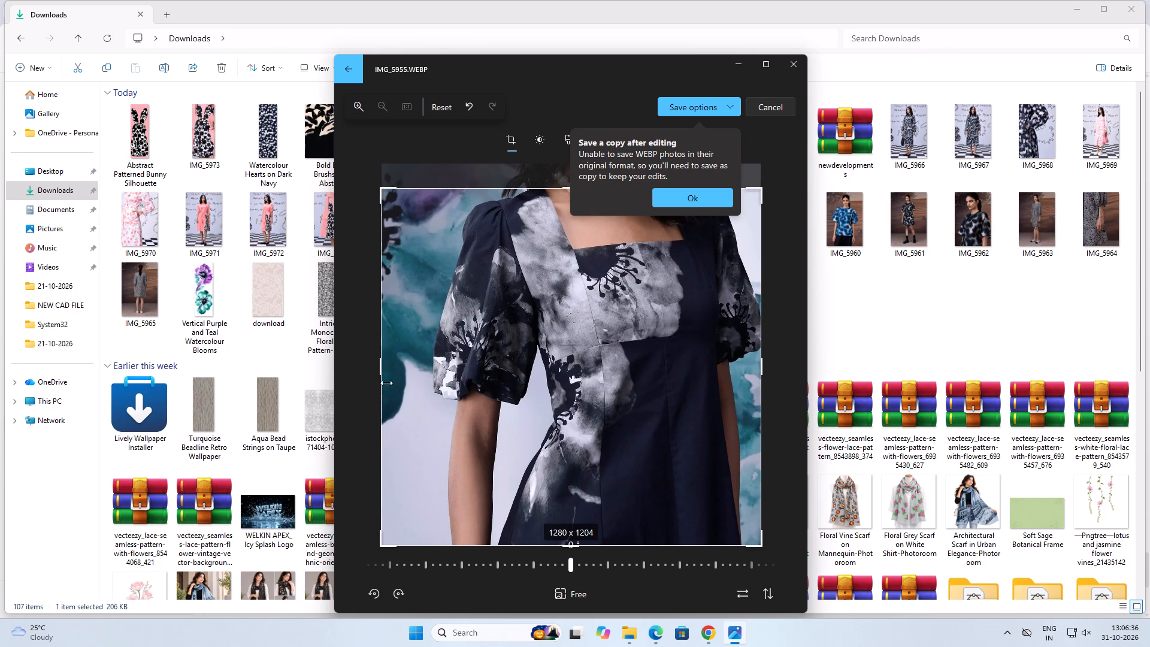
pyautogui.moveTo(384, 376); pyautogui.dragTo(430, 374)
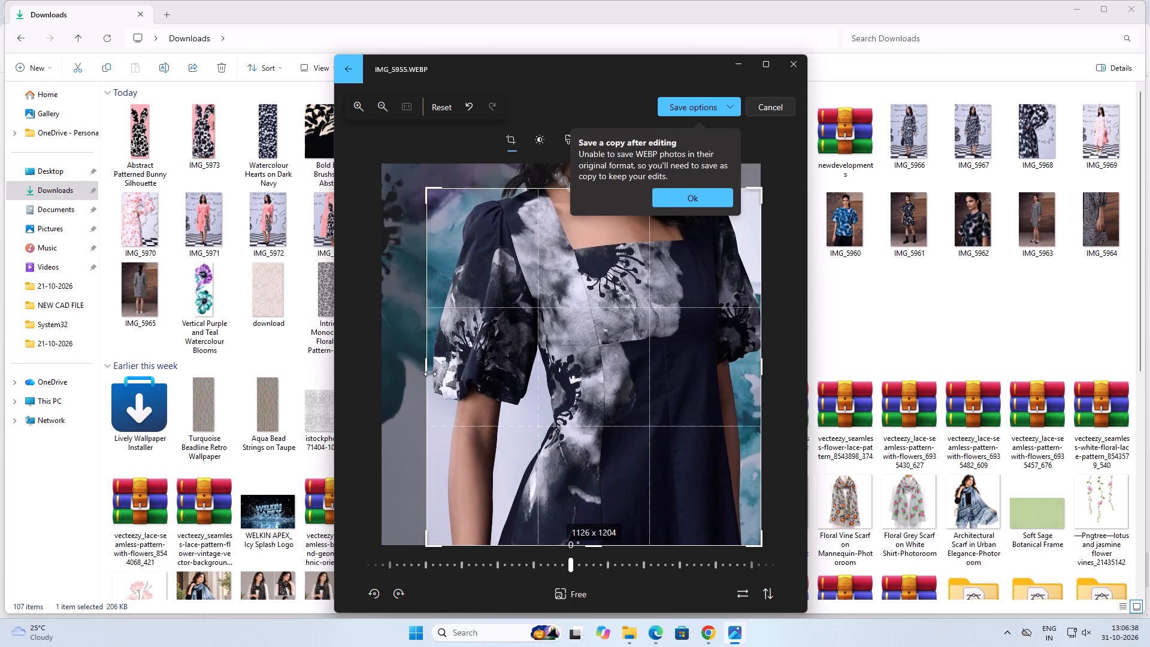
pyautogui.moveTo(430, 374); pyautogui.dragTo(425, 374)
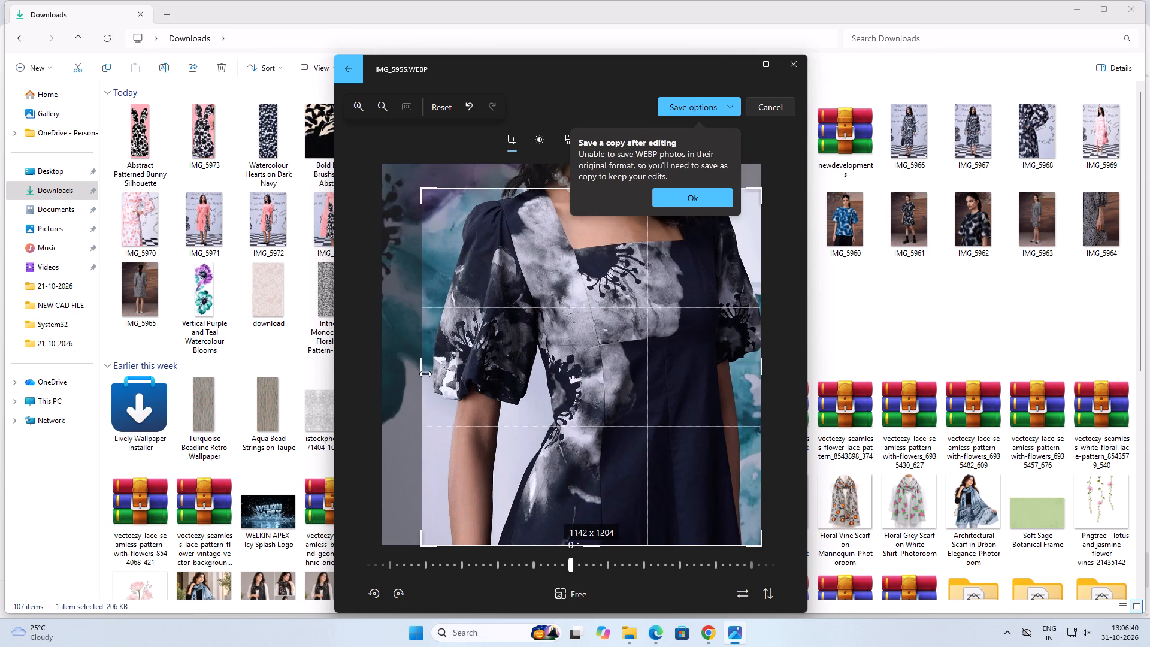
pyautogui.moveTo(425, 374); pyautogui.dragTo(408, 379)
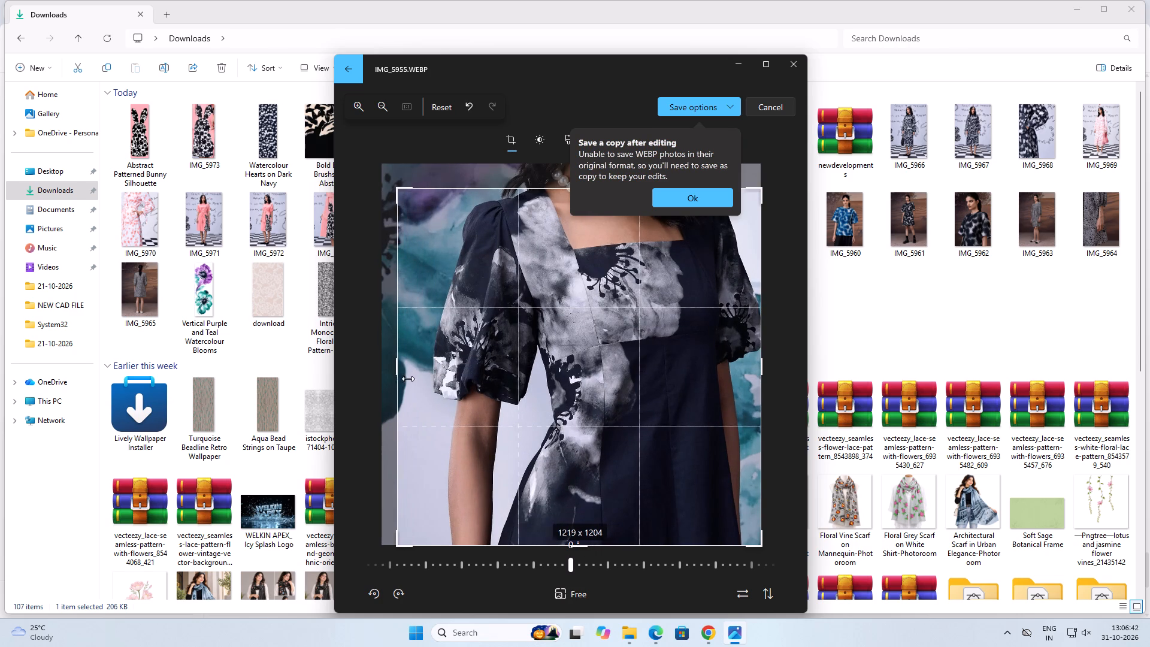
pyautogui.moveTo(408, 379); pyautogui.dragTo(405, 380)
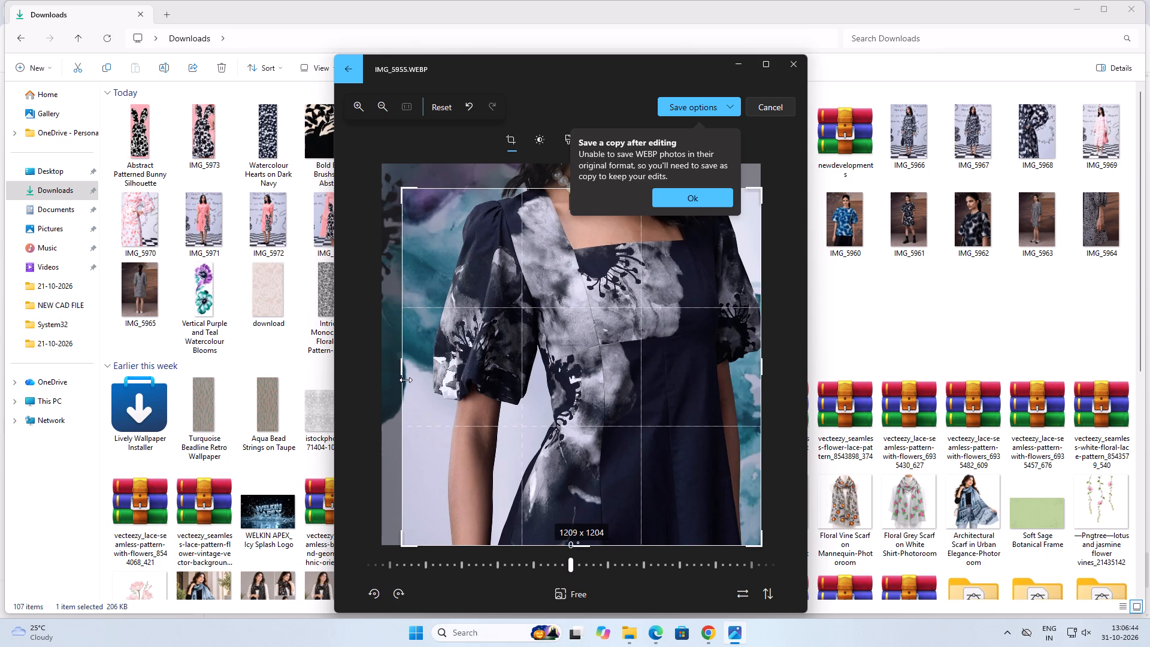
pyautogui.moveTo(405, 380); pyautogui.dragTo(407, 380)
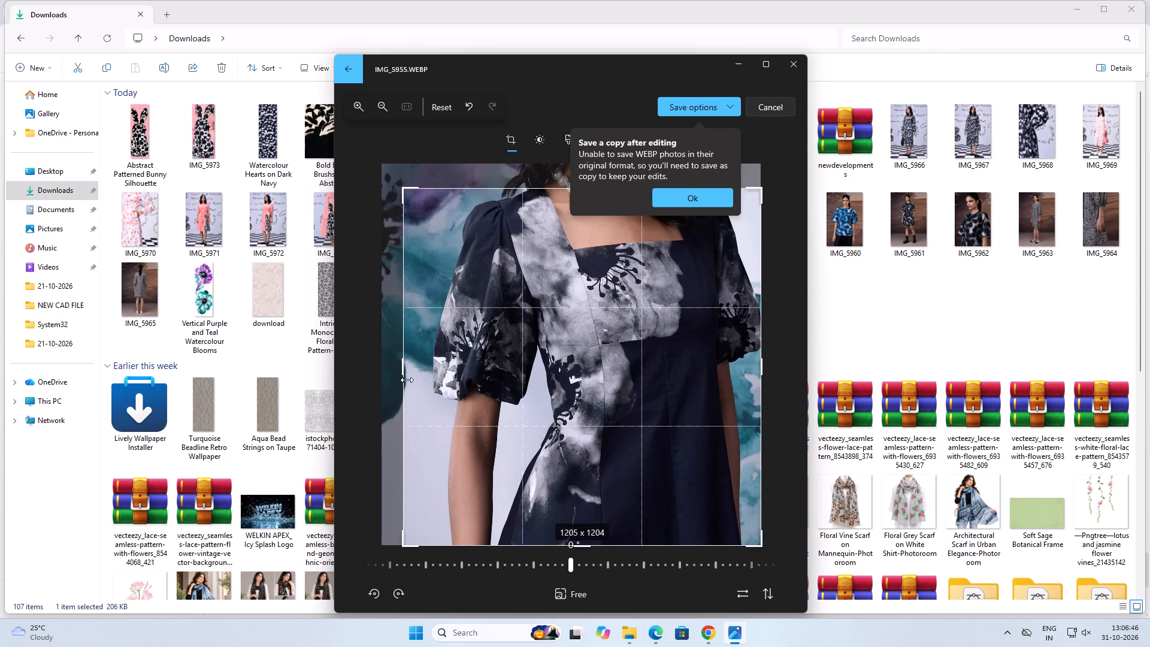
pyautogui.moveTo(407, 380); pyautogui.dragTo(408, 380)
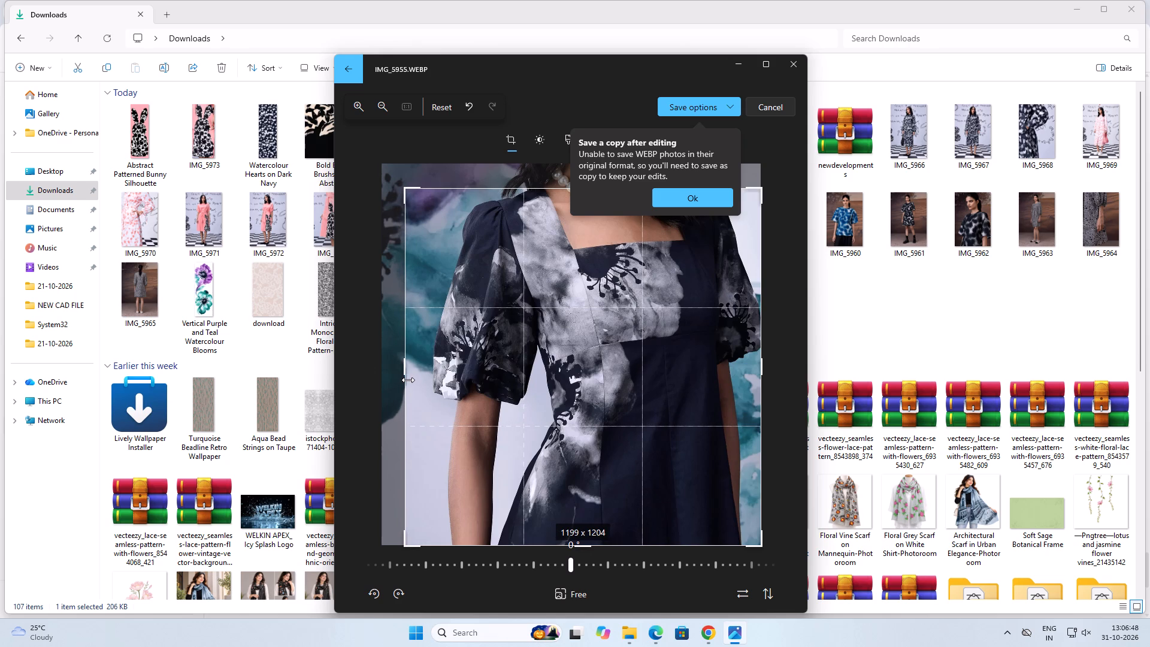
pyautogui.moveTo(408, 380); pyautogui.dragTo(428, 380)
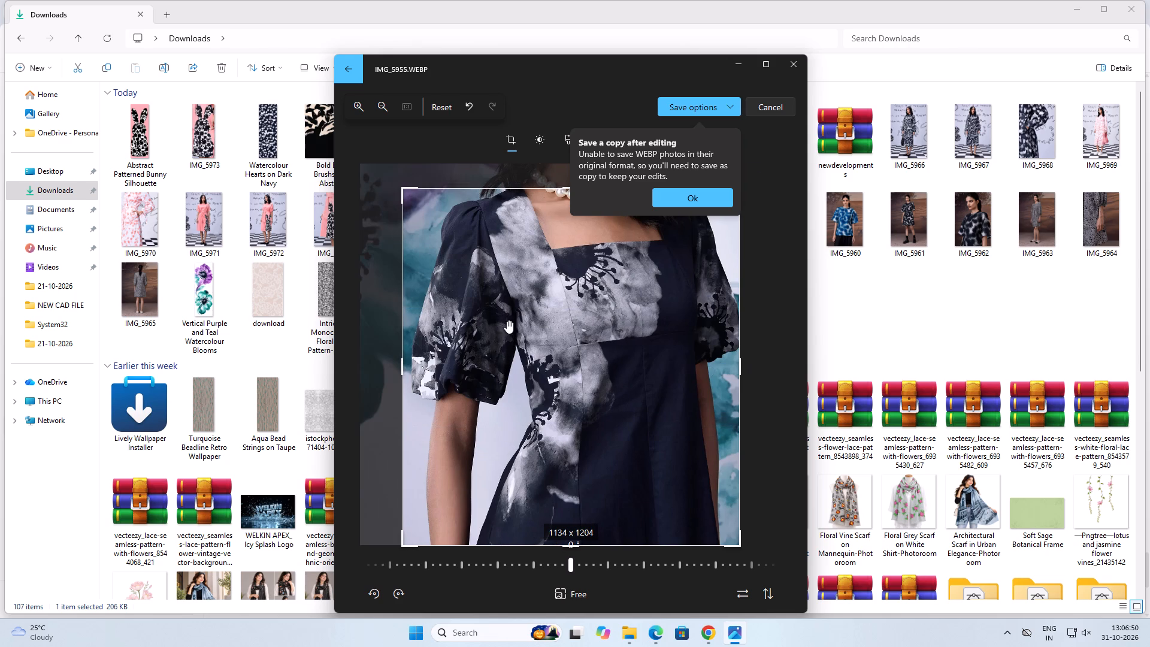
# Save the cropped dress print as a JPG copy named IMG_5955 in Downloads.
pyautogui.click(713, 198)
pyautogui.click(726, 111)
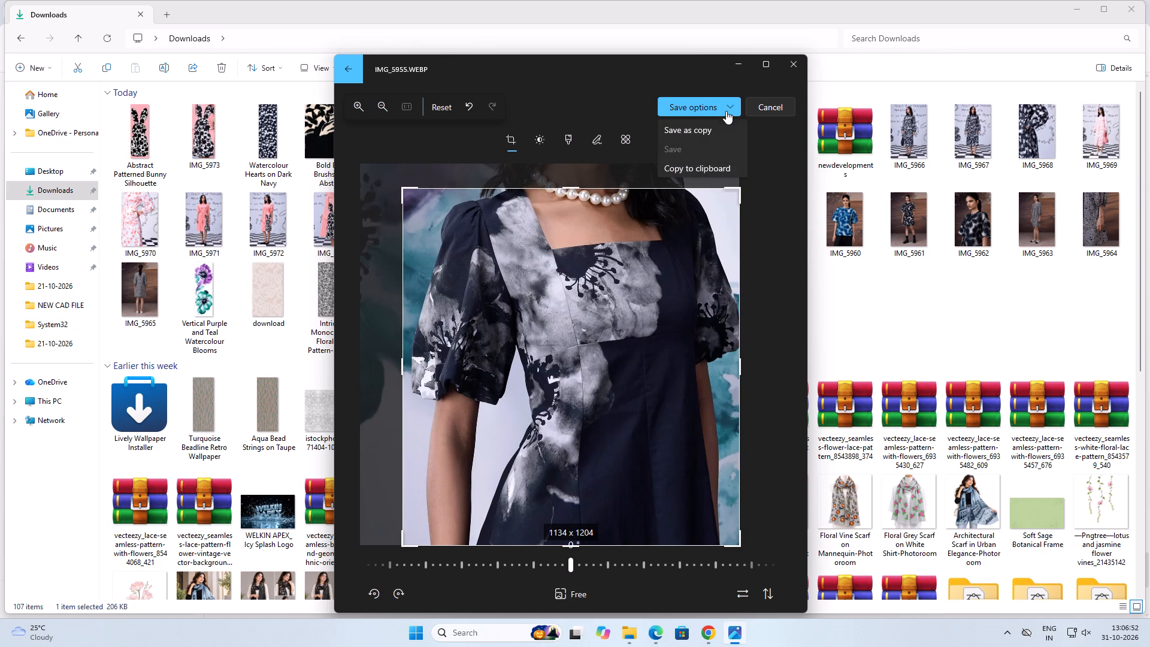
pyautogui.click(713, 128)
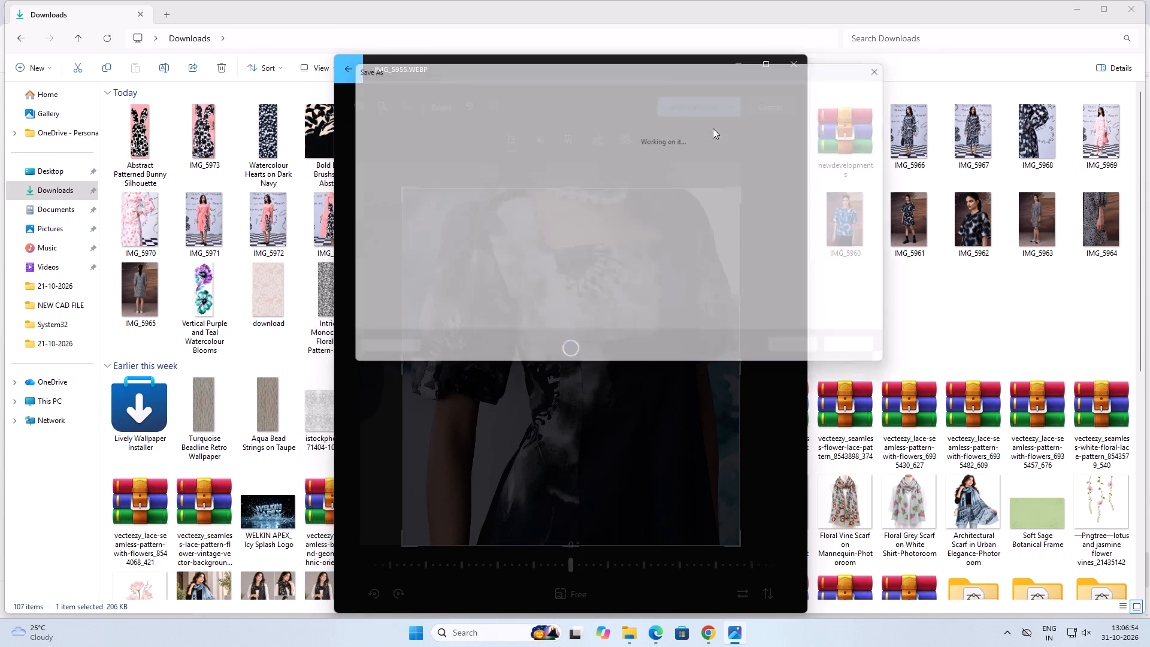
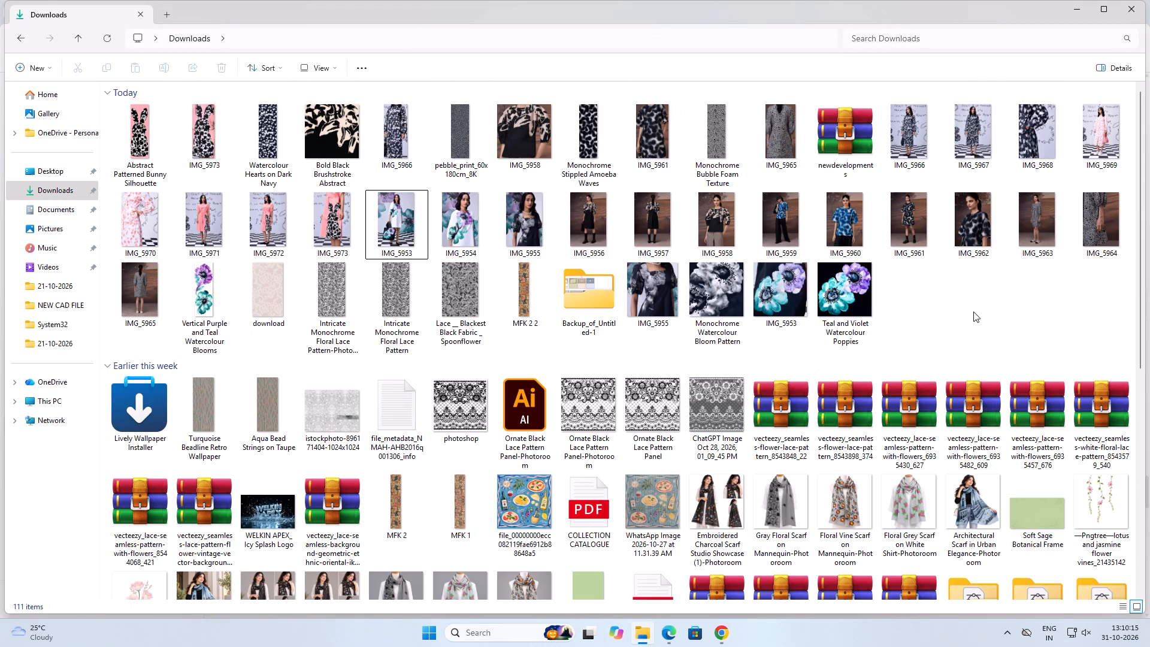
pyautogui.hotkey('ctrl', 'shift', 'n')
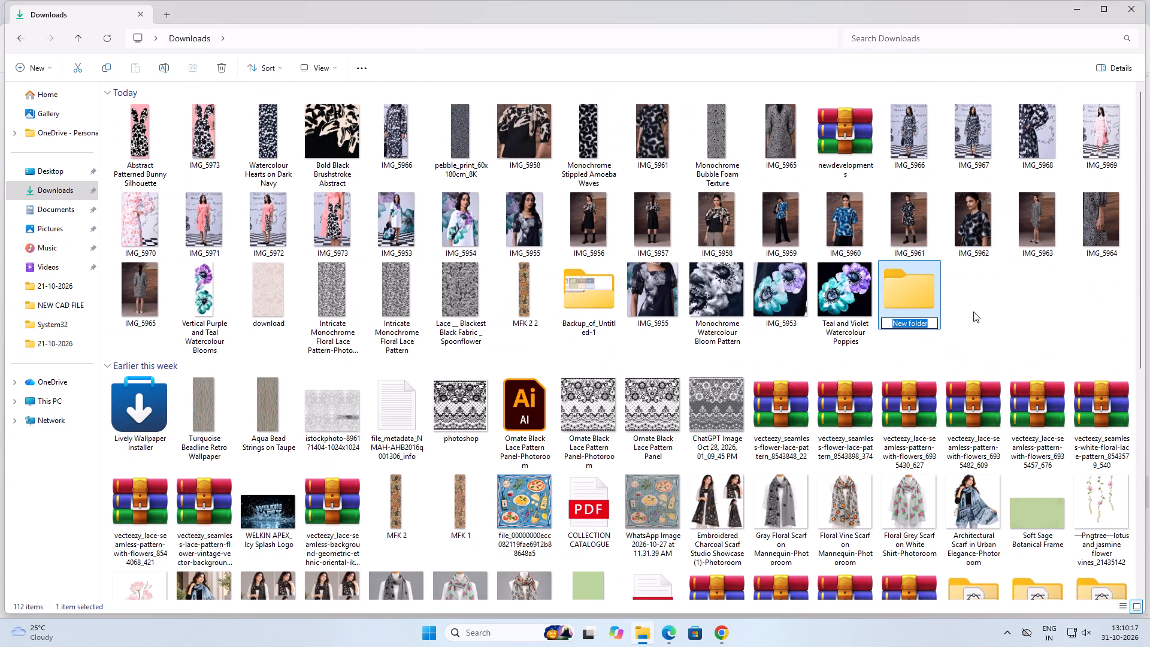
pyautogui.write('NEW')
pyautogui.press('space')
pyautogui.write('DEV')
pyautogui.write('LO')
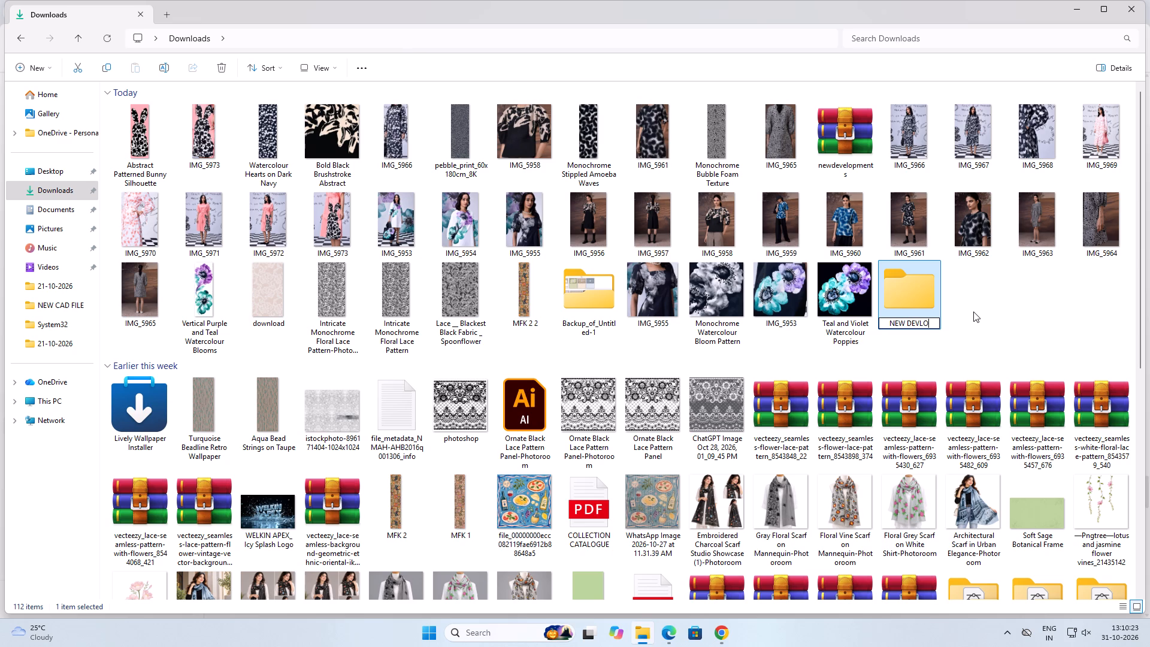
pyautogui.press('BackSpace')
pyautogui.press('BackSpace')
pyautogui.write('ELOP')
pyautogui.press('space')
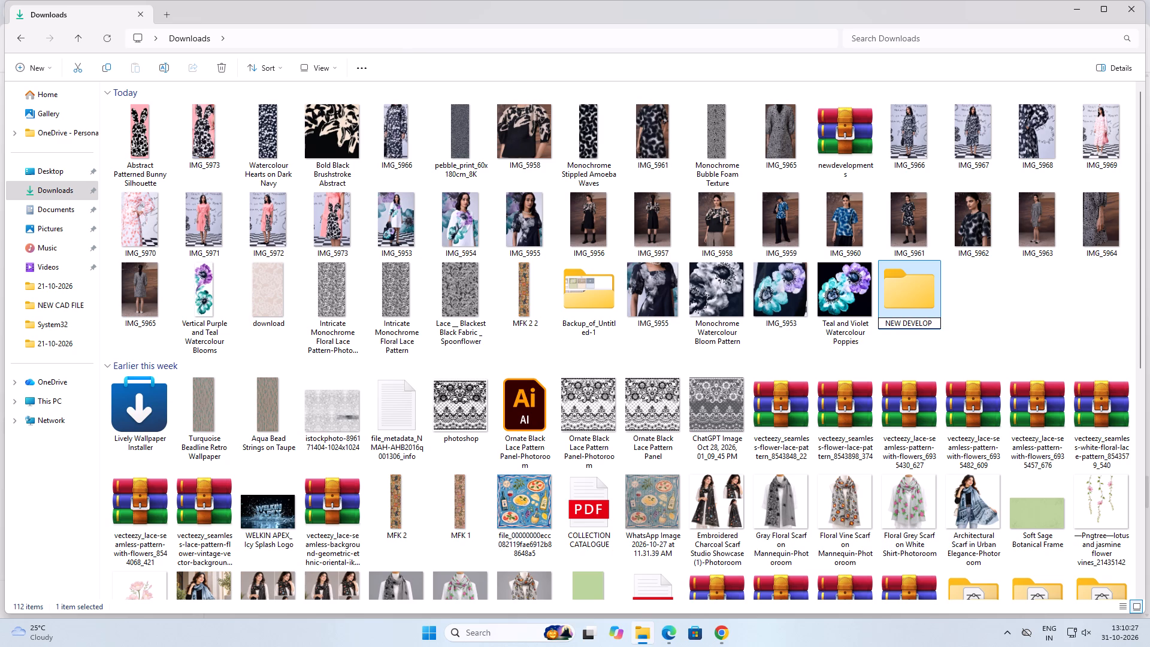
pyautogui.write('IMA')
pyautogui.write('GE')
pyautogui.press('Return')
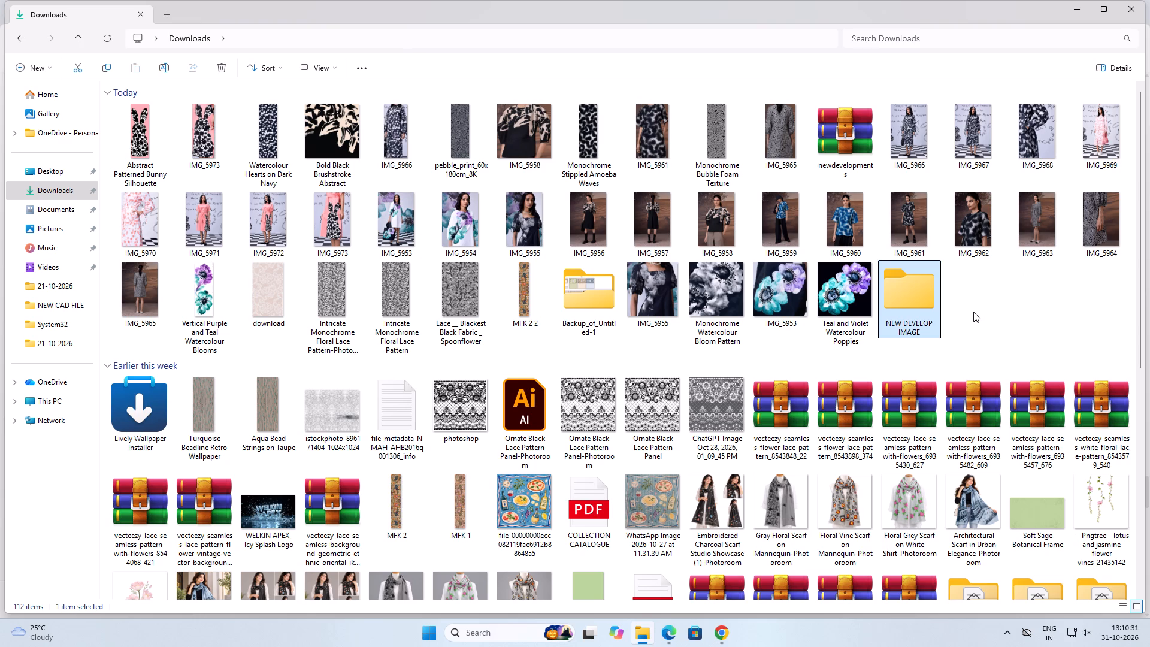
# Refresh Downloads and move the poppies, bloom pattern, bunny silhouette, navy hearts, brushstroke abstract and amoeba waves images into the NEW DEVELOP IMAGE folder.
pyautogui.click(117, 48)
pyautogui.click(107, 35)
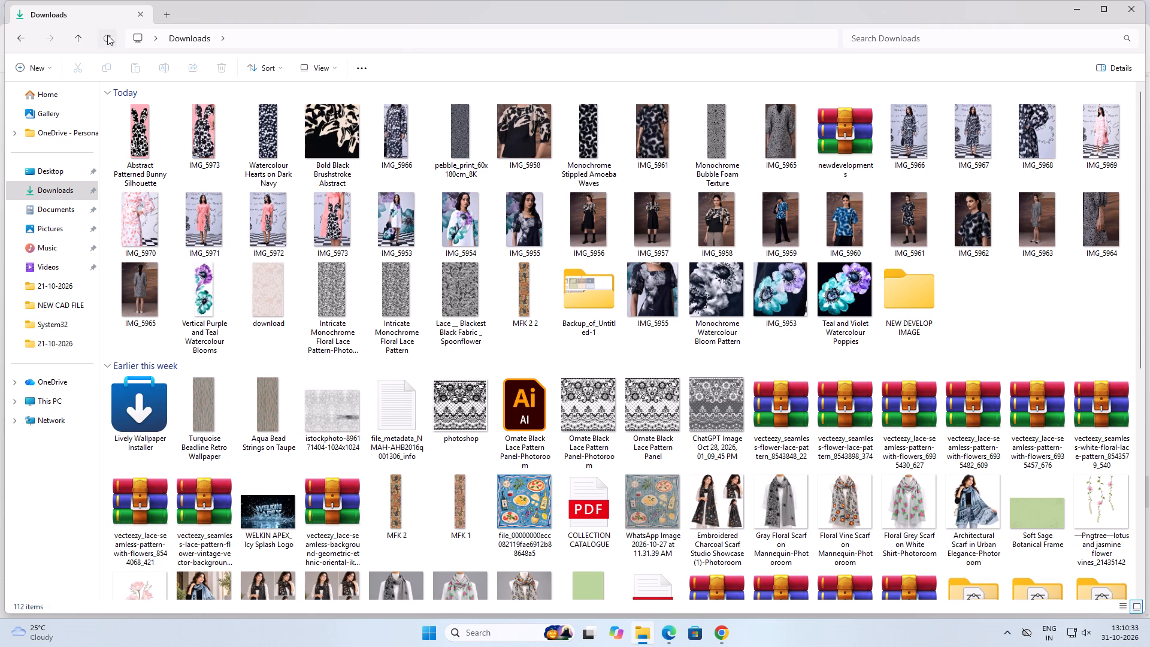
pyautogui.click(143, 123)
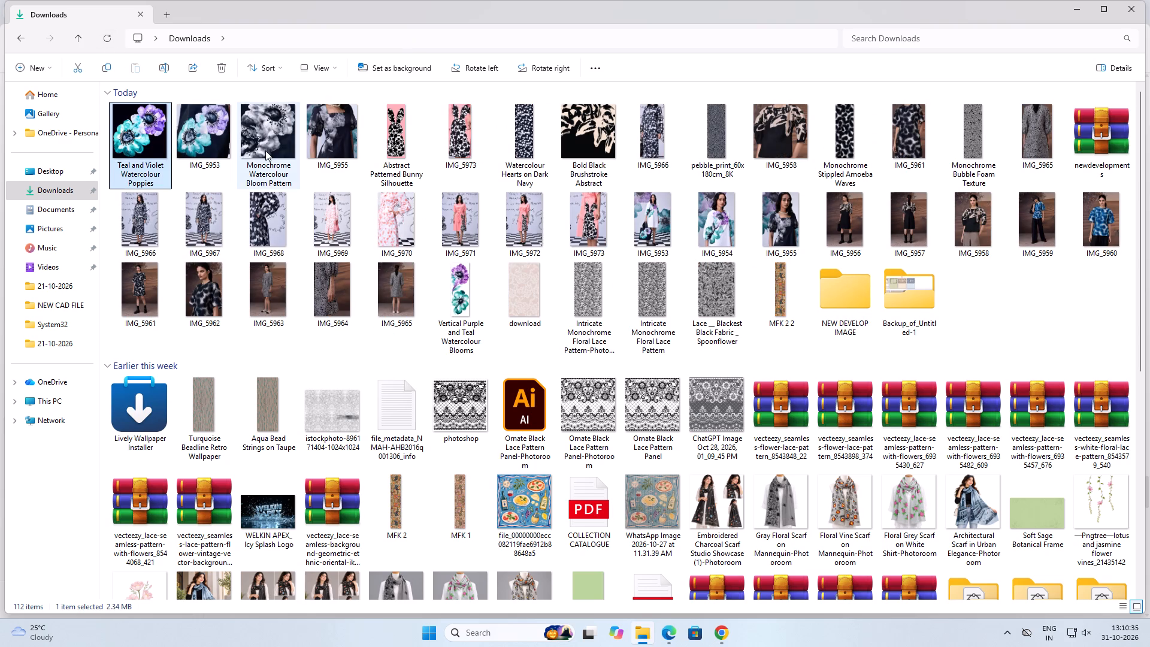
pyautogui.keyDown('ctrl'); pyautogui.click(265, 150); pyautogui.keyUp('ctrl')
pyautogui.keyDown('ctrl'); pyautogui.click(394, 149); pyautogui.keyUp('ctrl')
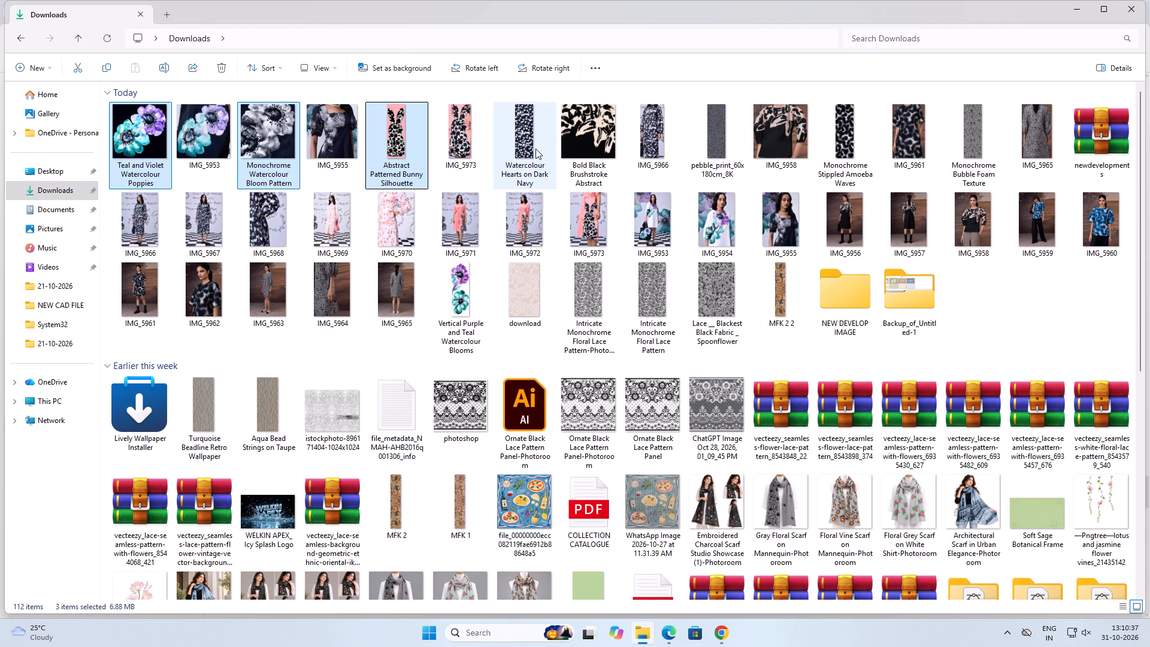
pyautogui.keyDown('ctrl'); pyautogui.click(535, 149); pyautogui.keyUp('ctrl')
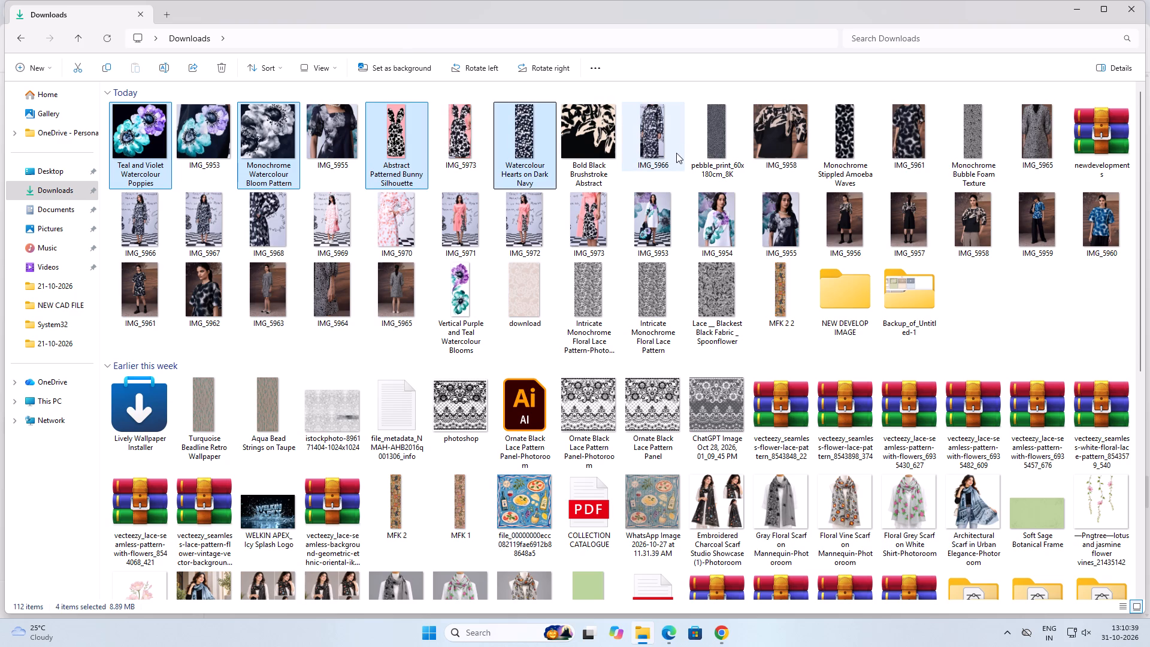
pyautogui.keyDown('ctrl'); pyautogui.click(596, 152); pyautogui.keyUp('ctrl')
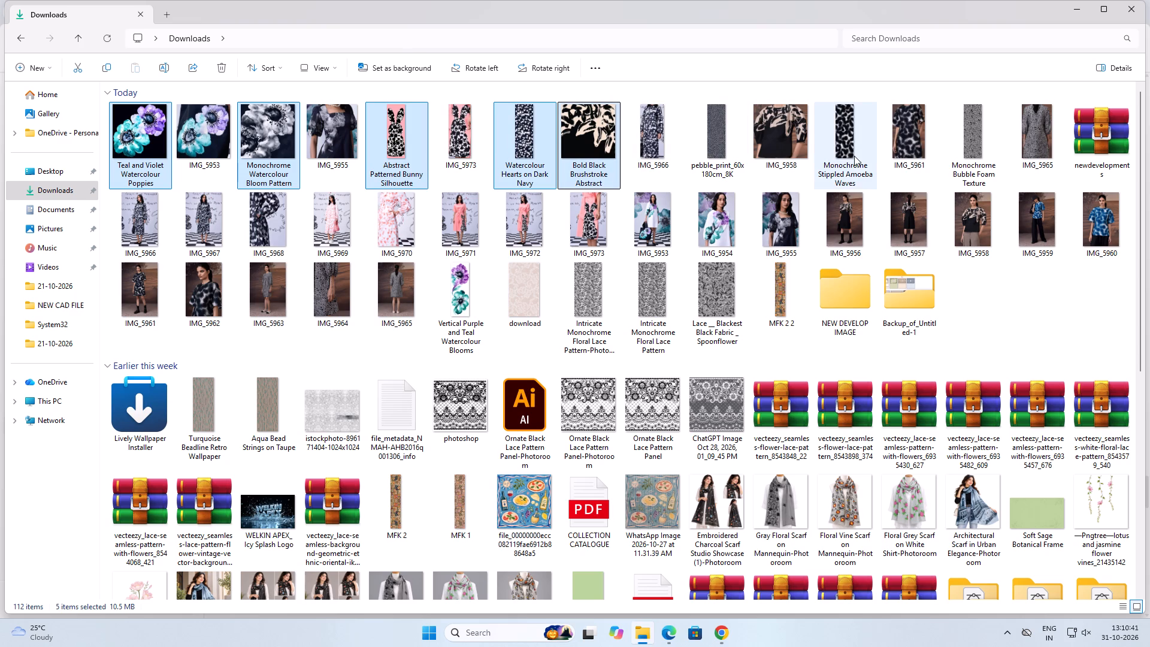
pyautogui.keyDown('ctrl'); pyautogui.click(849, 150); pyautogui.keyUp('ctrl')
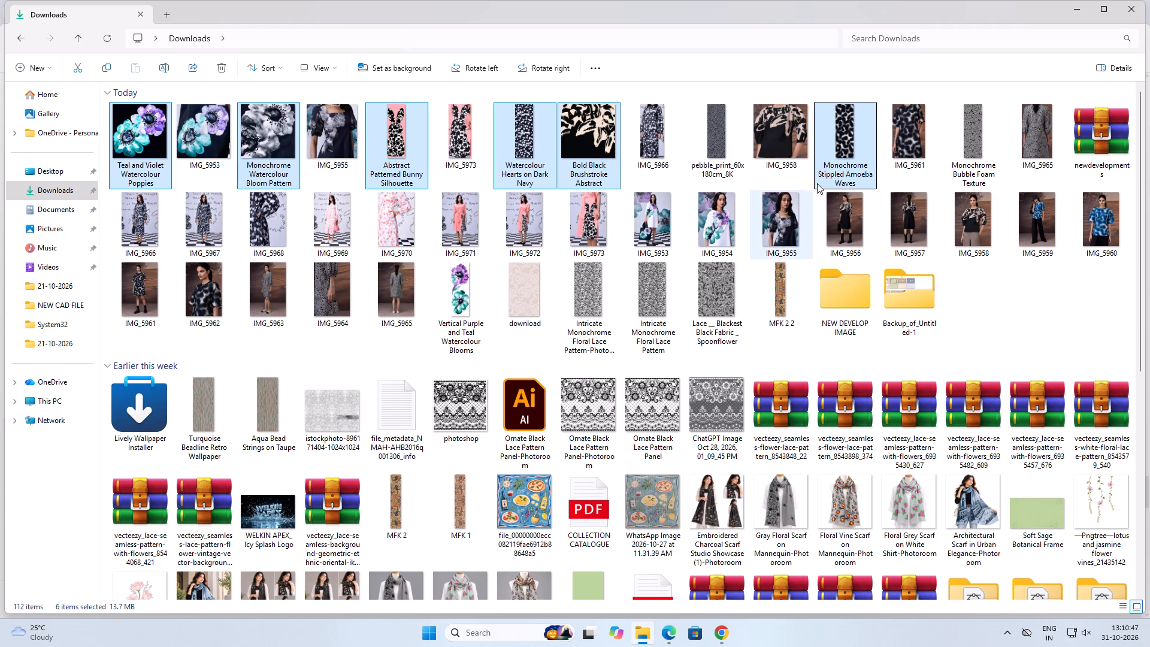
pyautogui.moveTo(834, 135); pyautogui.dragTo(859, 312)
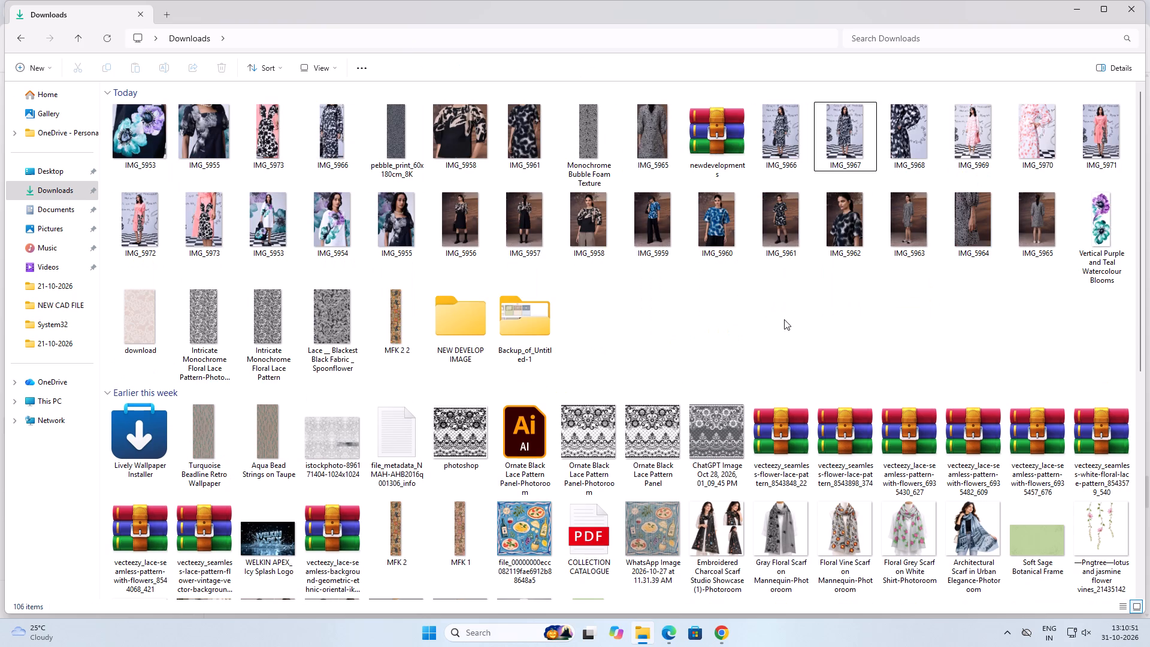
# Check the remaining images from today in Downloads for generated designs that still belong in the new folder.
pyautogui.click(784, 319)
pyautogui.click(127, 125)
pyautogui.click(213, 134)
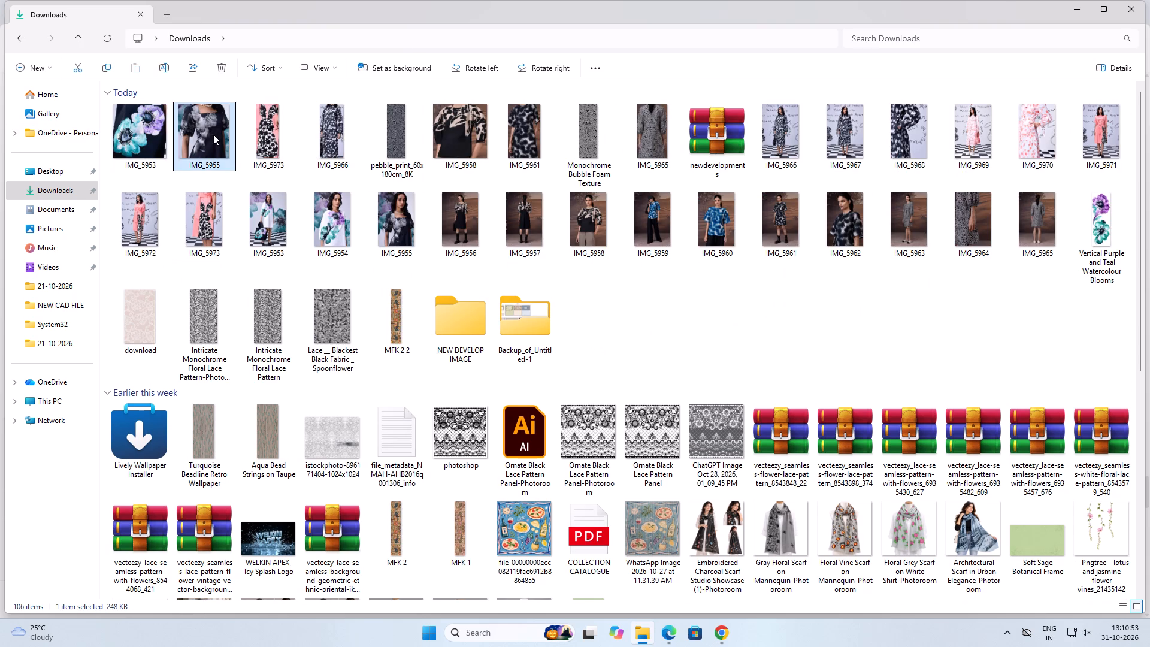
pyautogui.click(289, 140)
pyautogui.click(336, 141)
pyautogui.click(477, 146)
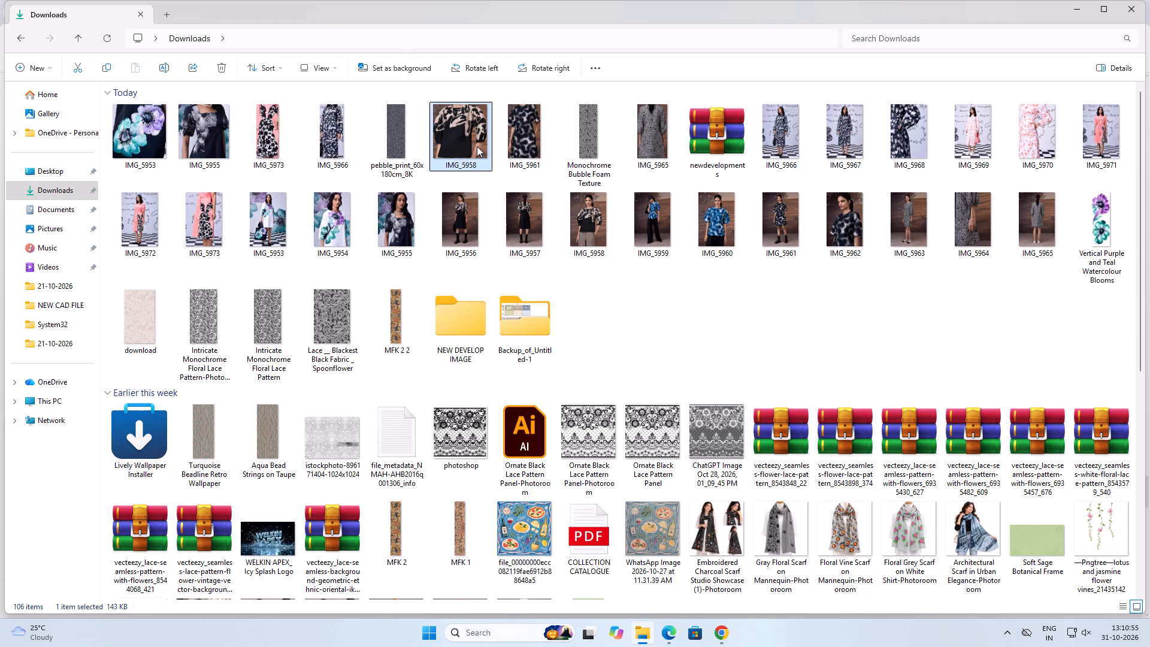
pyautogui.click(517, 141)
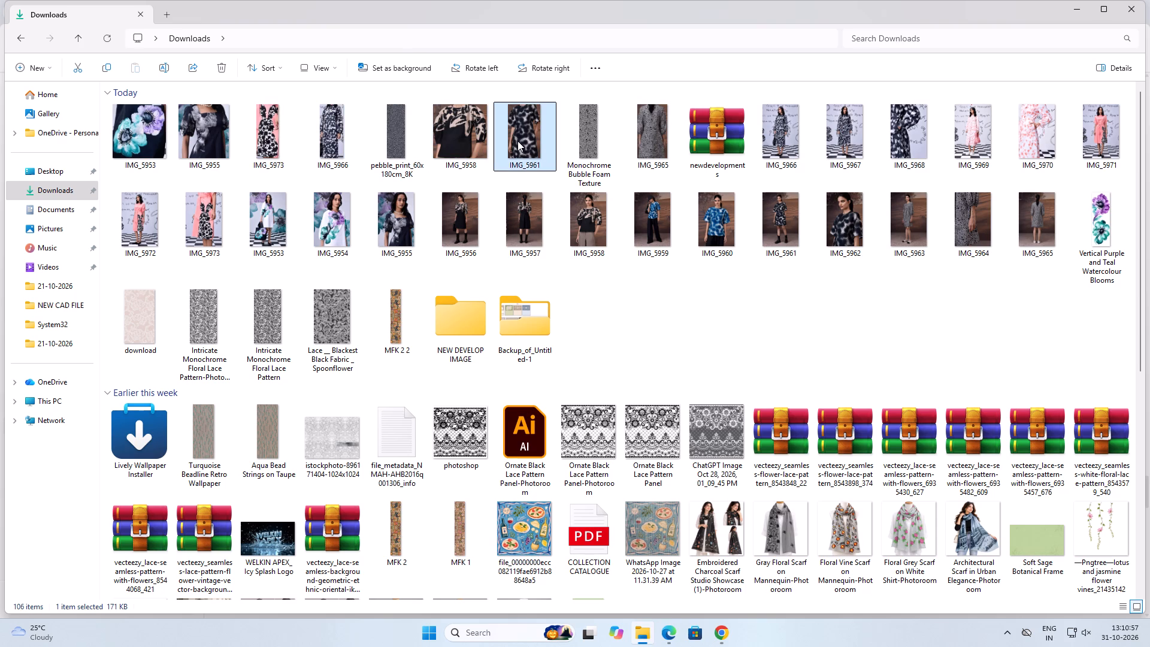
pyautogui.click(445, 144)
pyautogui.click(322, 142)
pyautogui.click(275, 143)
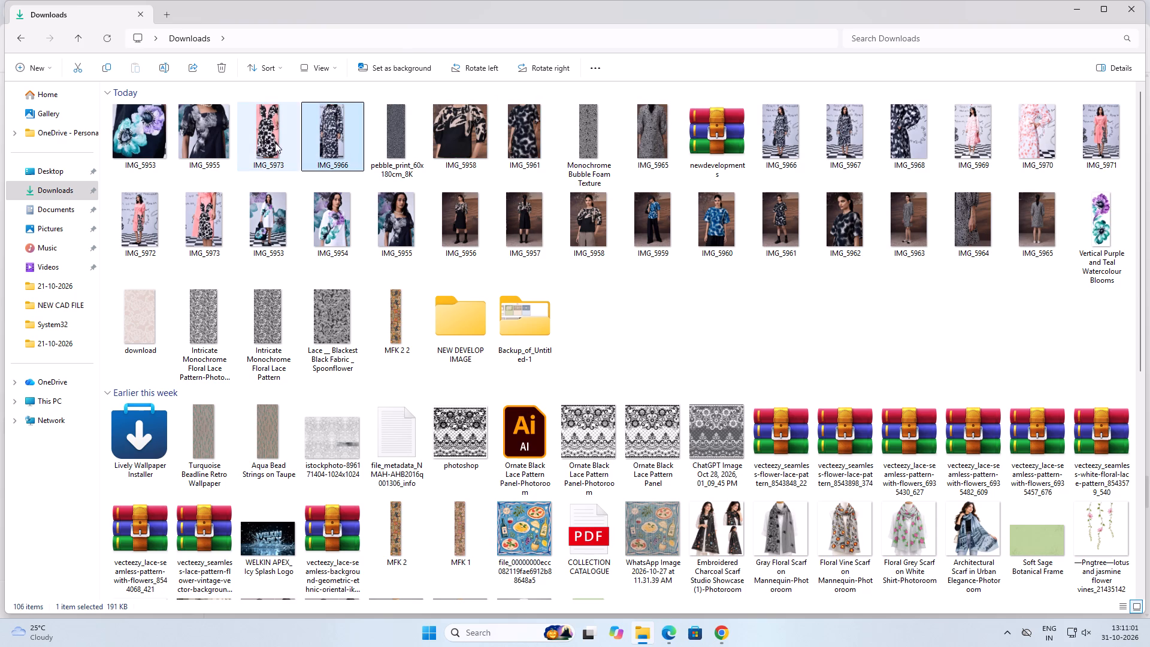
pyautogui.click(207, 143)
pyautogui.click(137, 143)
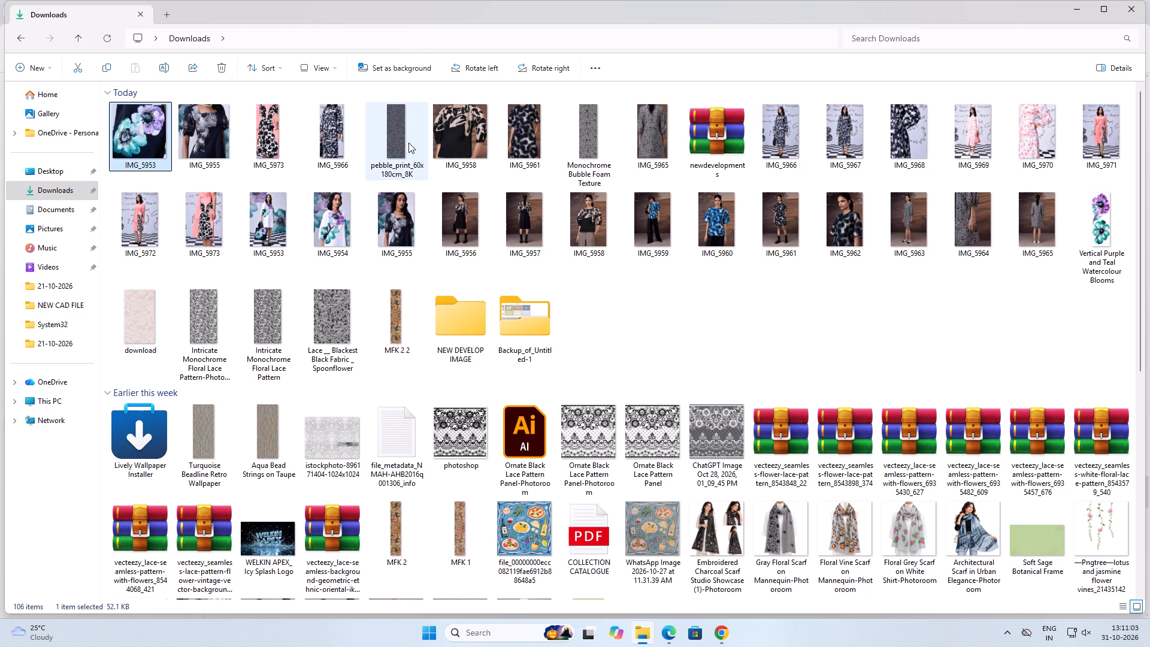
pyautogui.click(408, 143)
# Move the Monochrome Bubble Foam Texture image into the NEW DEVELOP IMAGE folder.
pyautogui.click(571, 144)
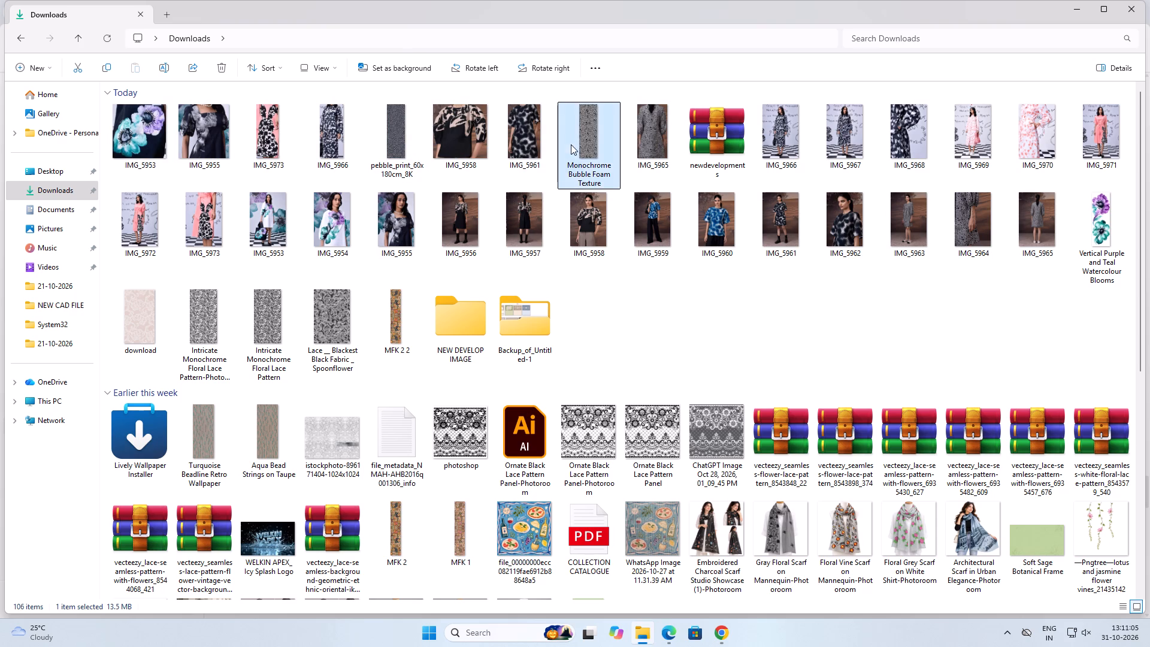
pyautogui.moveTo(589, 131); pyautogui.dragTo(494, 274)
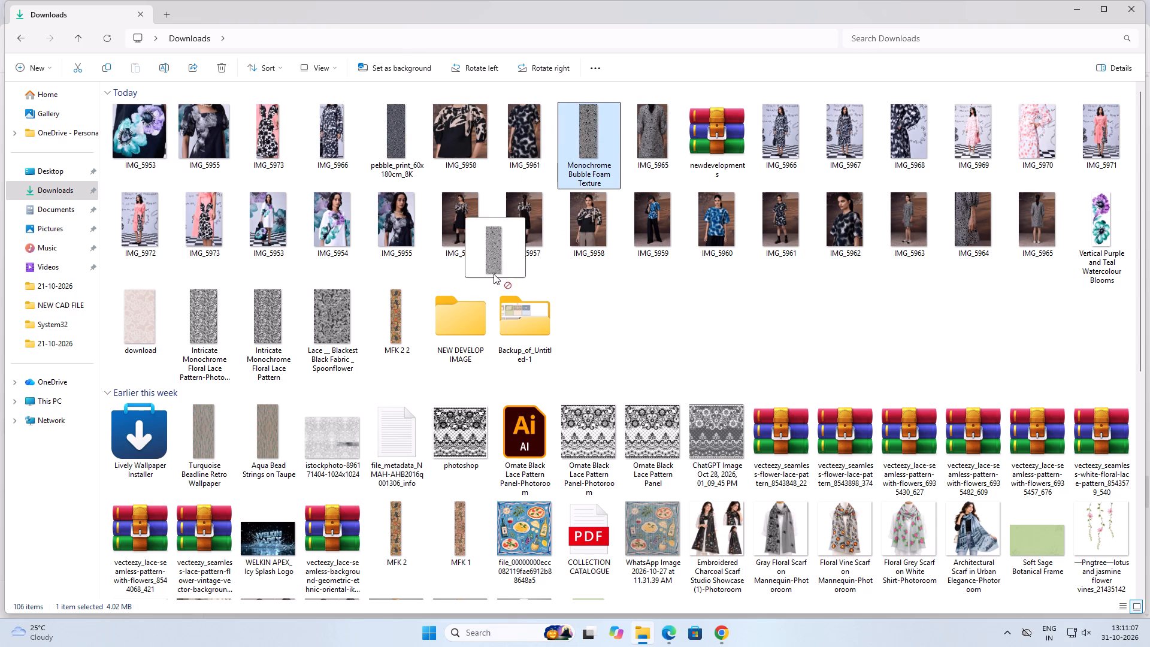
pyautogui.moveTo(494, 274); pyautogui.dragTo(457, 337)
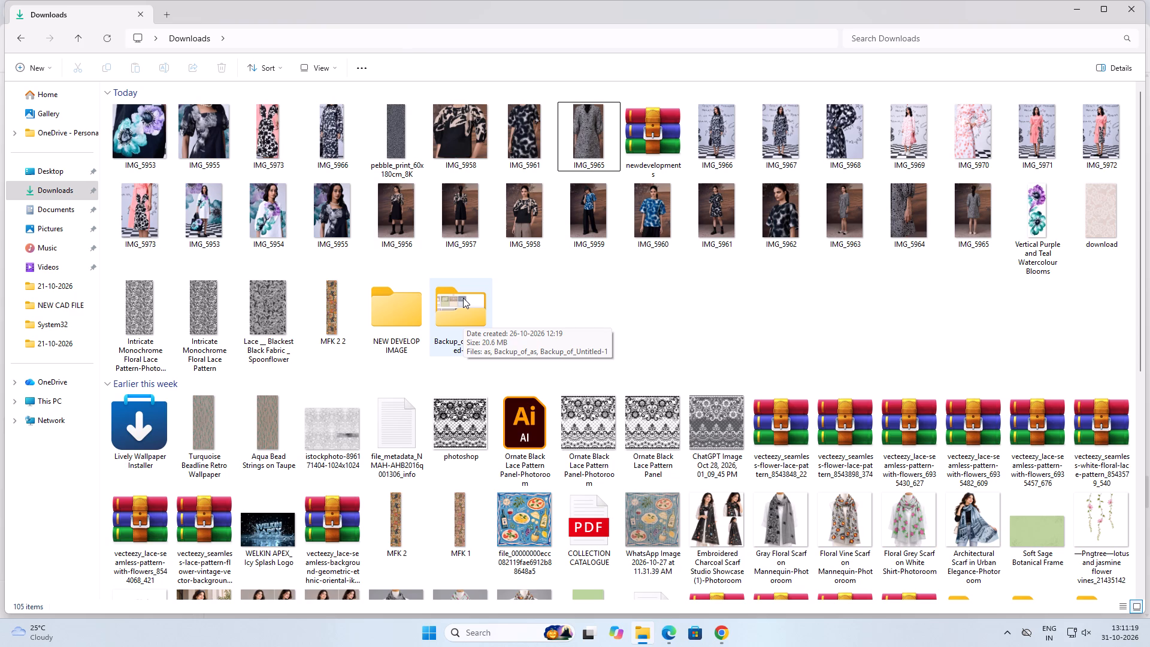
pyautogui.click(533, 291)
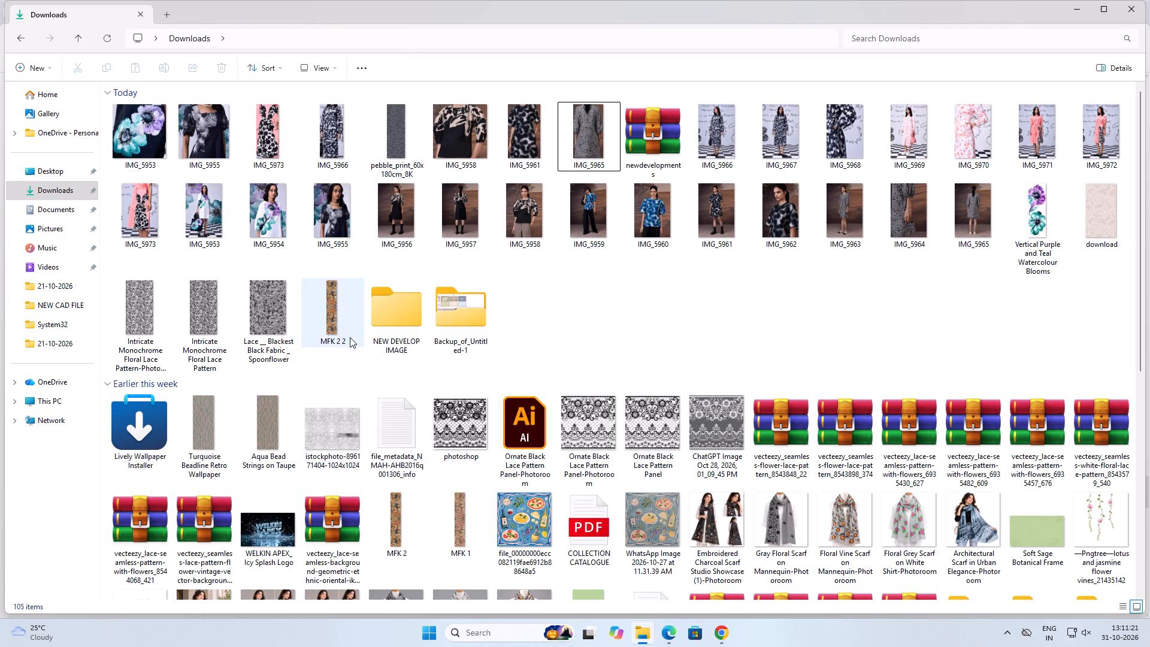
# Open the NEW DEVELOP IMAGE folder and show its files as large icons.
pyautogui.doubleClick(376, 316)
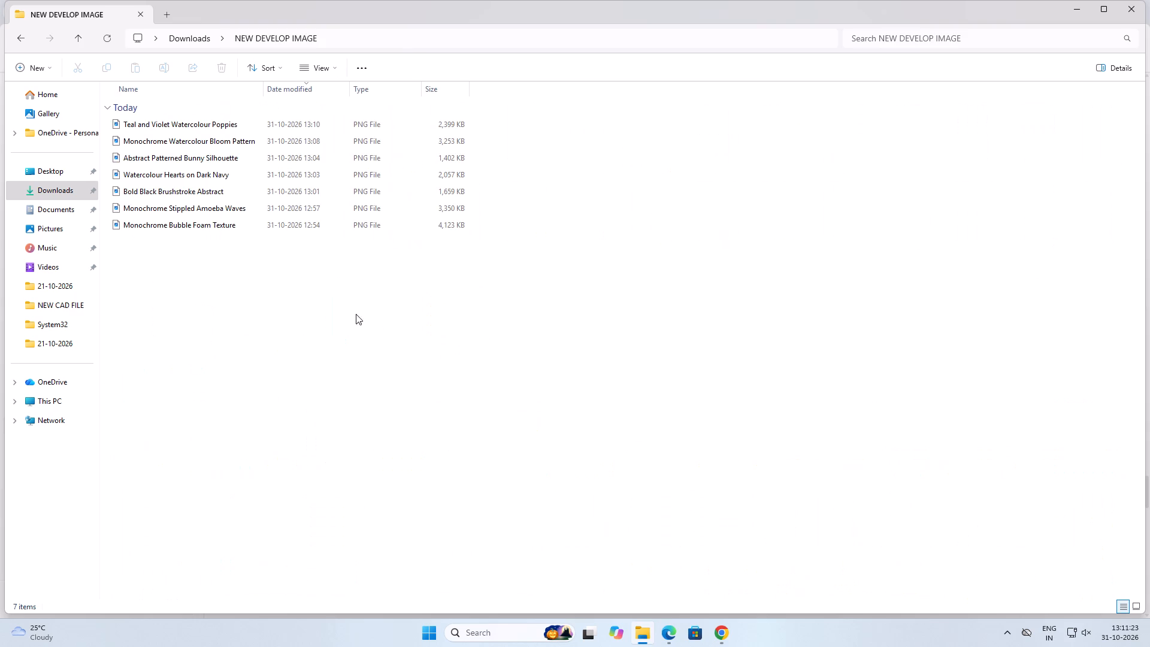
pyautogui.click(328, 320)
pyautogui.hotkey('ctrl', 'shift', '2')
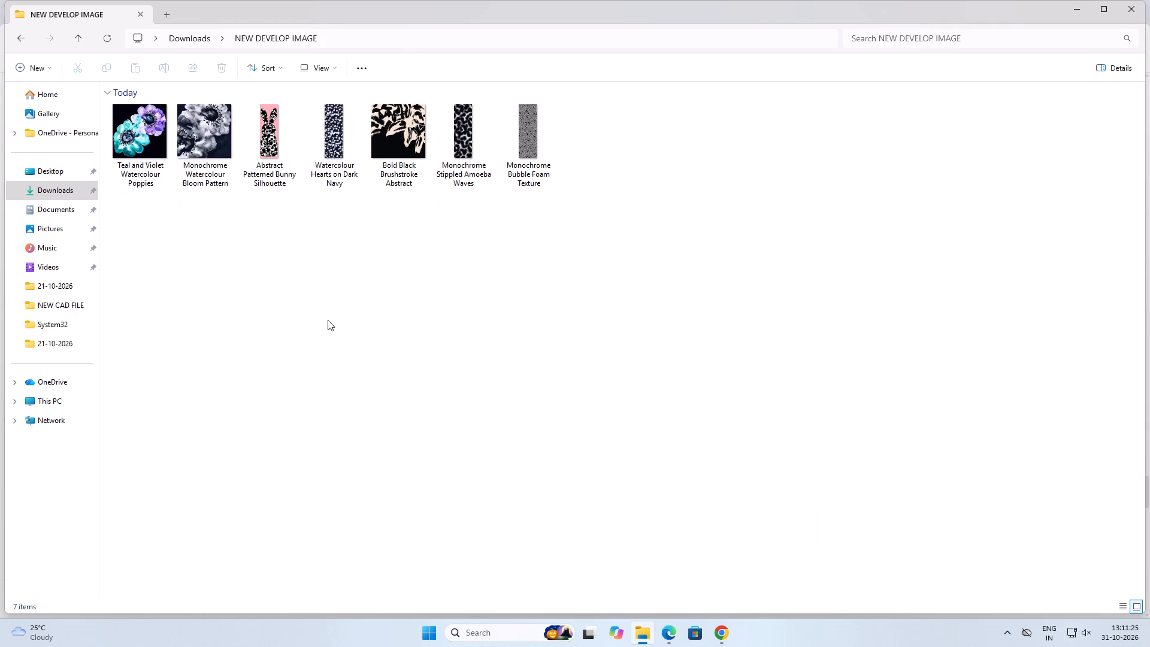
pyautogui.click(328, 320)
# Rename the Teal and Violet Watercolour Poppies image as "50X50 1".
pyautogui.click(120, 173)
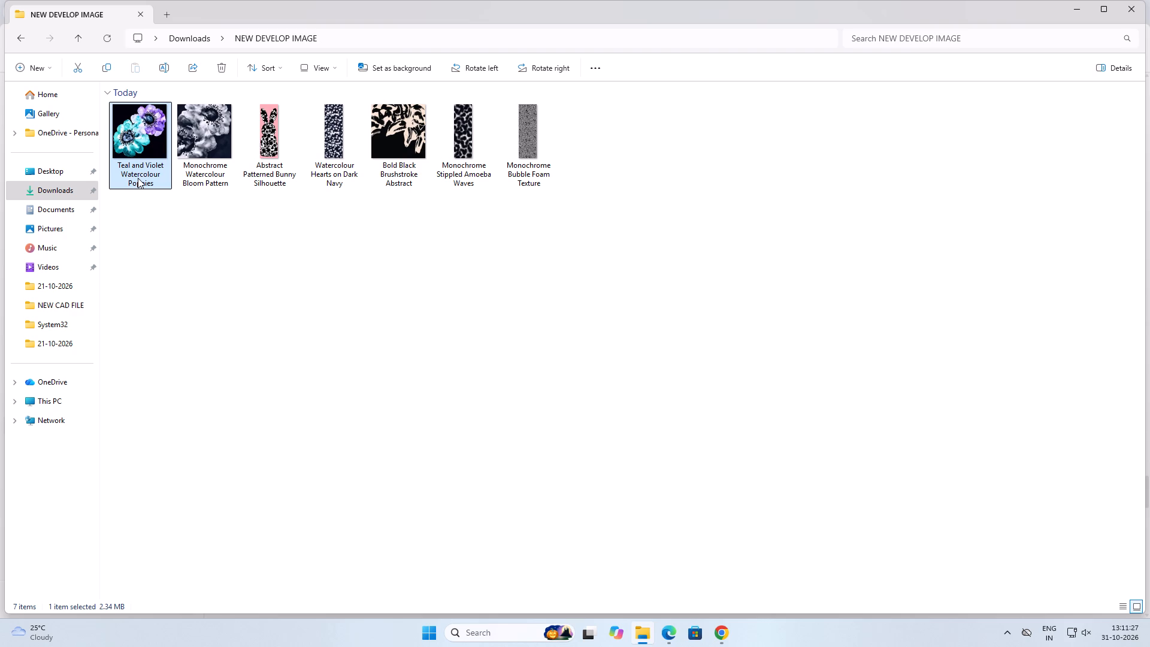
pyautogui.click(138, 178)
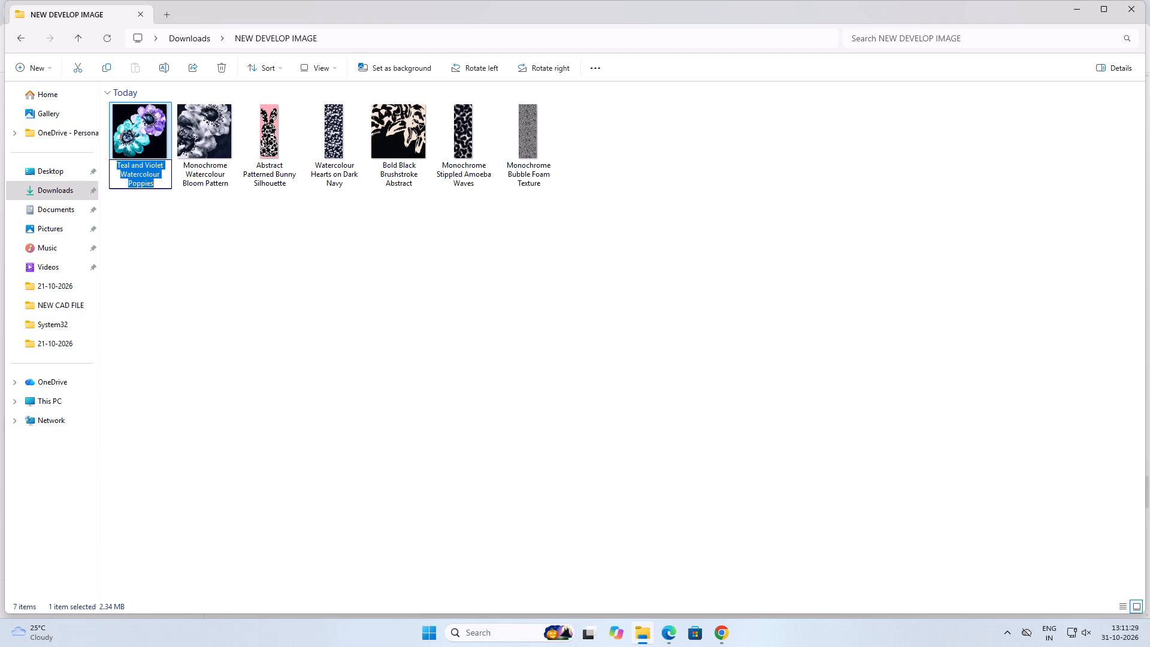
pyautogui.write('50')
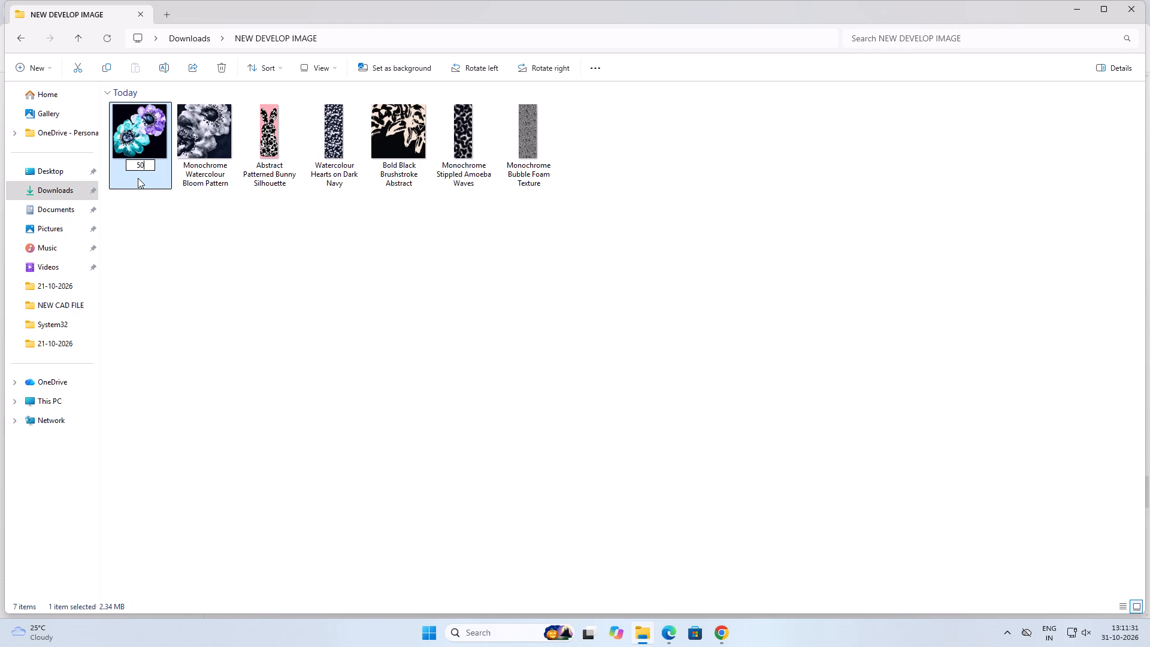
pyautogui.write('X50')
pyautogui.hotkey('ctrl', 'a')
pyautogui.hotkey('ctrl', 'c')
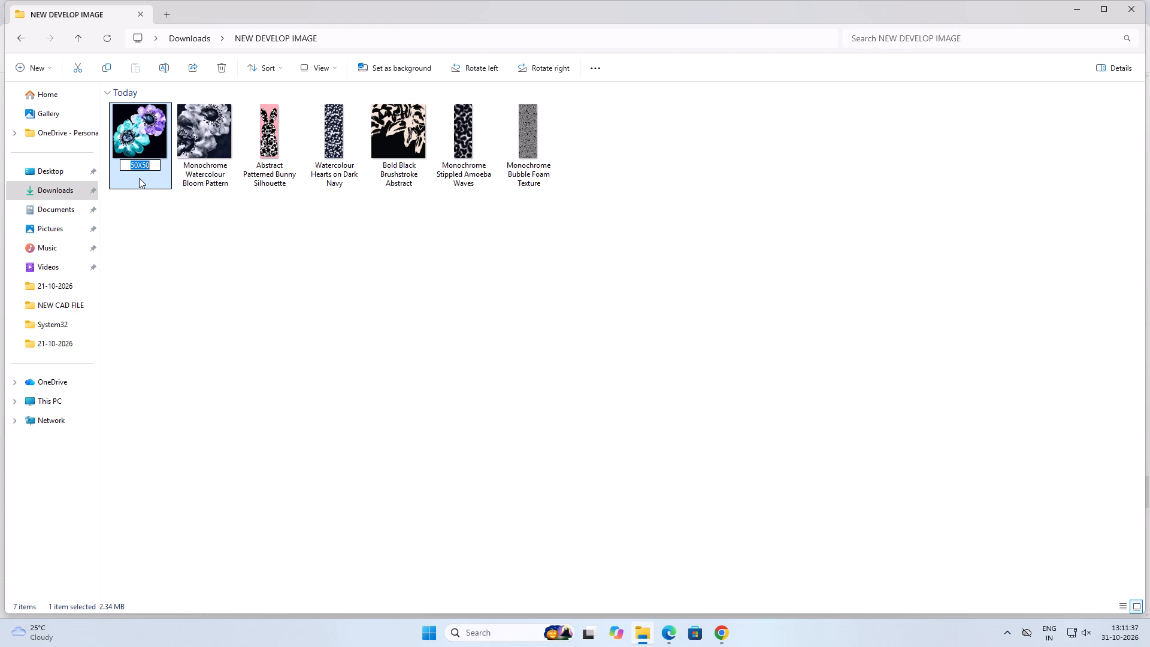
pyautogui.click(150, 163)
pyautogui.press('space')
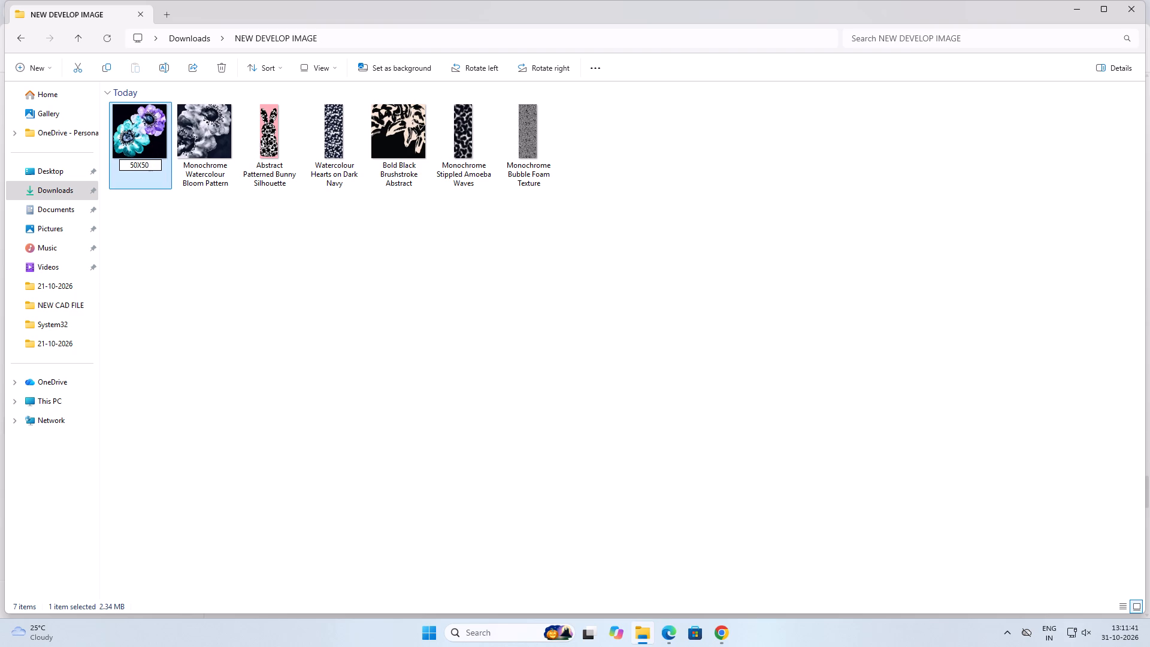
pyautogui.press('1')
pyautogui.click(228, 271)
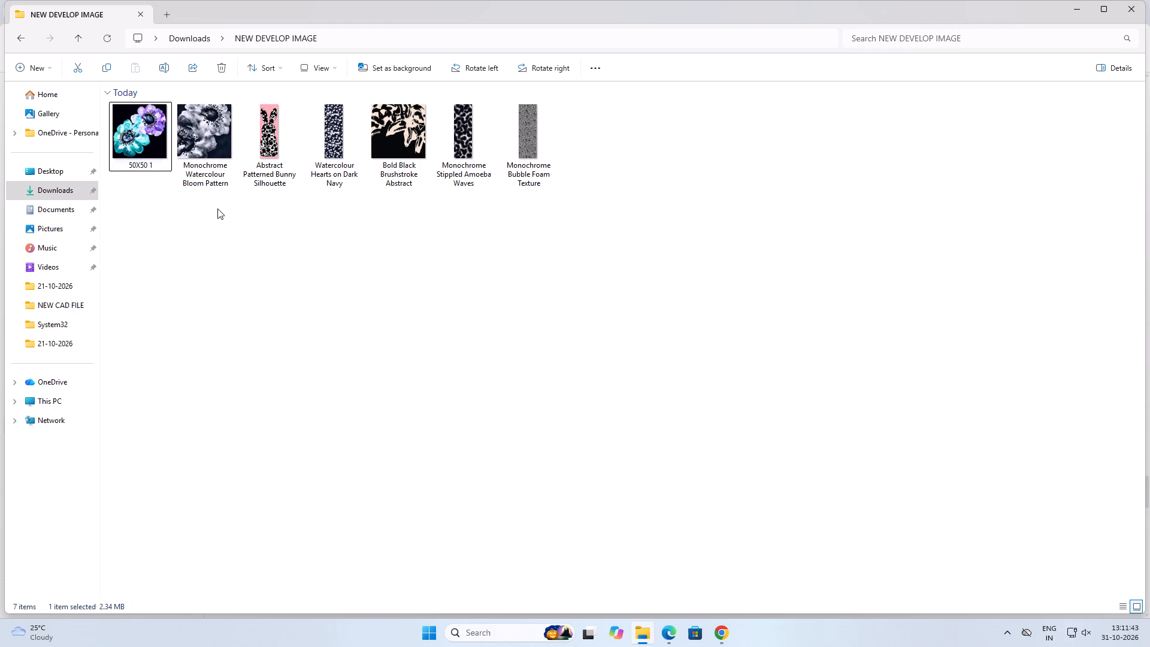
# Rename the Monochrome Watercolour Bloom Pattern image as "50X50 2".
pyautogui.click(198, 162)
pyautogui.click(201, 176)
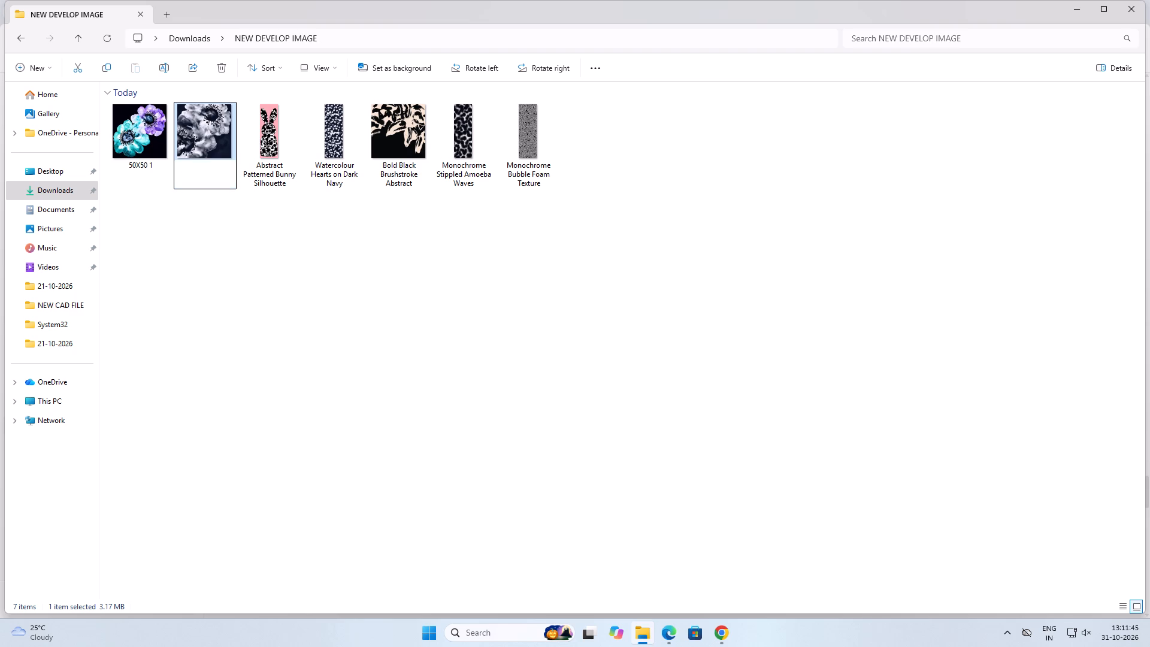
pyautogui.hotkey('ctrl', 'v')
pyautogui.write('V')
pyautogui.press('space')
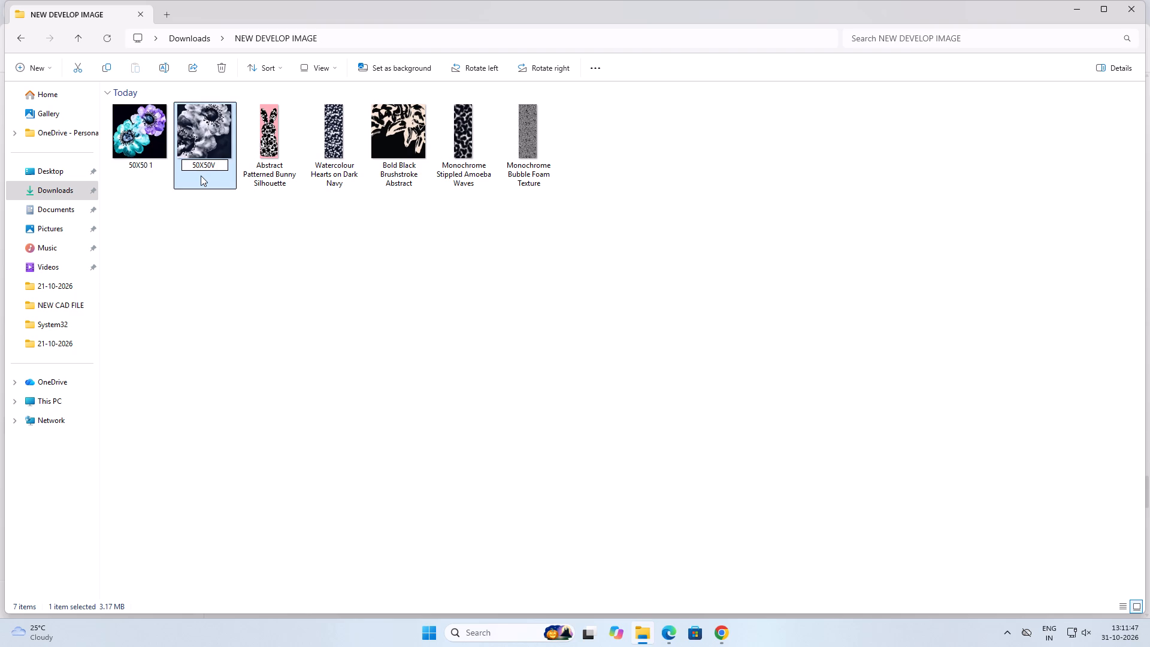
pyautogui.press('BackSpace')
pyautogui.press('space')
pyautogui.press('BackSpace')
pyautogui.press('BackSpace')
pyautogui.press('space')
pyautogui.press('2')
pyautogui.press('Return')
# Rename the Abstract Patterned Bunny Silhouette image as "60X180 1".
pyautogui.click(259, 171)
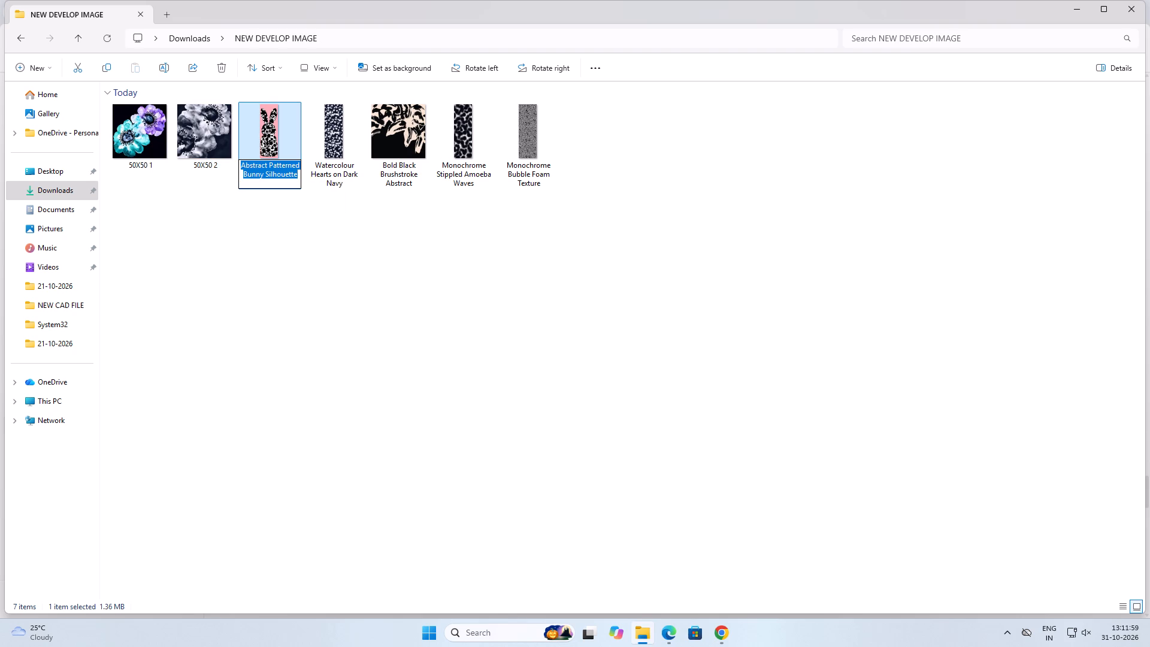
pyautogui.press('6')
pyautogui.press('0')
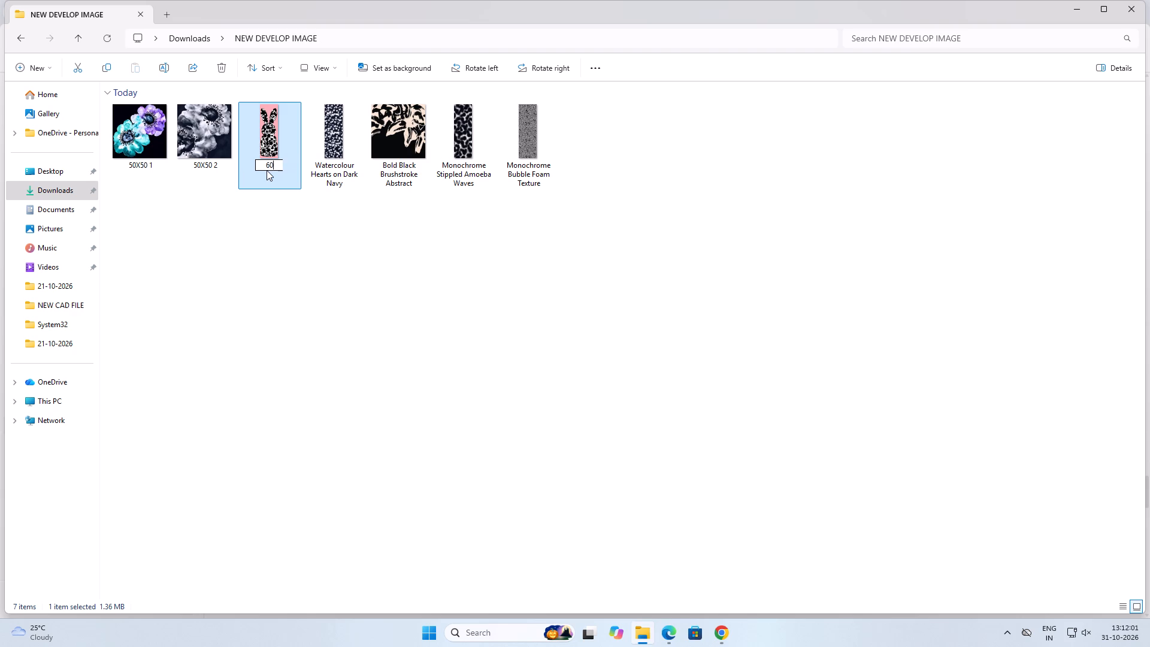
pyautogui.write('X180')
pyautogui.press('space')
pyautogui.press('1')
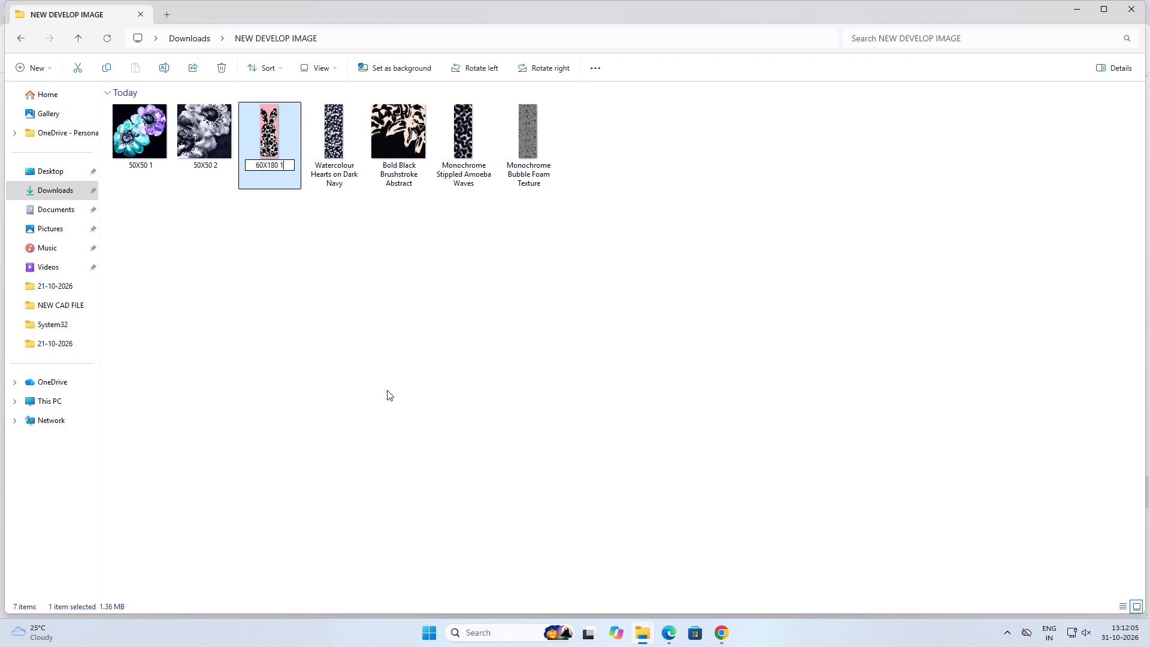
pyautogui.click(388, 391)
# Rename the square Bold Black Brushstroke Abstract image as "50X50 3".
pyautogui.click(346, 171)
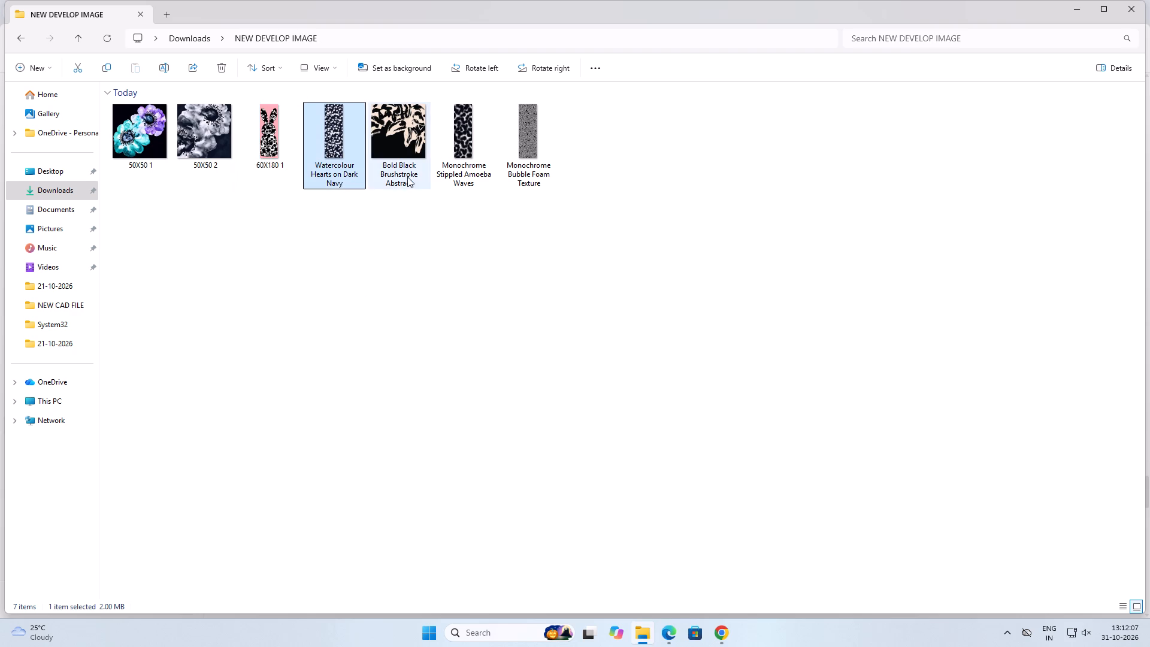
pyautogui.click(407, 177)
pyautogui.click(407, 176)
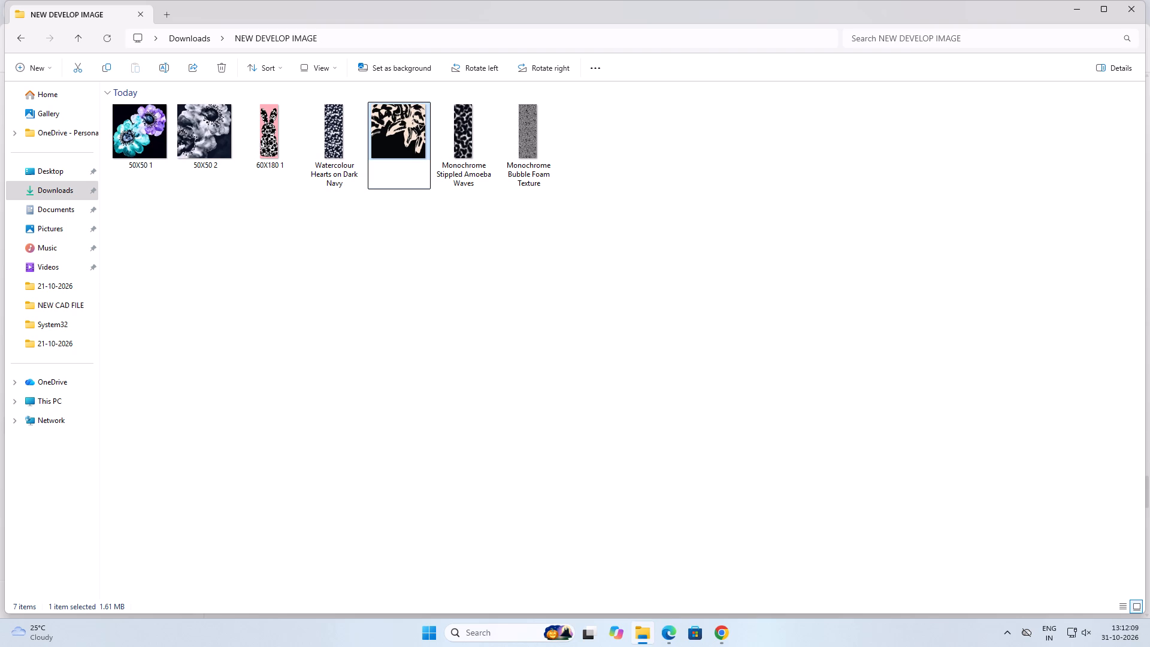
pyautogui.hotkey('ctrl', 'v')
pyautogui.press('space')
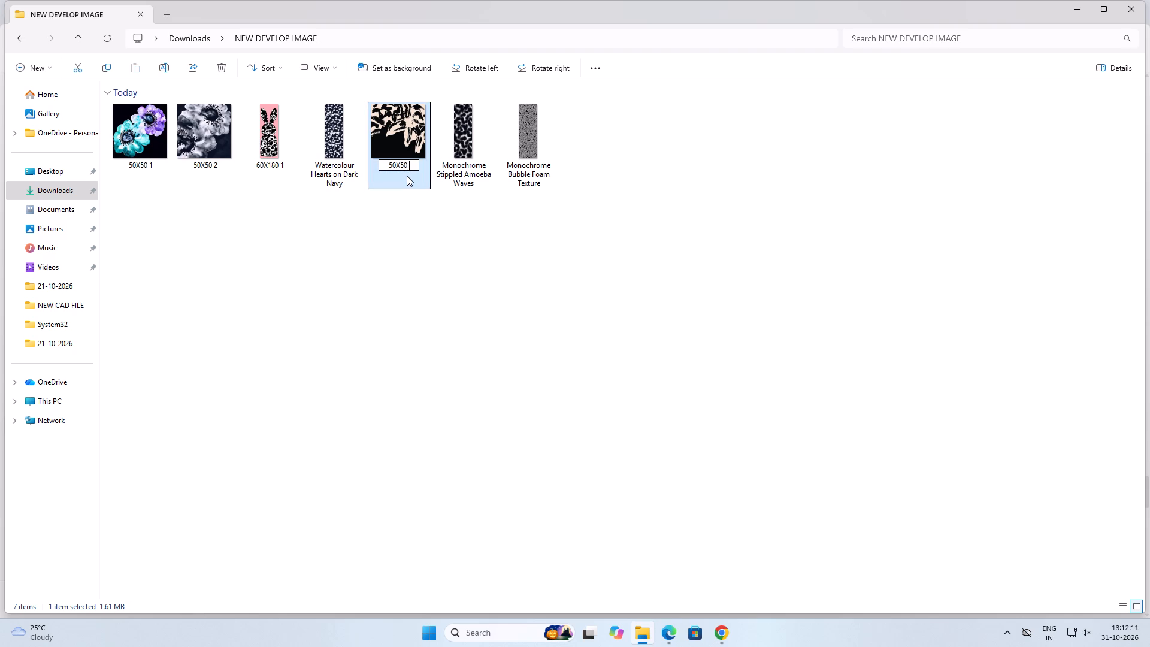
pyautogui.write('3')
pyautogui.click(414, 240)
# Rename the Watercolour Hearts on Dark Navy image as "60X180 2", copying the size part of the name for reuse.
pyautogui.click(335, 156)
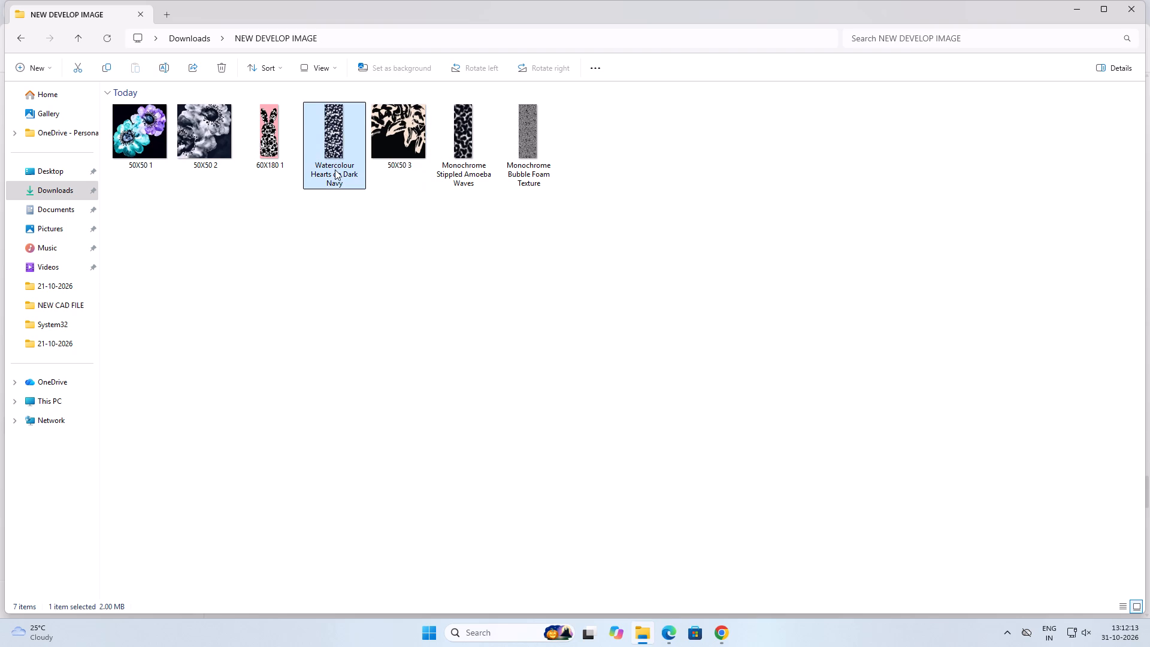
pyautogui.click(335, 170)
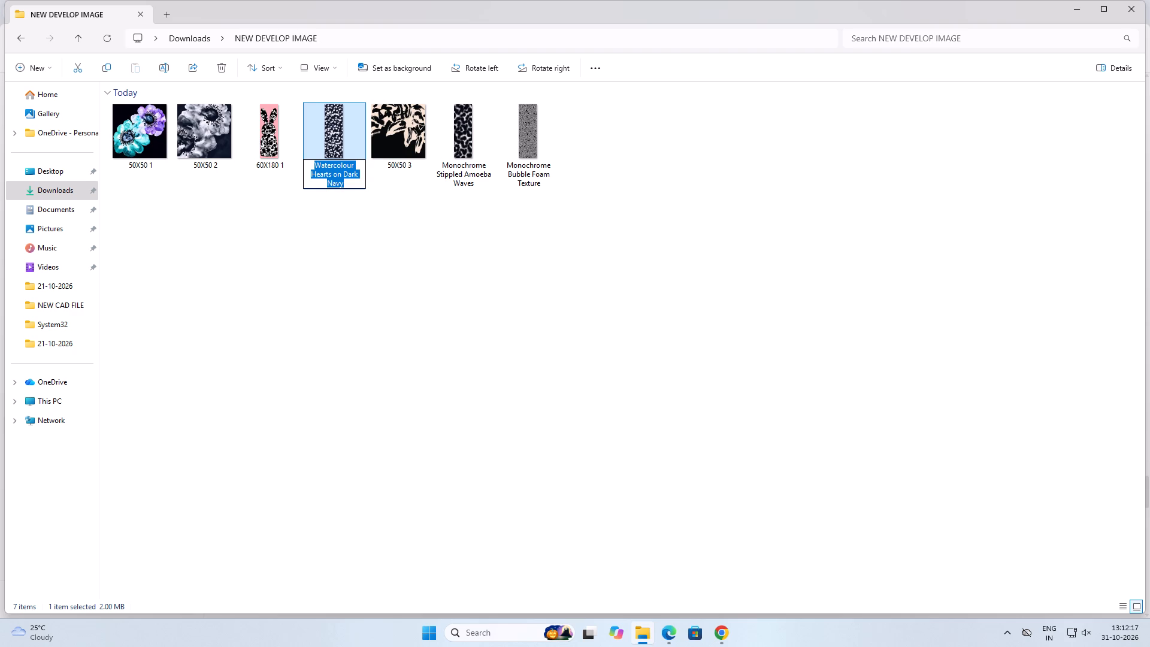
pyautogui.write('60')
pyautogui.write('X180')
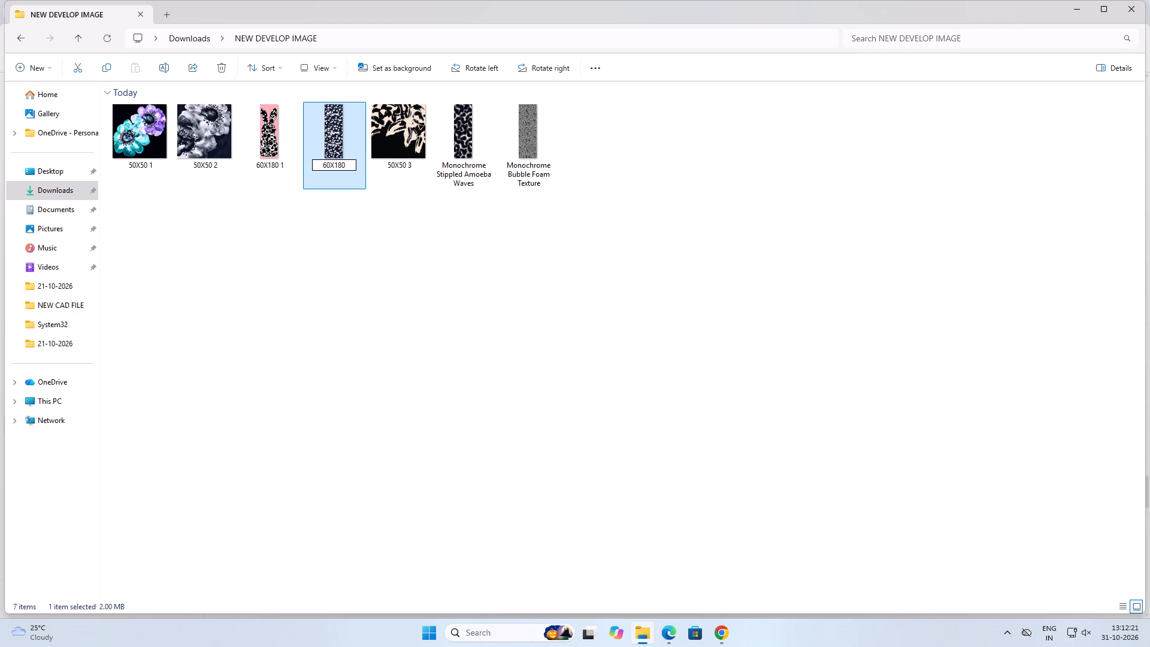
pyautogui.press('space')
pyautogui.press('3')
pyautogui.press('BackSpace')
pyautogui.hotkey('ctrl', 'a')
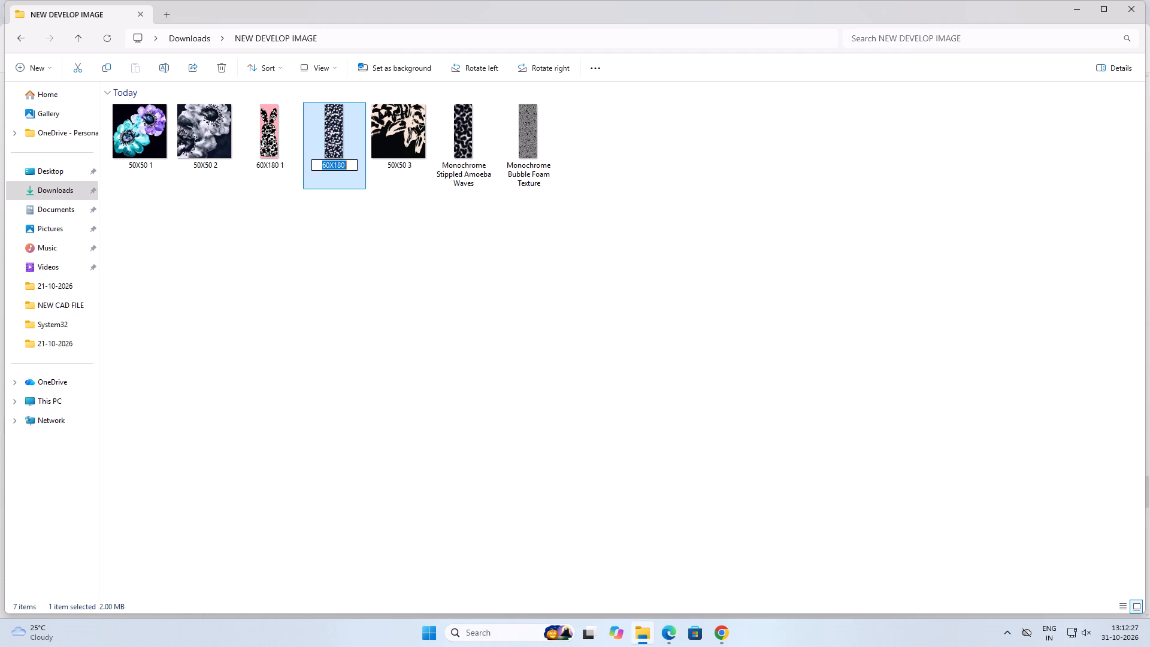
pyautogui.hotkey('ctrl', 'c')
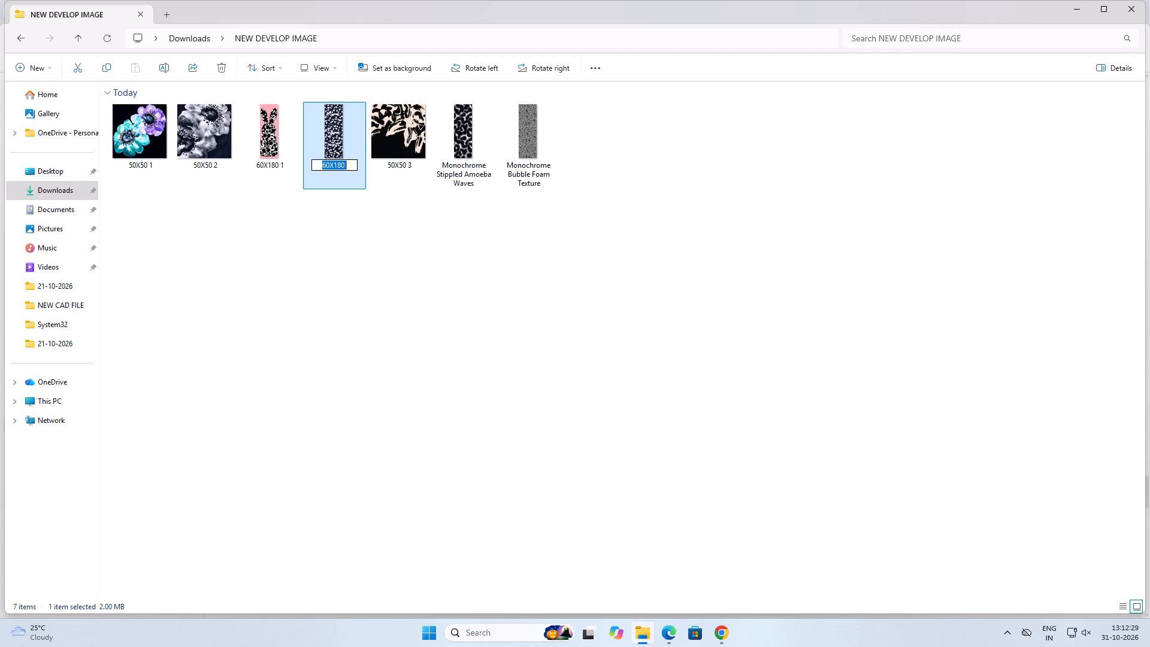
pyautogui.click(350, 161)
pyautogui.press('2')
pyautogui.click(436, 240)
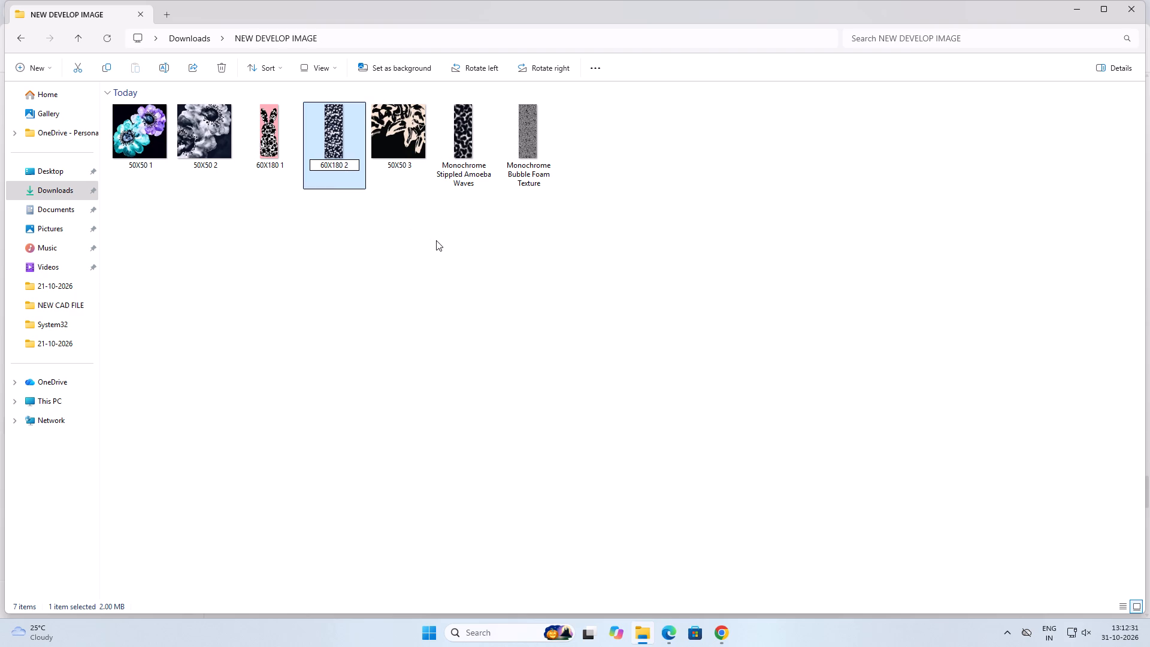
# Rename the Monochrome Stippled Amoeba Waves image as "60X180 3", reusing the copied size text.
pyautogui.click(478, 164)
pyautogui.click(465, 170)
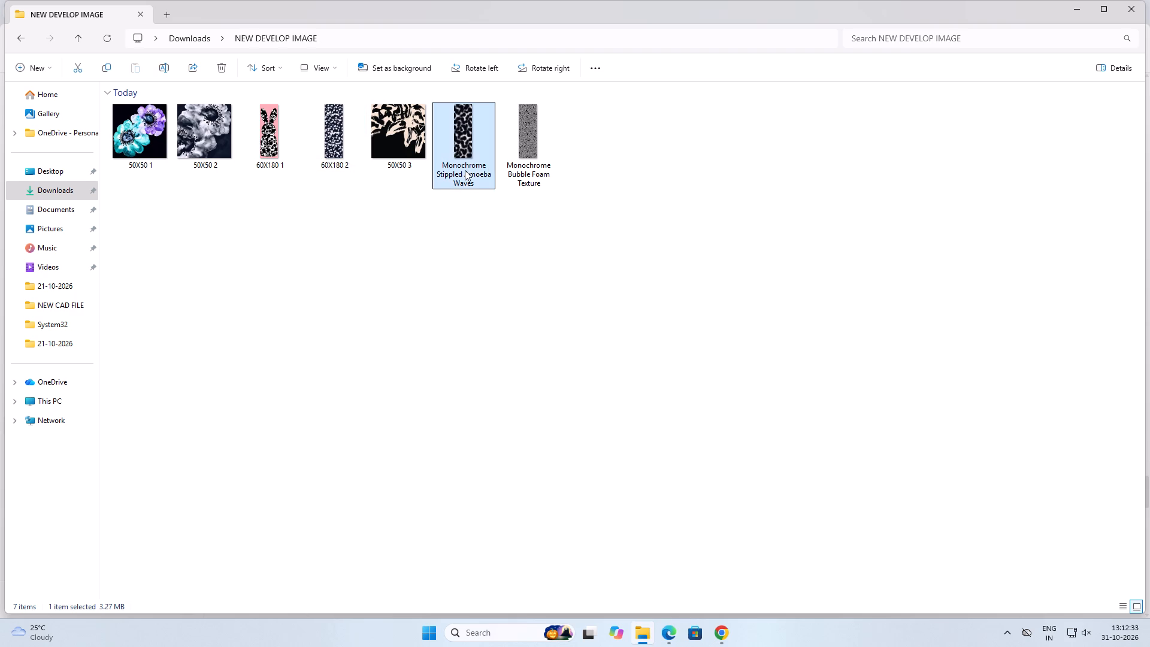
pyautogui.hotkey('ctrl', 'v')
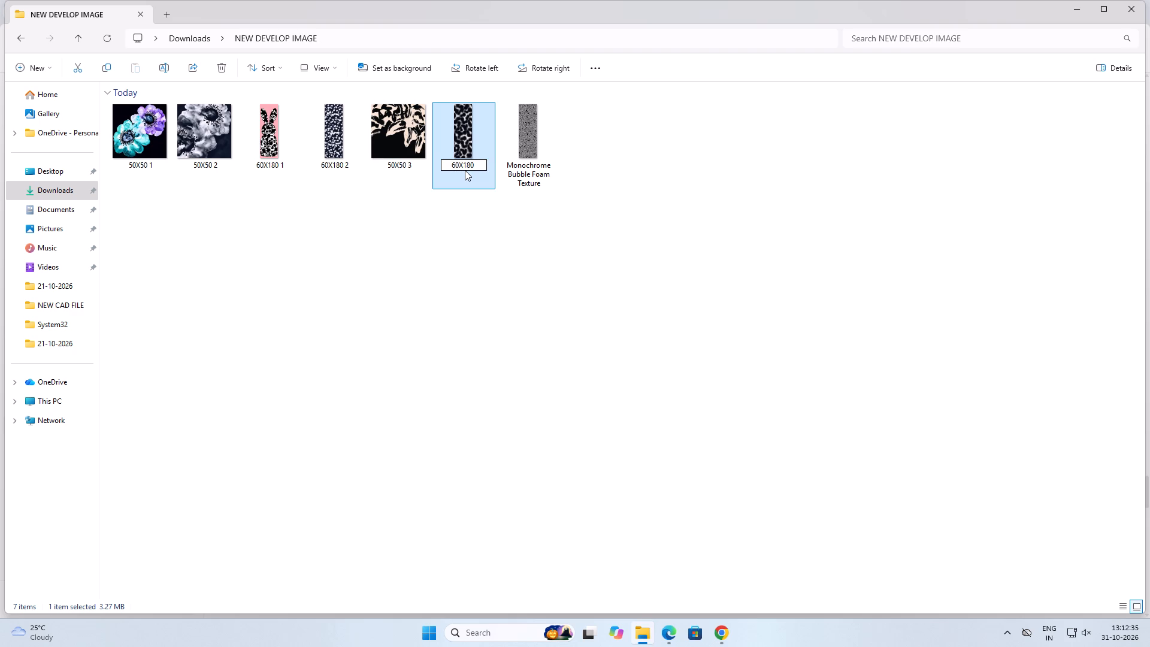
pyautogui.press('3')
pyautogui.click(519, 206)
# Rename the Monochrome Bubble Foam Texture image as "60X180 4", reusing the copied size text.
pyautogui.click(516, 169)
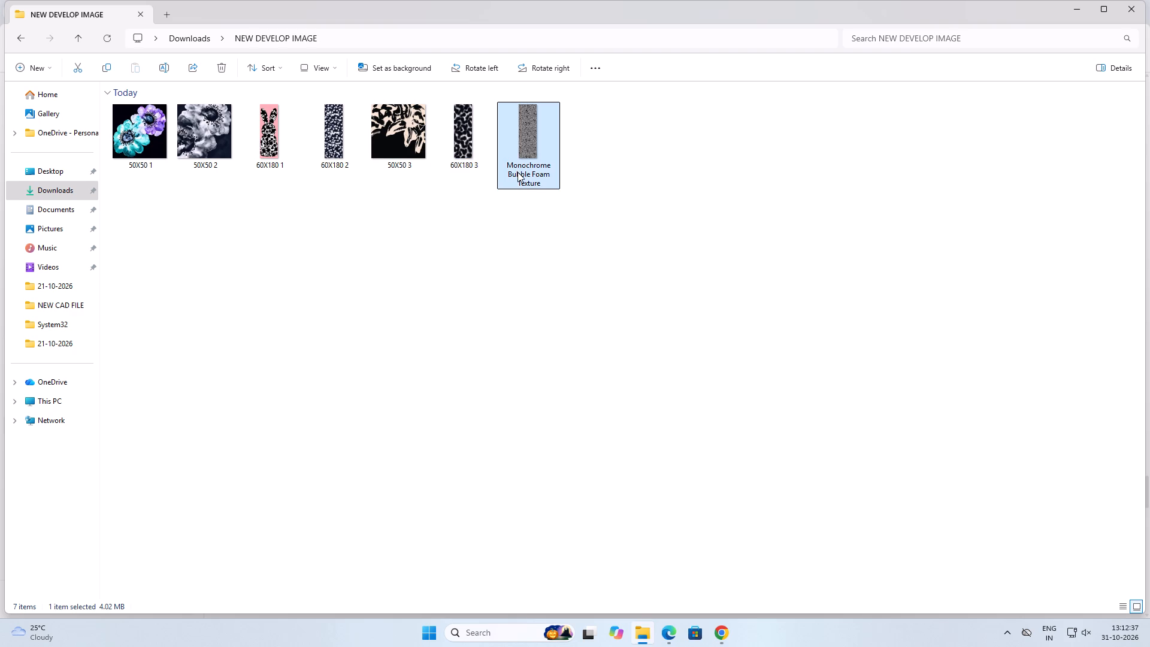
pyautogui.click(519, 173)
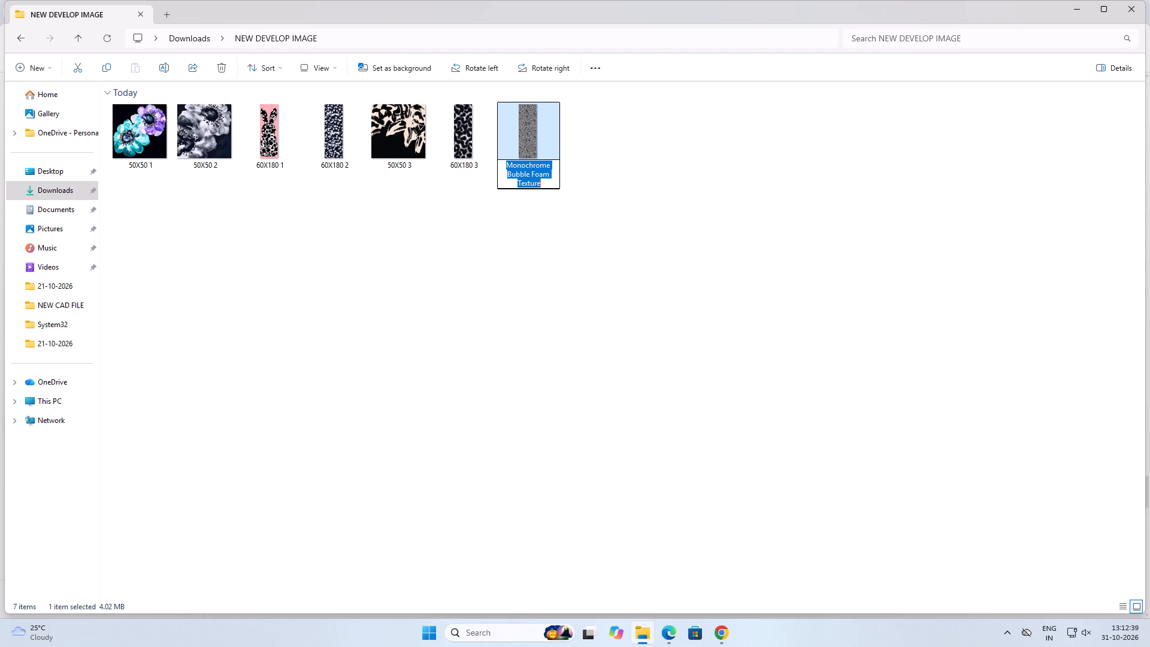
pyautogui.hotkey('ctrl', 'v')
pyautogui.press('4')
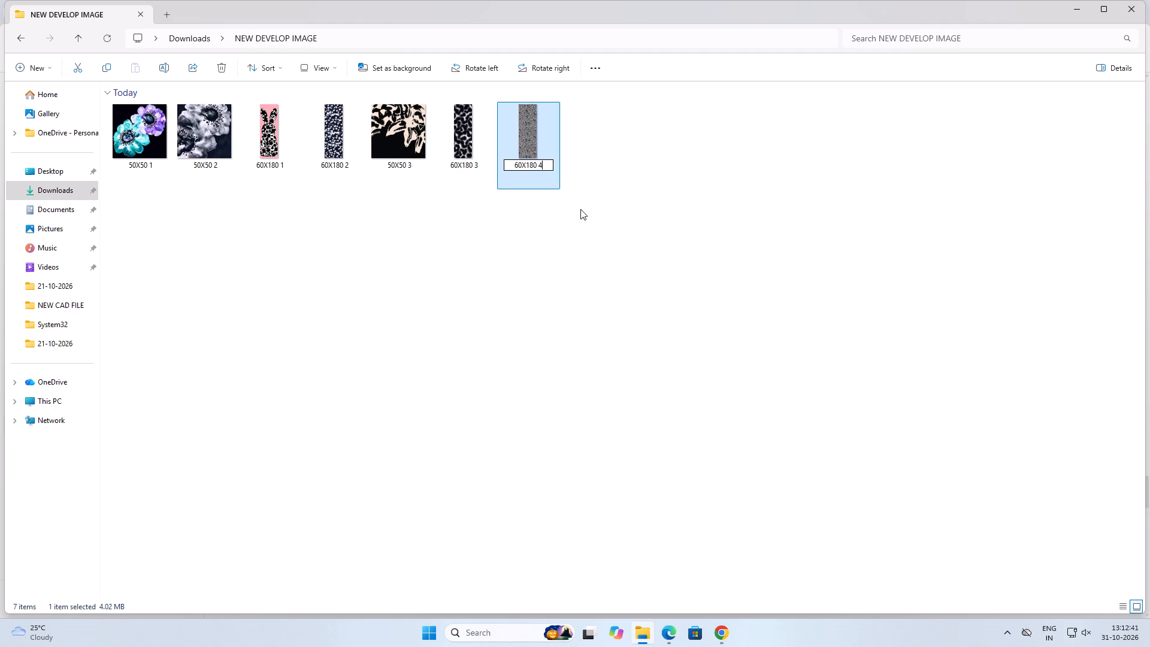
pyautogui.click(580, 209)
# Open the 60X180 4 image, inspect its bubble foam pattern up close and in full, and close the viewer.
pyautogui.doubleClick(532, 134)
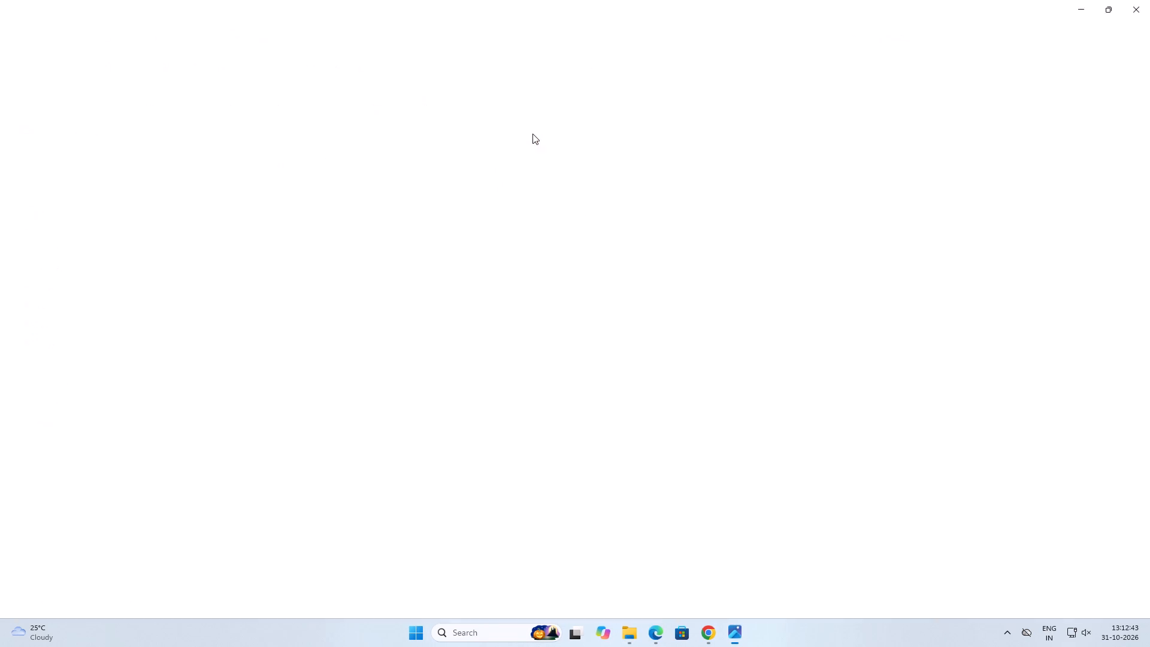
pyautogui.scroll(7, 532, 204)
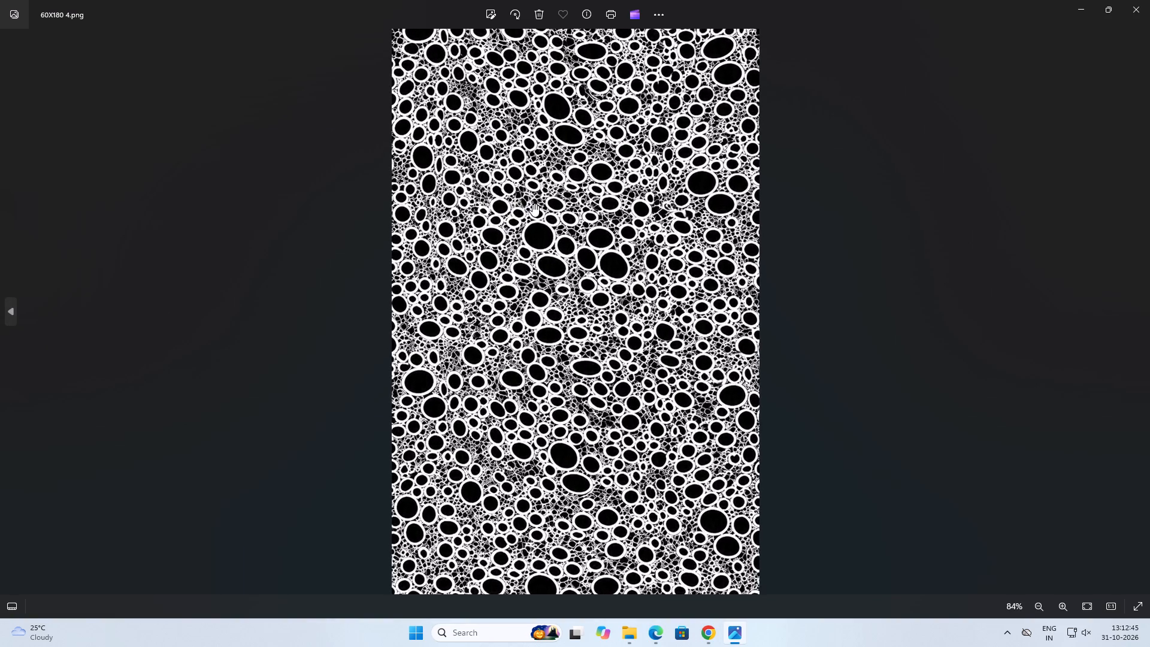
pyautogui.scroll(-9, 532, 204)
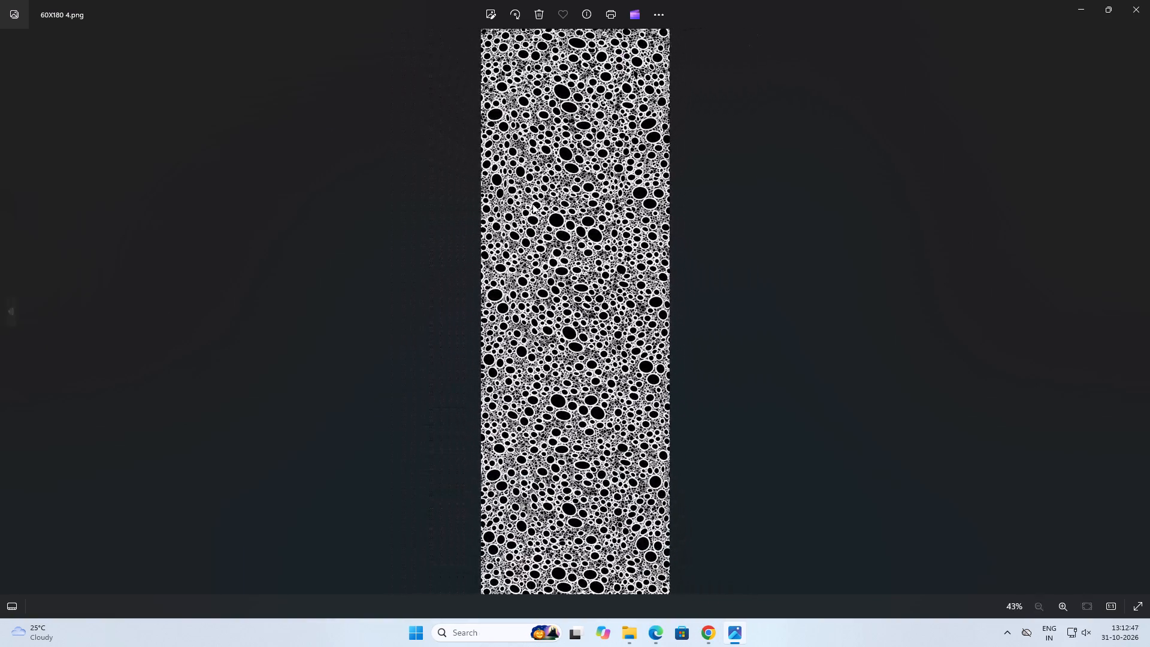
pyautogui.scroll(4, 604, 489)
pyautogui.scroll(7, 638, 537)
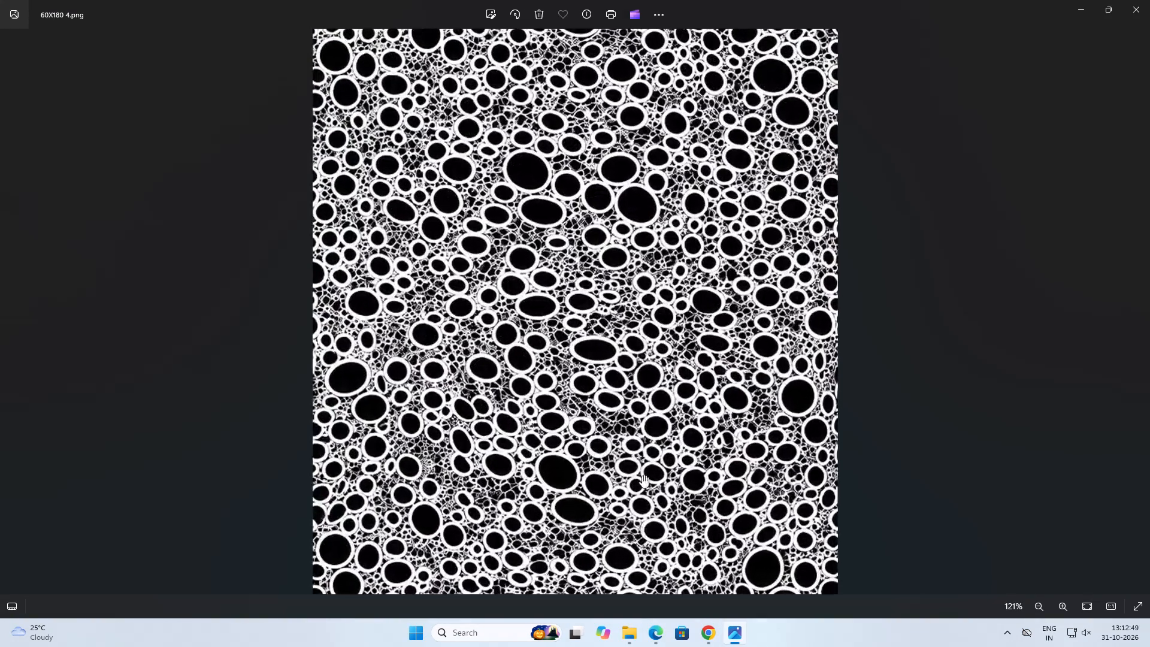
pyautogui.scroll(-12, 642, 423)
pyautogui.scroll(-7, 599, 264)
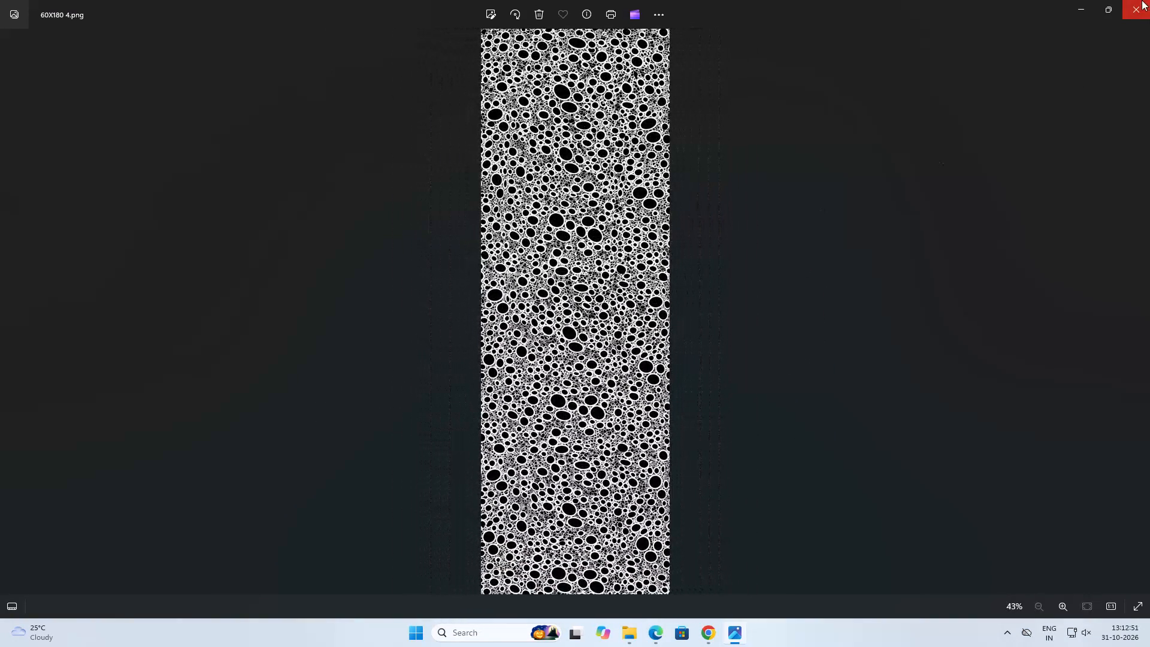
pyautogui.click(1142, 0)
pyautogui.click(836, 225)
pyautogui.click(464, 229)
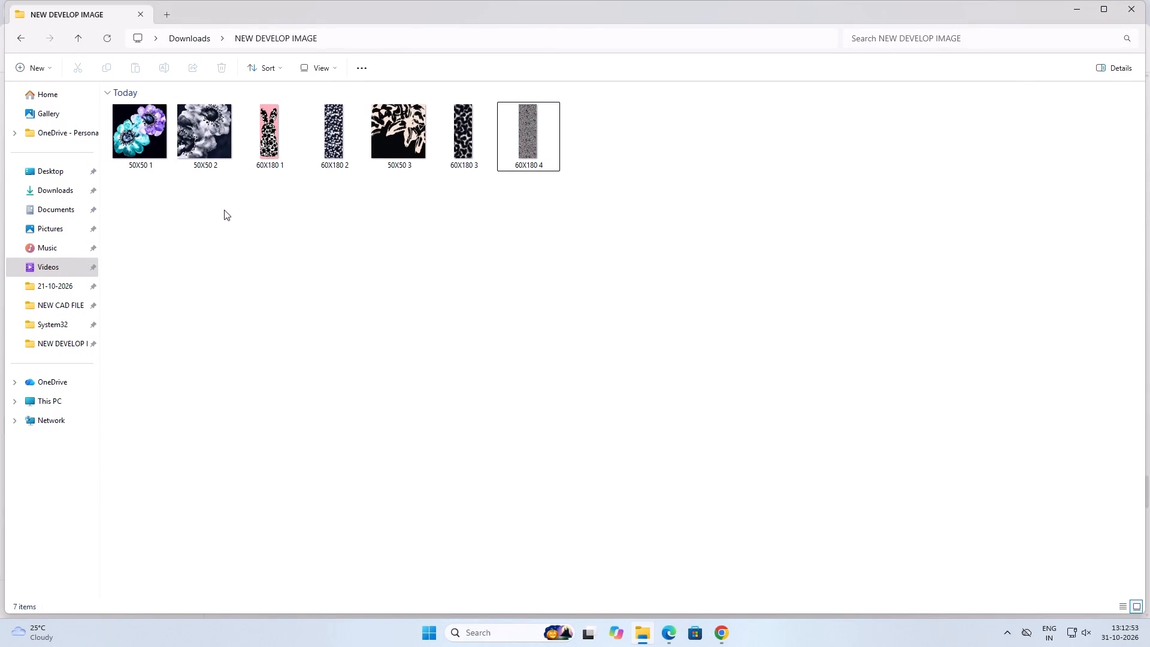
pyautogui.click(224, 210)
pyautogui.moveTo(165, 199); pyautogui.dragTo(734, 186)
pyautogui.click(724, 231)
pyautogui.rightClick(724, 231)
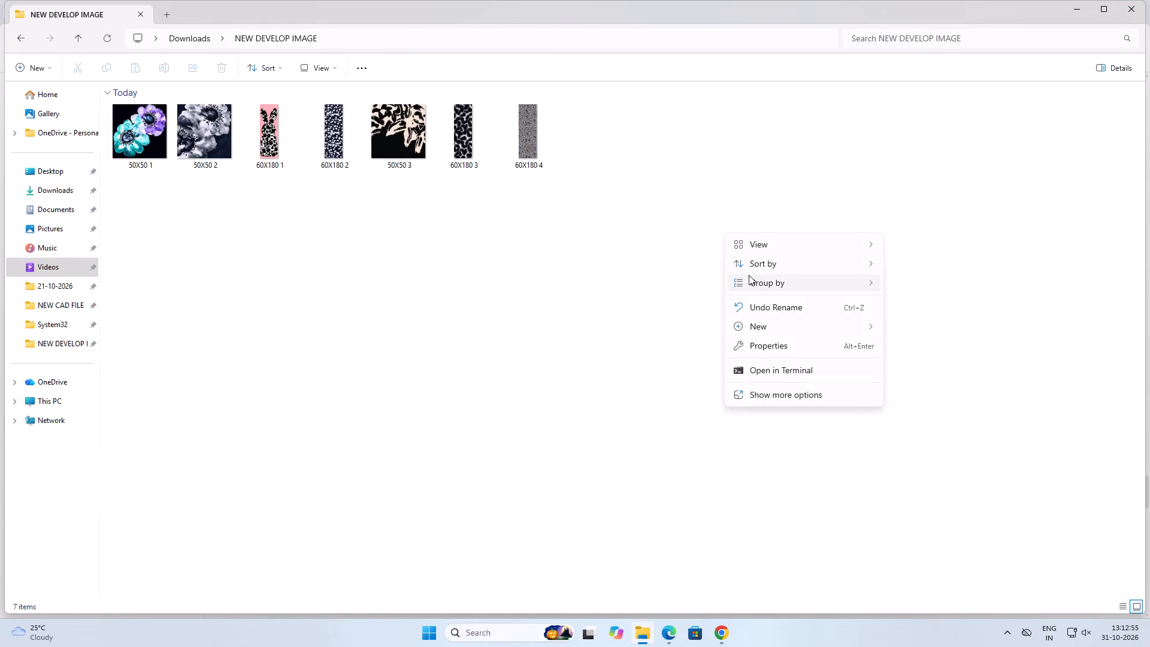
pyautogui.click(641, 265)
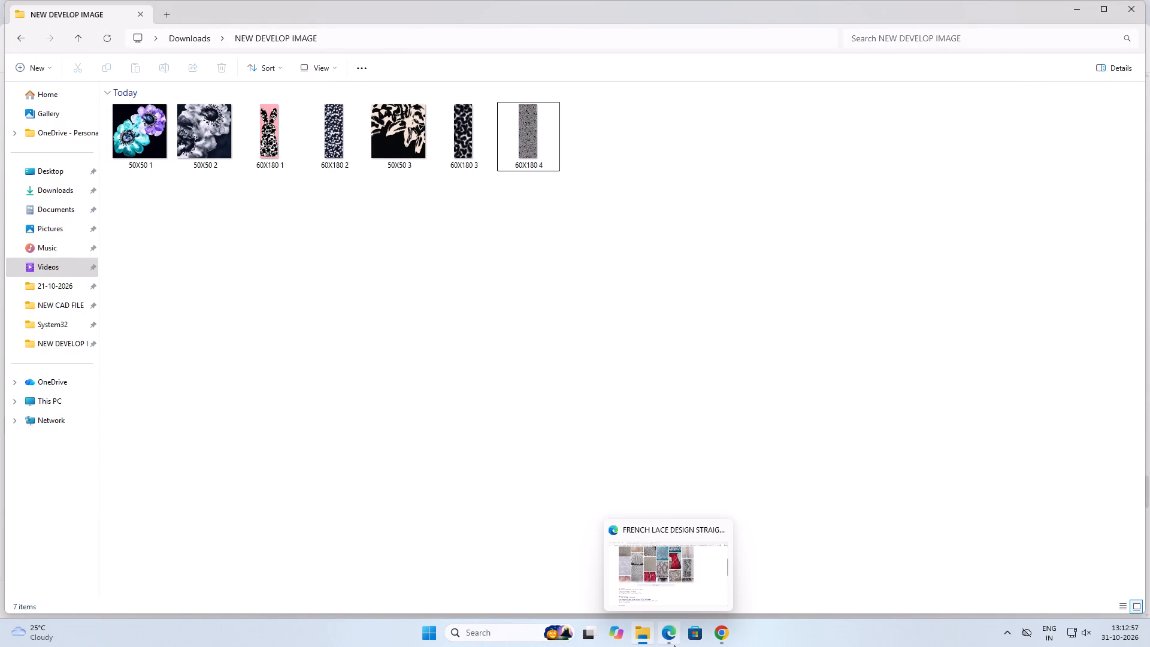
pyautogui.click(673, 578)
pyautogui.scroll(-7, 438, 321)
pyautogui.scroll(6, 438, 321)
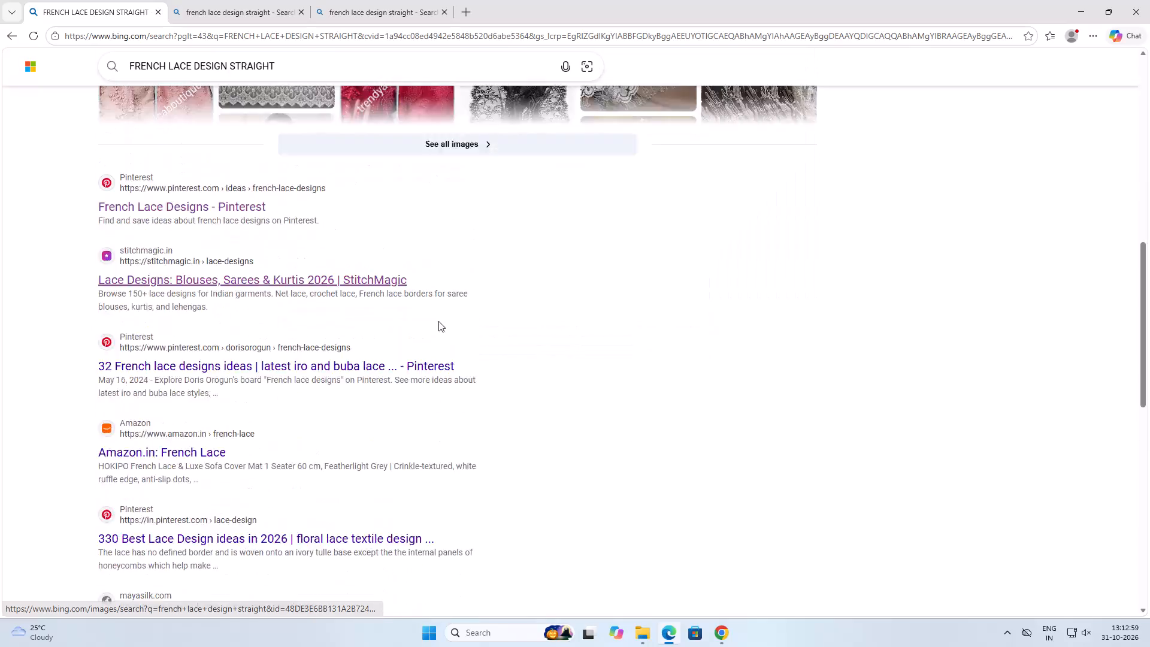
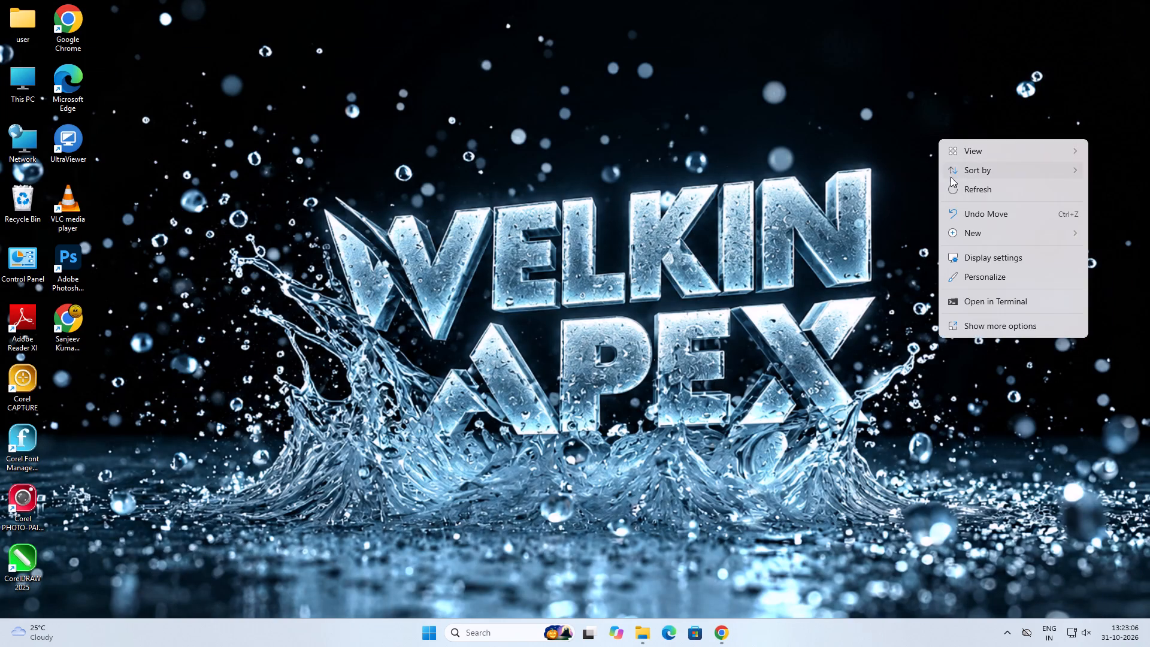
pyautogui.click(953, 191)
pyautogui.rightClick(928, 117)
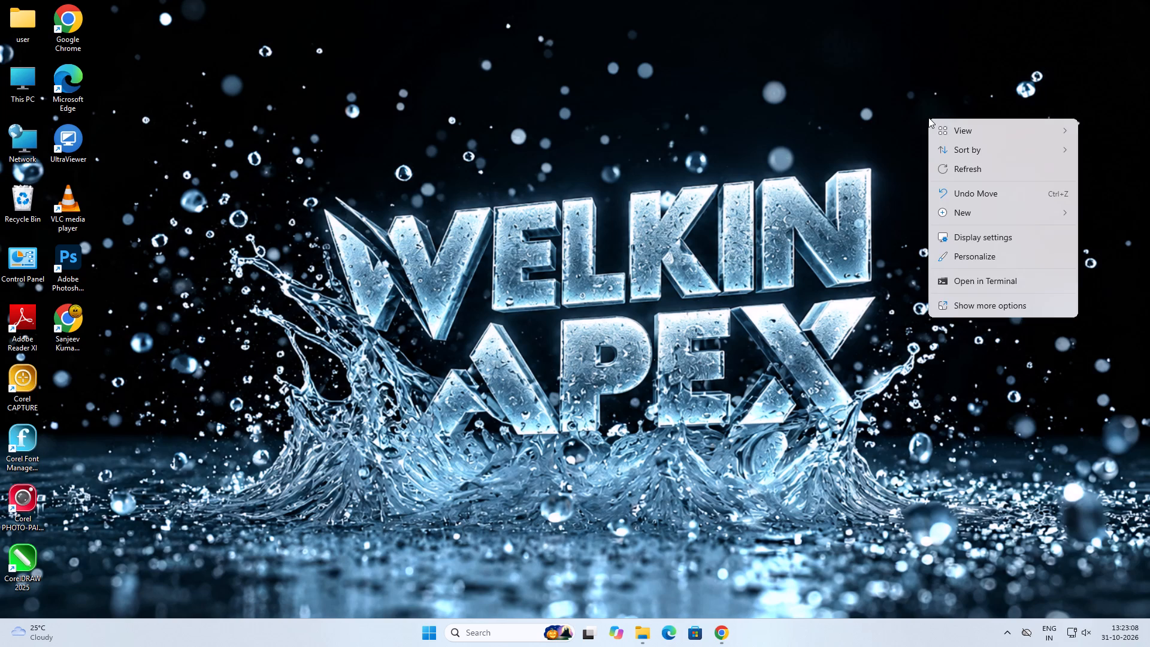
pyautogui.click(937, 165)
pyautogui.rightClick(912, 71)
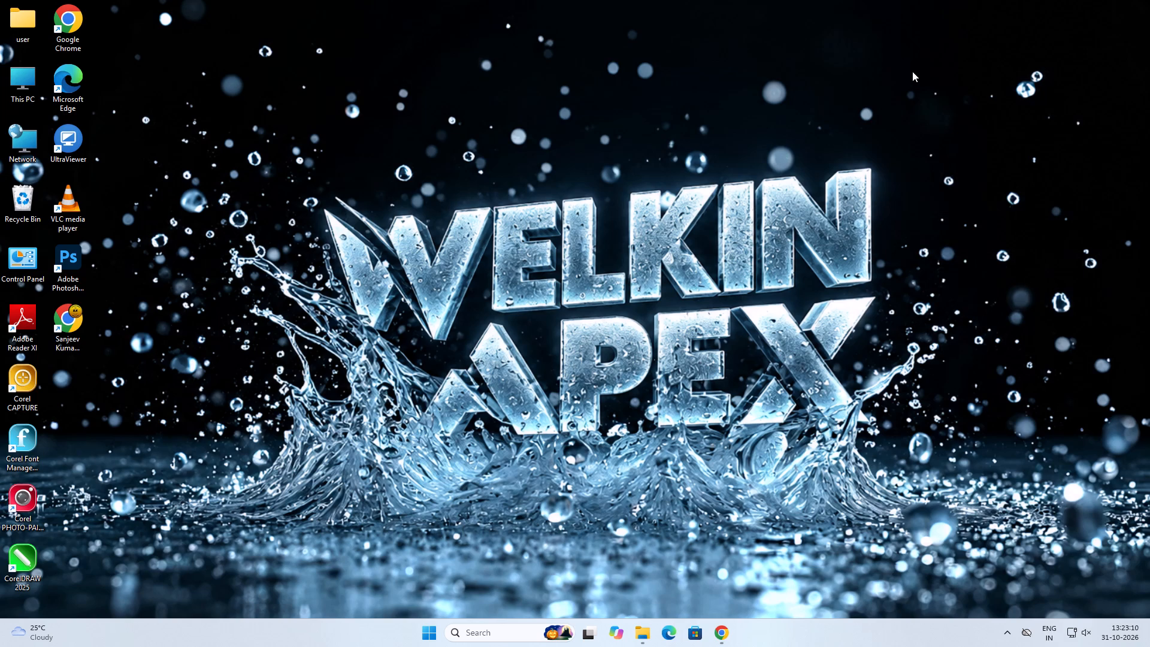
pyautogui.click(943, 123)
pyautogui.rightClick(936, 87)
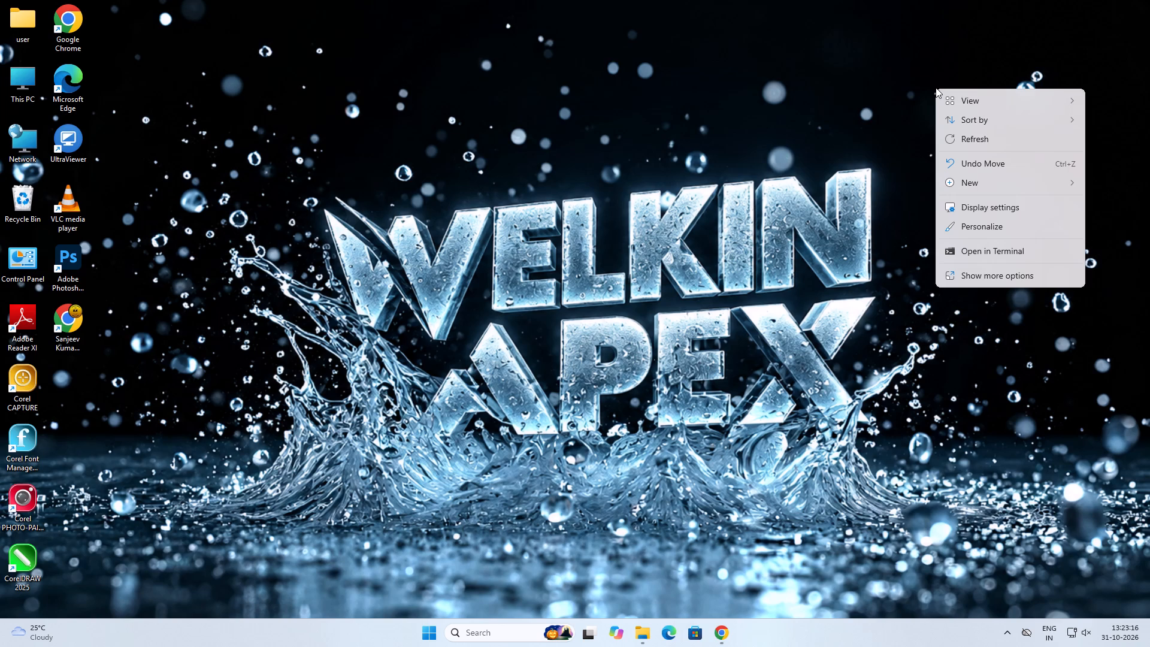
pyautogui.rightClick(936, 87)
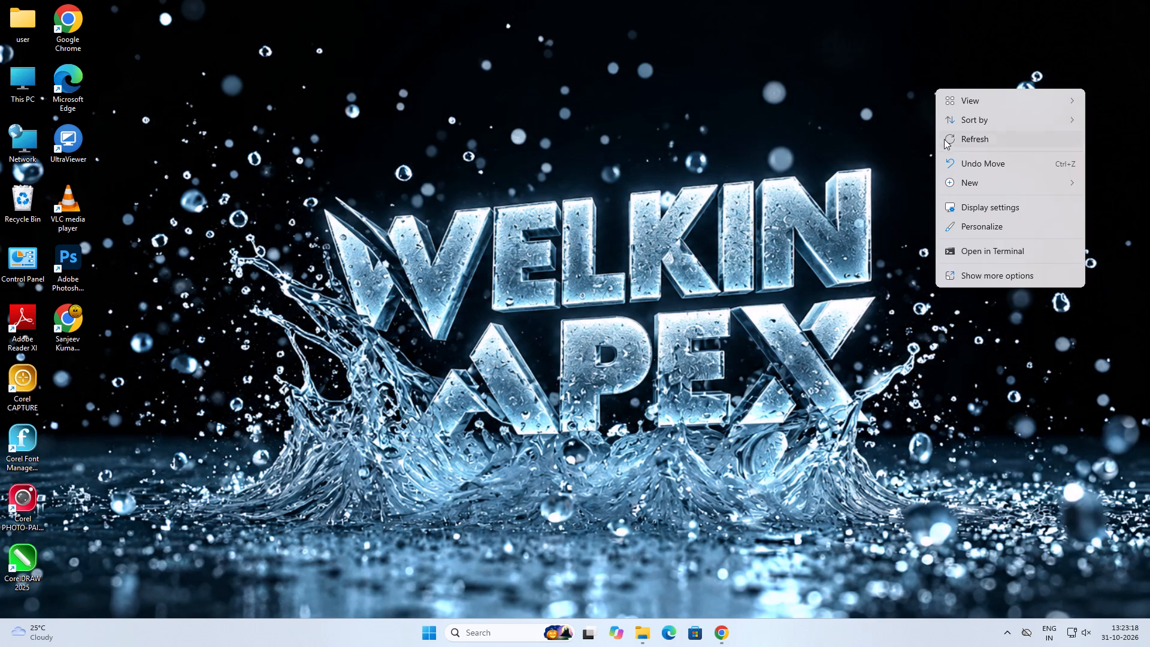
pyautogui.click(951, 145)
# Launch Adobe Illustrator and create a new document from the Letter preset.
pyautogui.write('ADO')
pyautogui.press('Return')
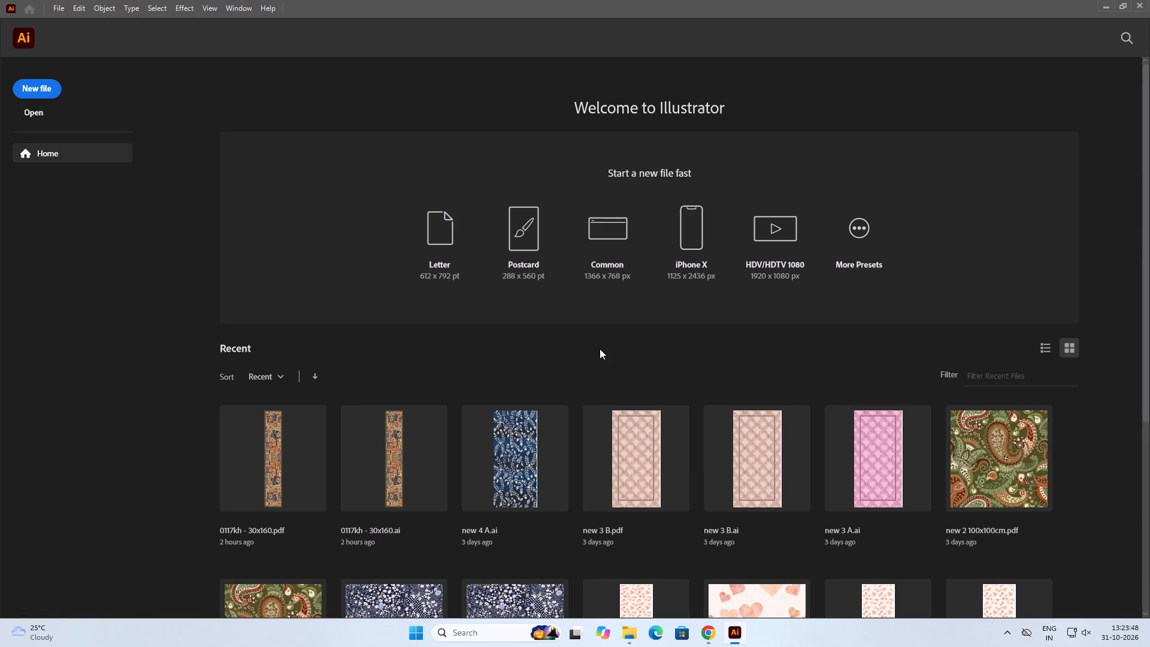
pyautogui.scroll(-2, 600, 349)
pyautogui.scroll(2, 285, 268)
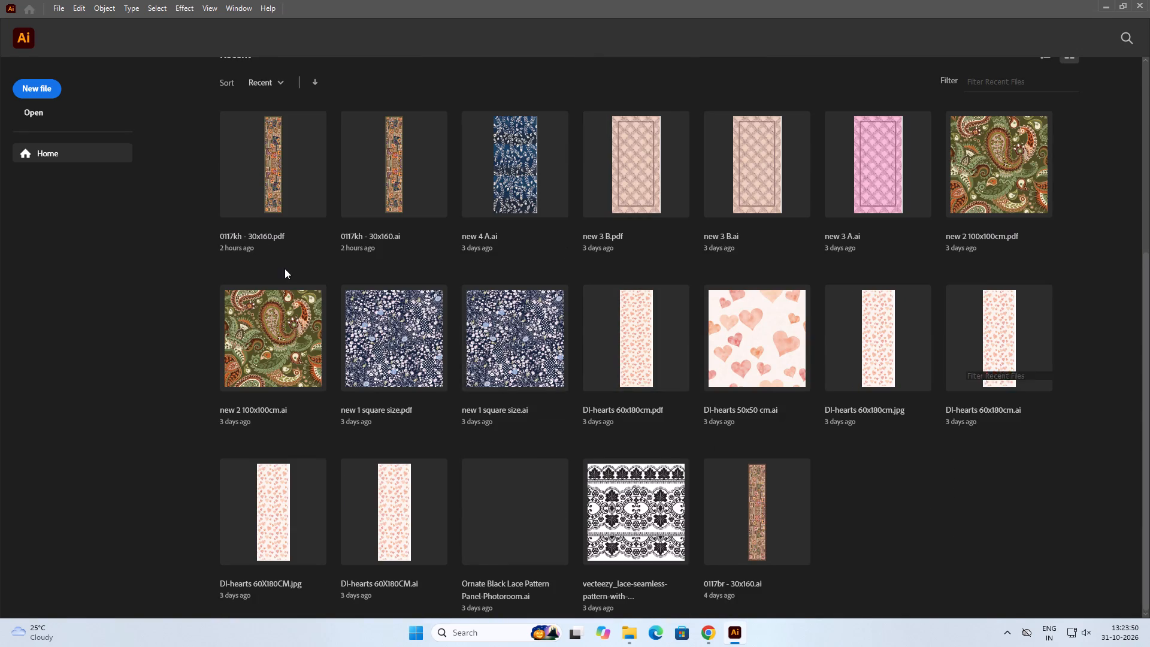
pyautogui.scroll(7, 285, 268)
pyautogui.click(422, 238)
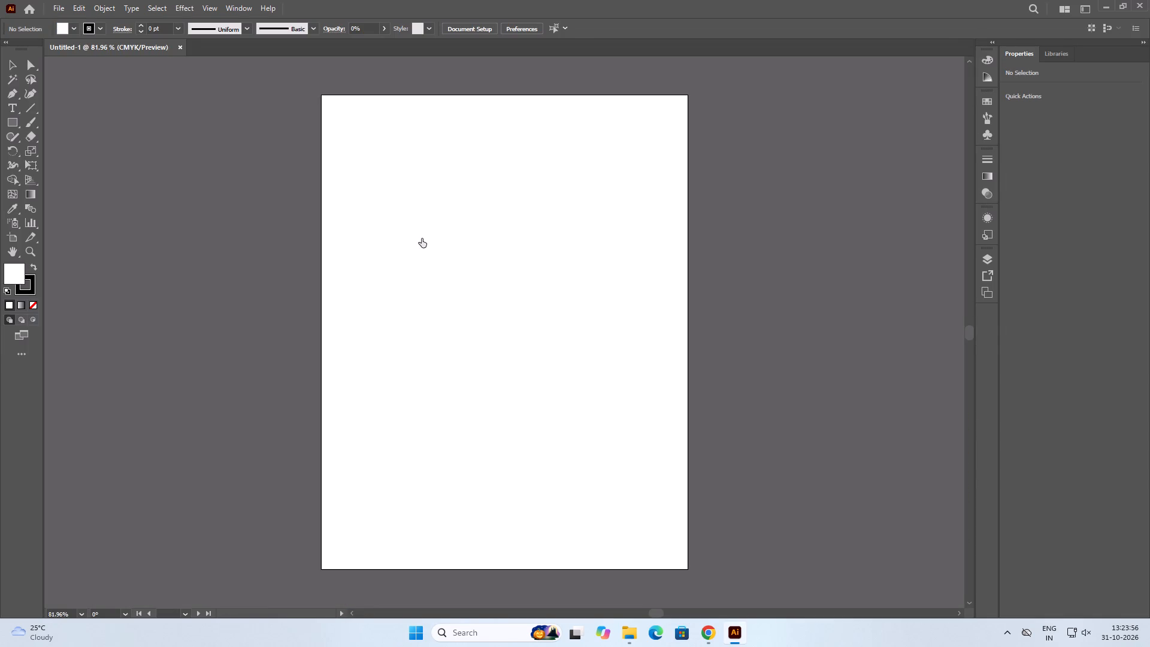
# Resize the artboard to 50 cm wide by 50 cm high, fit it in view, and leave artboard editing.
pyautogui.click(10, 241)
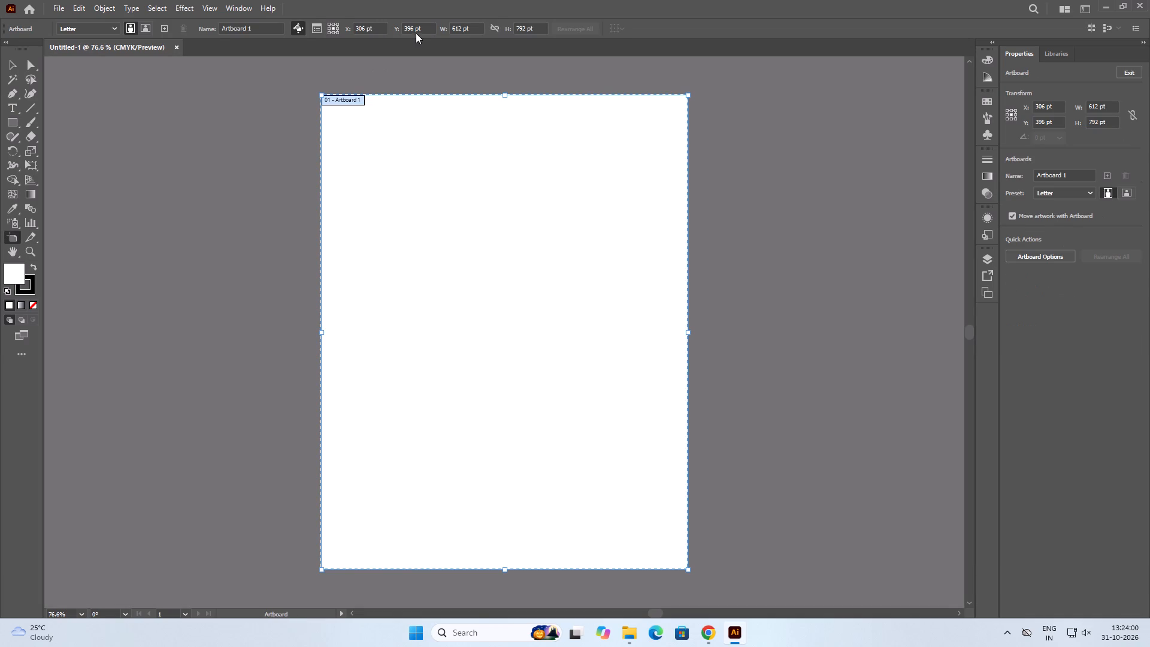
pyautogui.moveTo(478, 29); pyautogui.dragTo(410, 33)
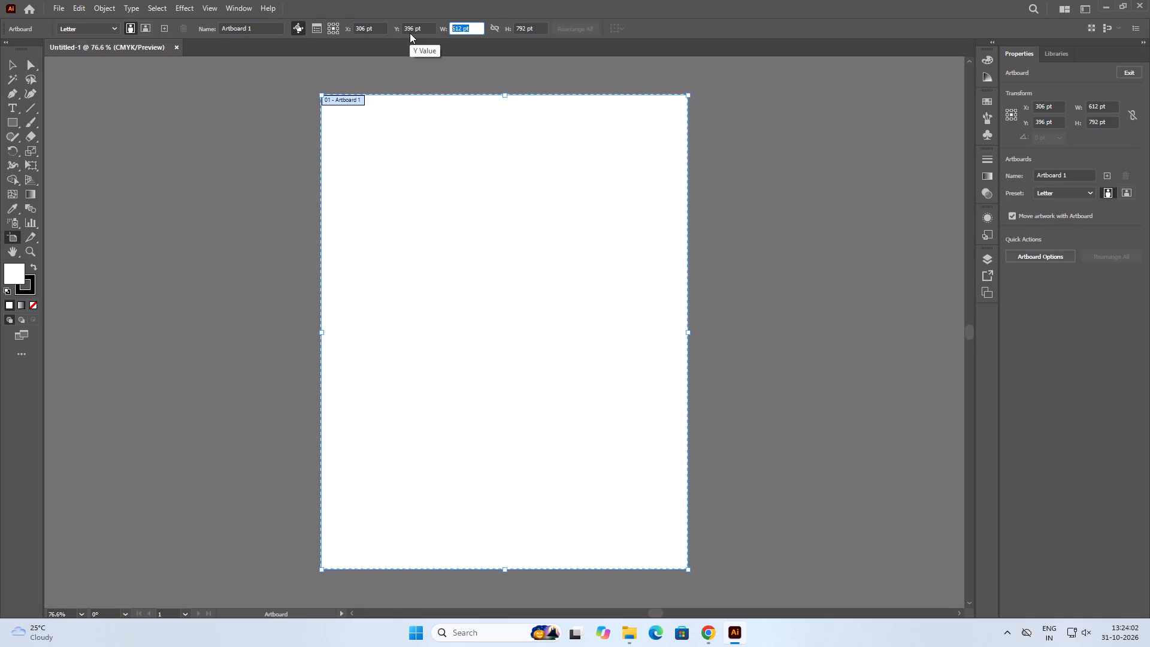
pyautogui.write('50')
pyautogui.write('CM')
pyautogui.press('Tab')
pyautogui.write('50')
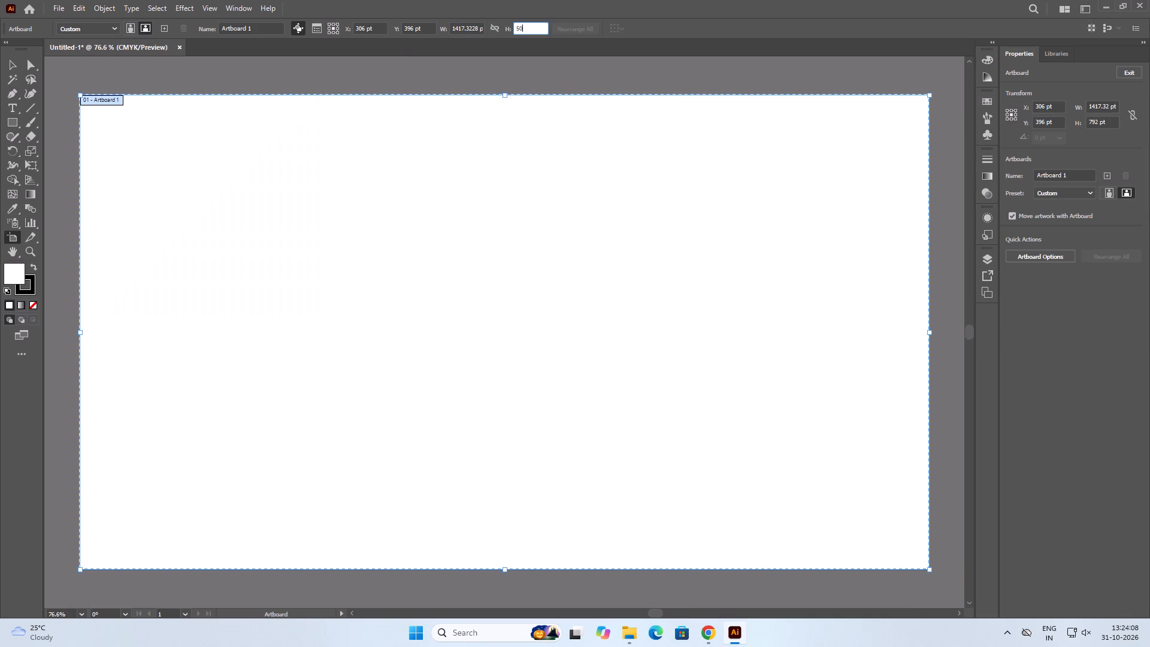
pyautogui.write('CM')
pyautogui.press('Return')
pyautogui.hotkey('ctrl', '0')
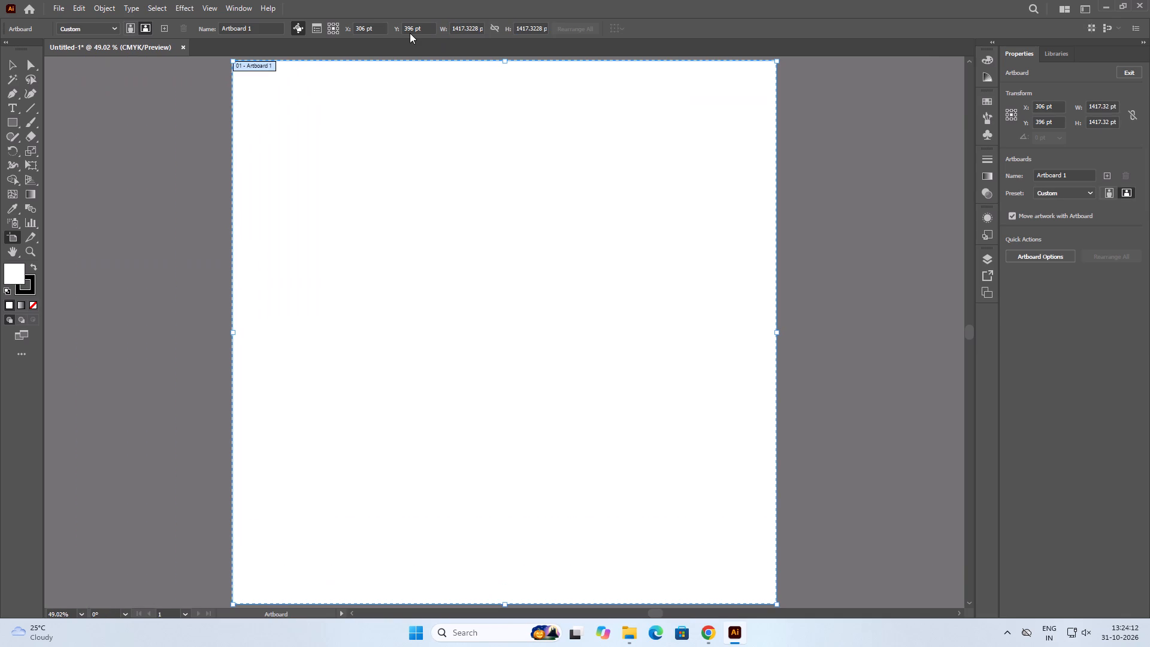
pyautogui.click(8, 71)
pyautogui.click(97, 151)
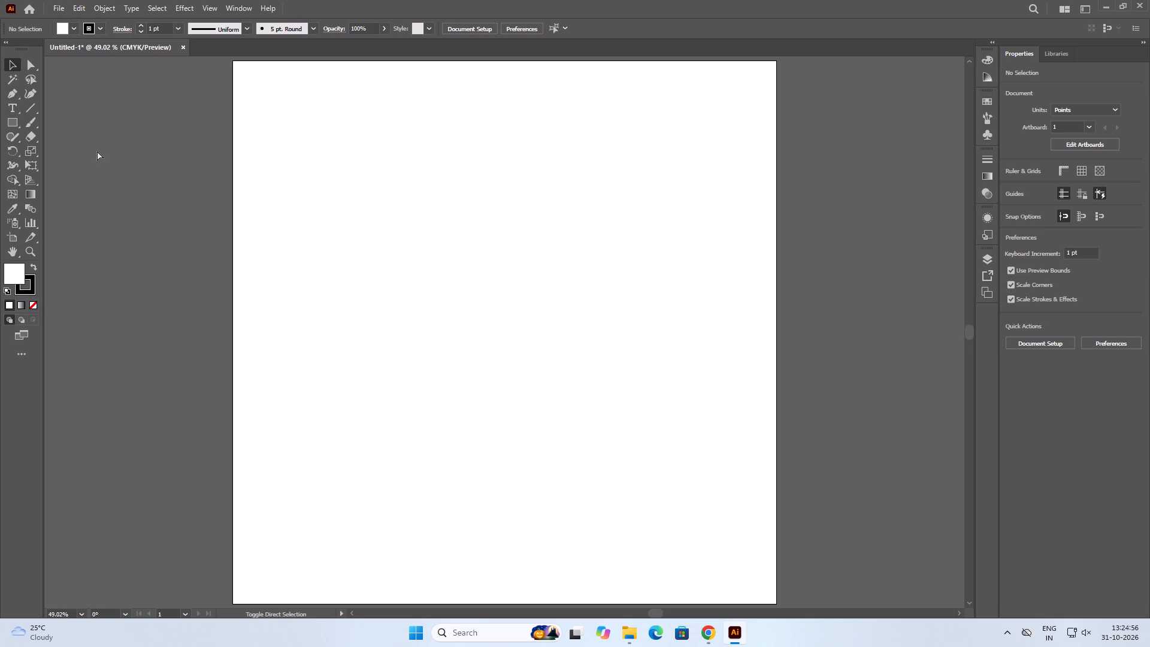
# Place the image 50X50 1 from the NEW DEVELOP IMAGE folder in Downloads near the artboard's upper-left corner.
pyautogui.hotkey('ctrl', 'shift', 'p')
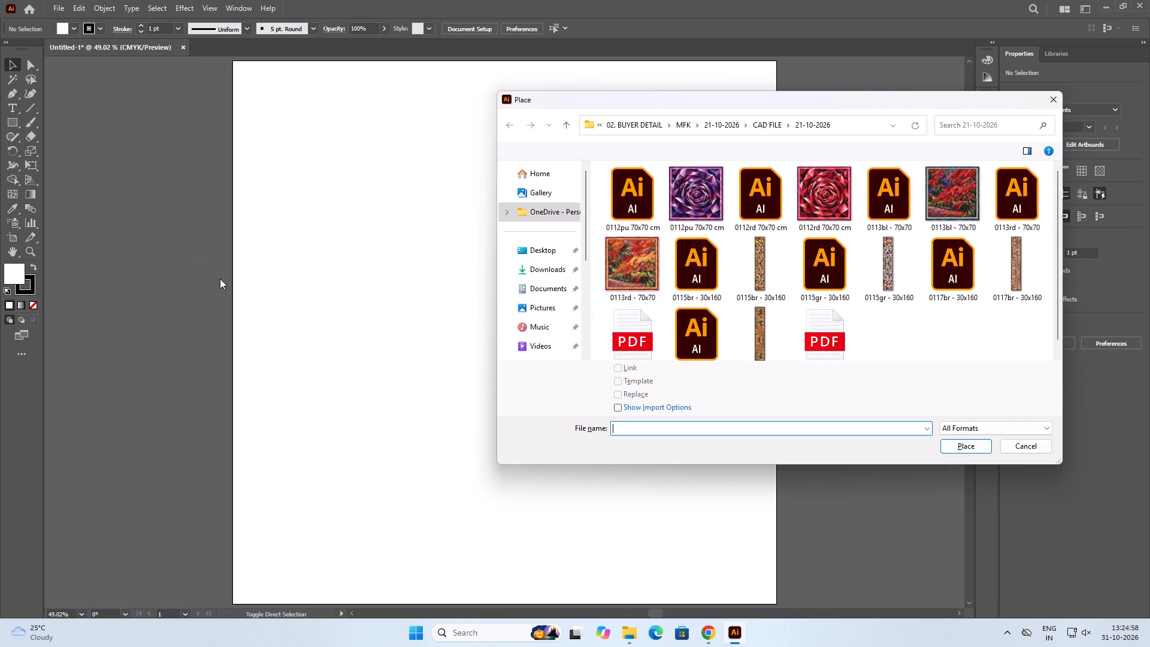
pyautogui.scroll(-6, 611, 233)
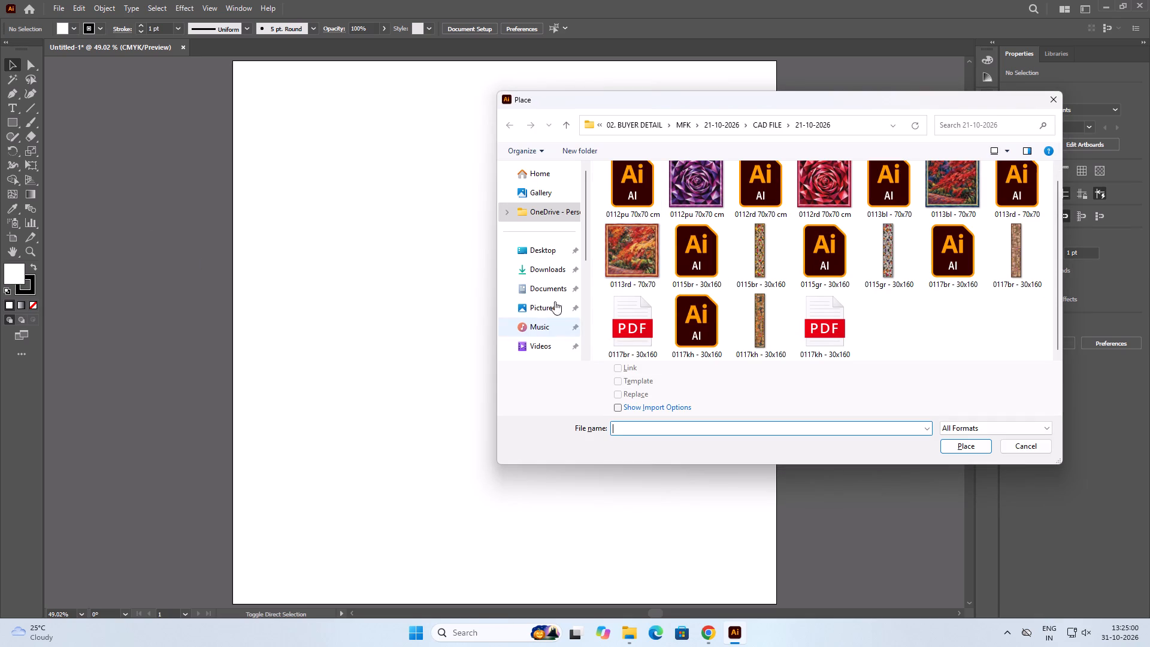
pyautogui.click(555, 262)
pyautogui.scroll(-8, 743, 258)
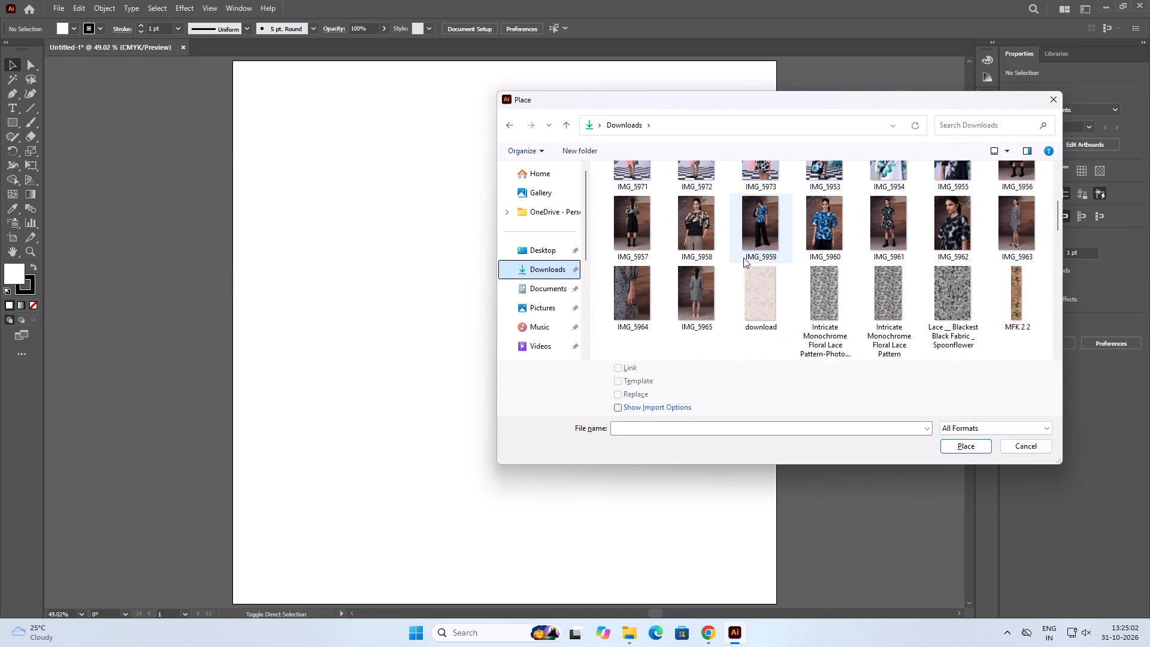
pyautogui.scroll(-1, 743, 258)
pyautogui.doubleClick(635, 196)
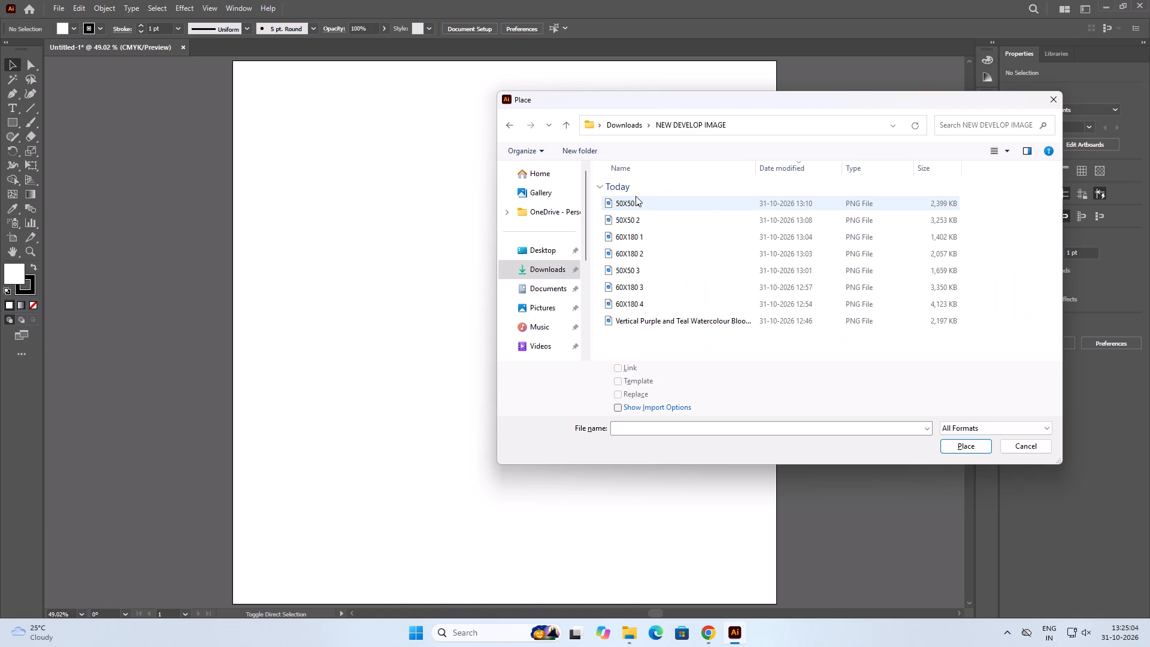
pyautogui.doubleClick(635, 199)
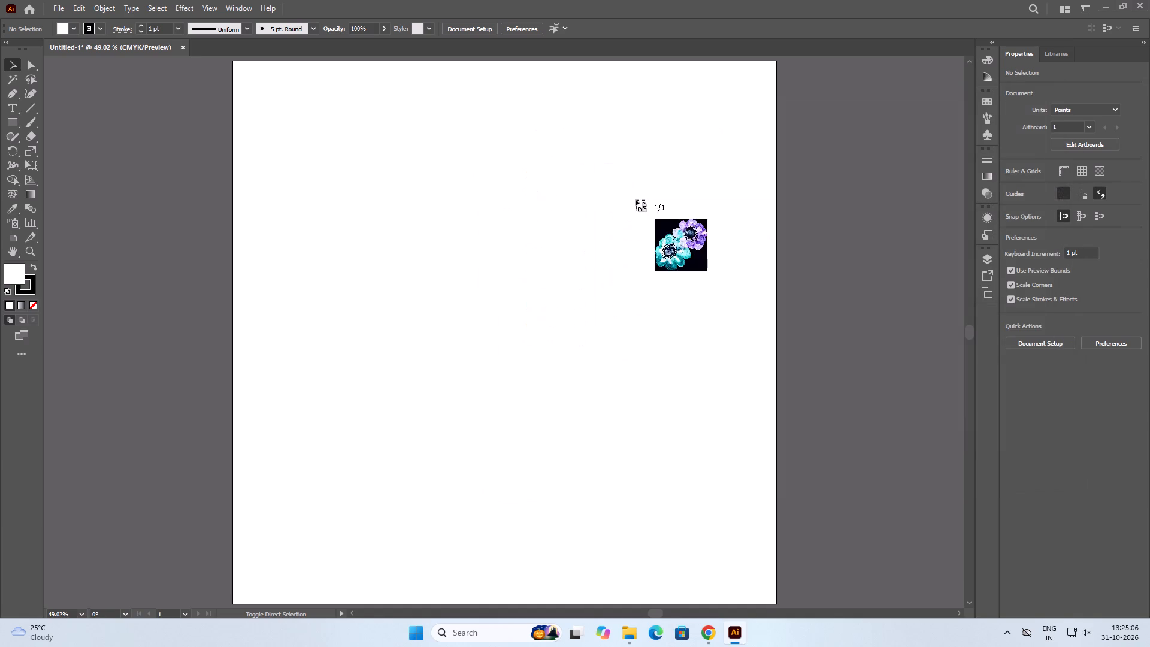
pyautogui.click(252, 75)
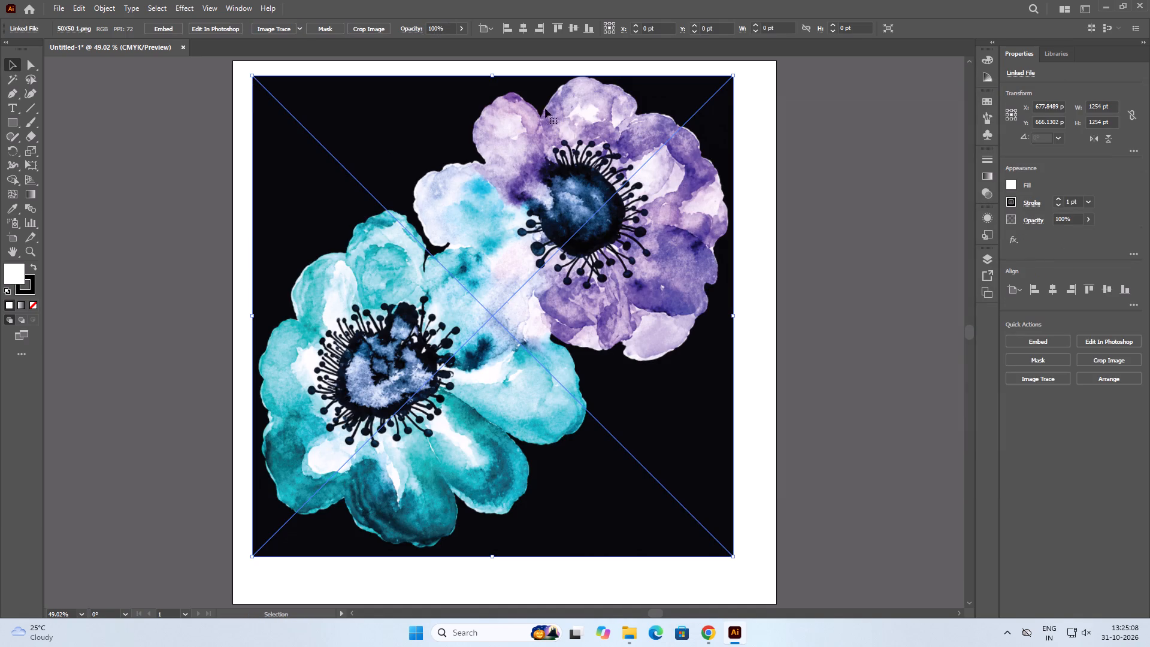
# Align the placed flower image to the artboard's left and top edges.
pyautogui.click(504, 31)
pyautogui.click(561, 26)
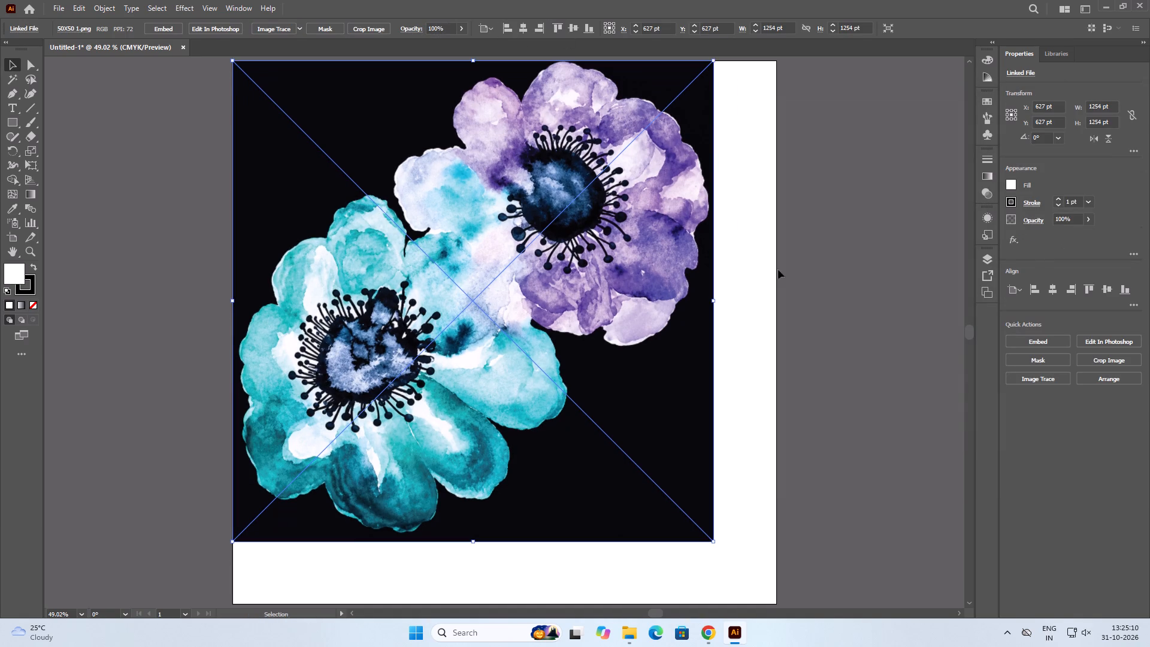
# Scale the flower image proportionally from its lower-right corner to fill the artboard, about 1419 pt square.
pyautogui.click(782, 274)
pyautogui.click(585, 353)
pyautogui.scroll(-2, 585, 353)
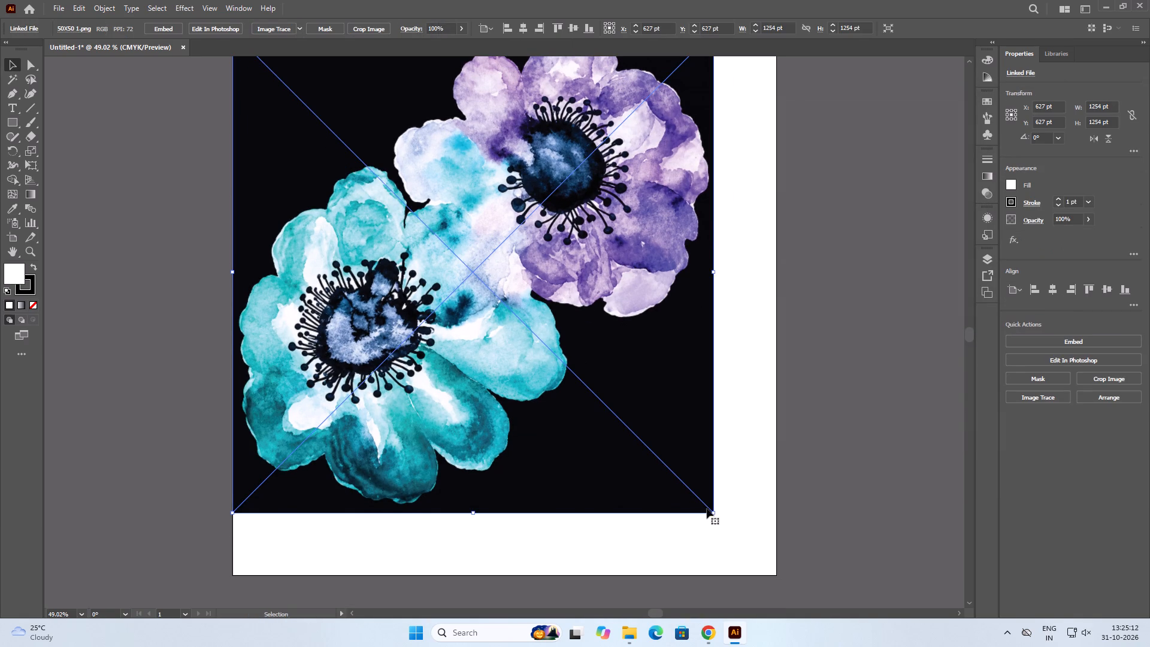
pyautogui.click(718, 513)
pyautogui.click(706, 505)
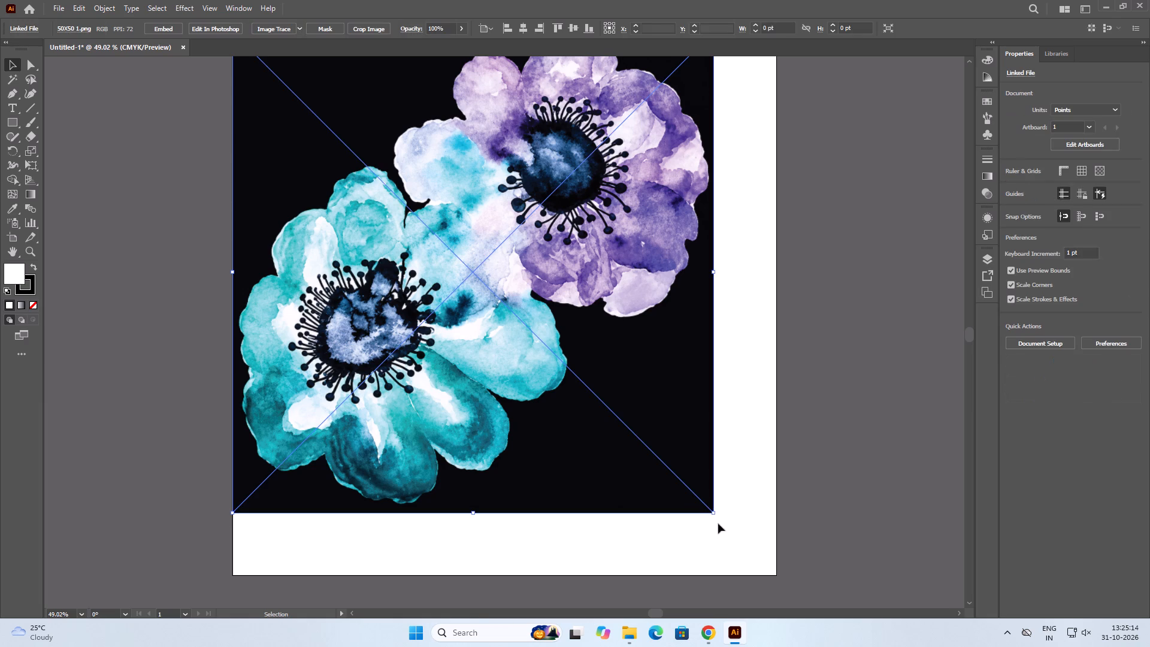
pyautogui.moveTo(716, 515); pyautogui.dragTo(784, 573)
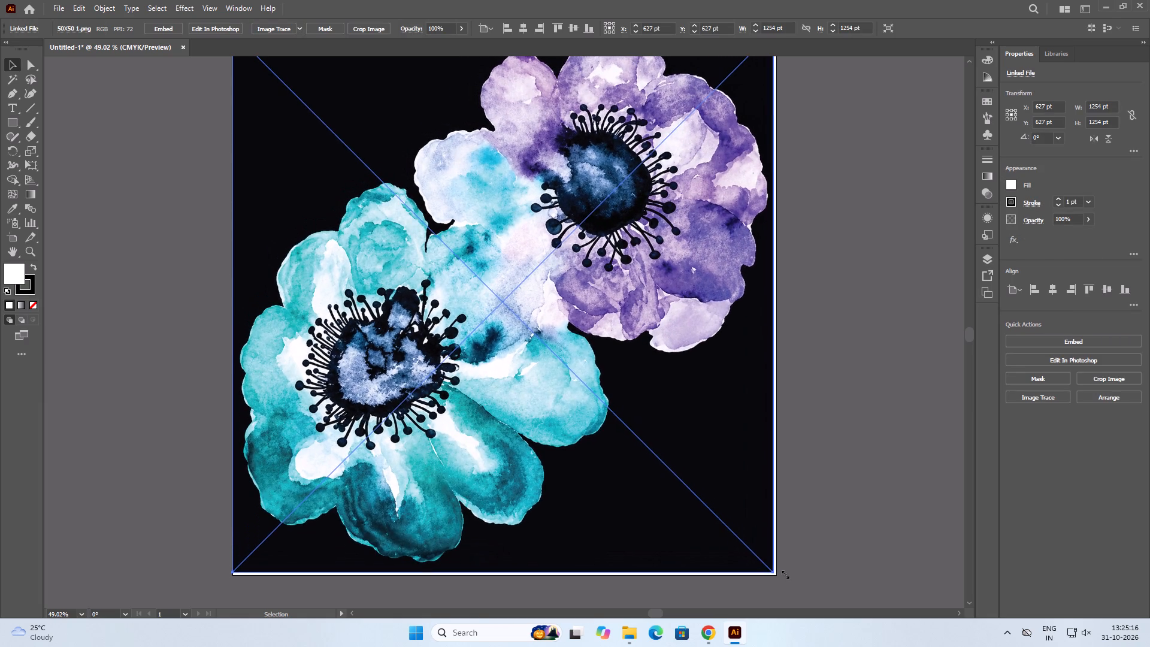
pyautogui.moveTo(784, 573); pyautogui.dragTo(787, 578)
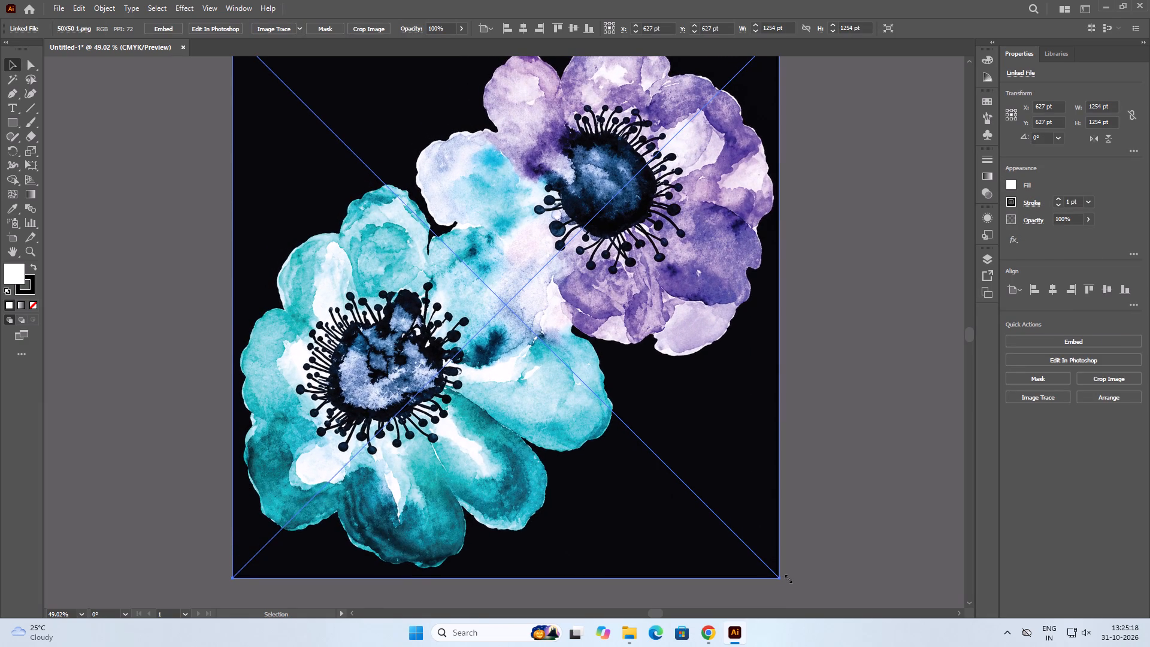
pyautogui.moveTo(787, 578); pyautogui.dragTo(791, 575)
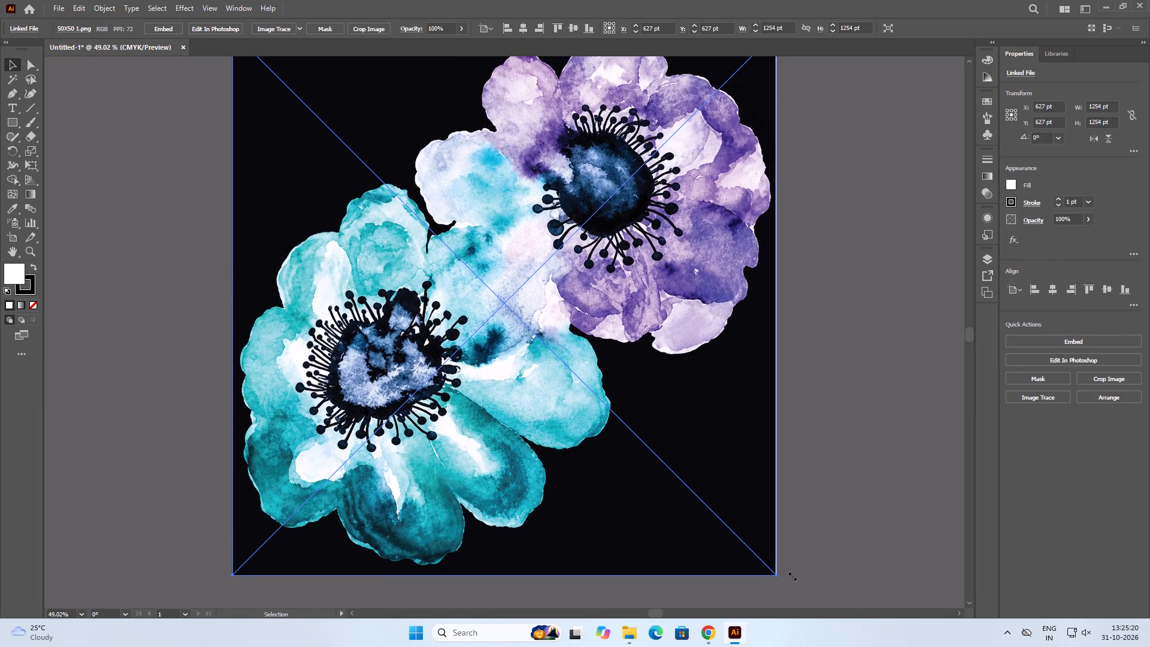
pyautogui.moveTo(791, 575); pyautogui.dragTo(791, 576)
pyautogui.click(835, 489)
pyautogui.click(678, 395)
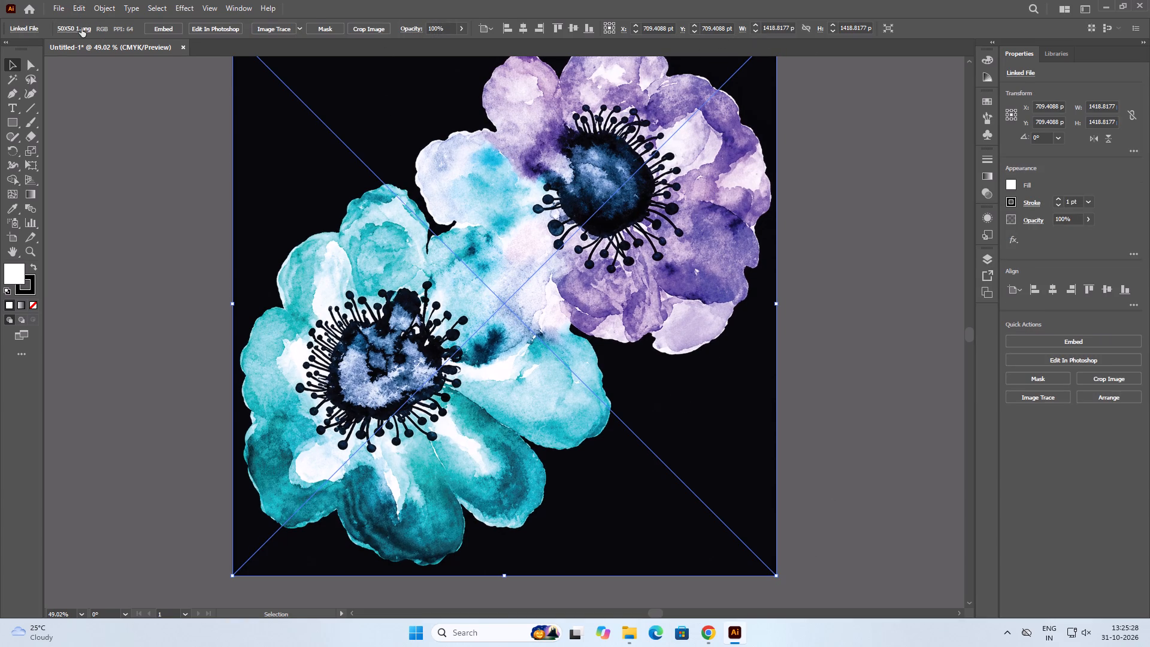
# Set the document units to centimeters in Document Setup, leave artboard editing, and deselect everything.
pyautogui.click(62, 9)
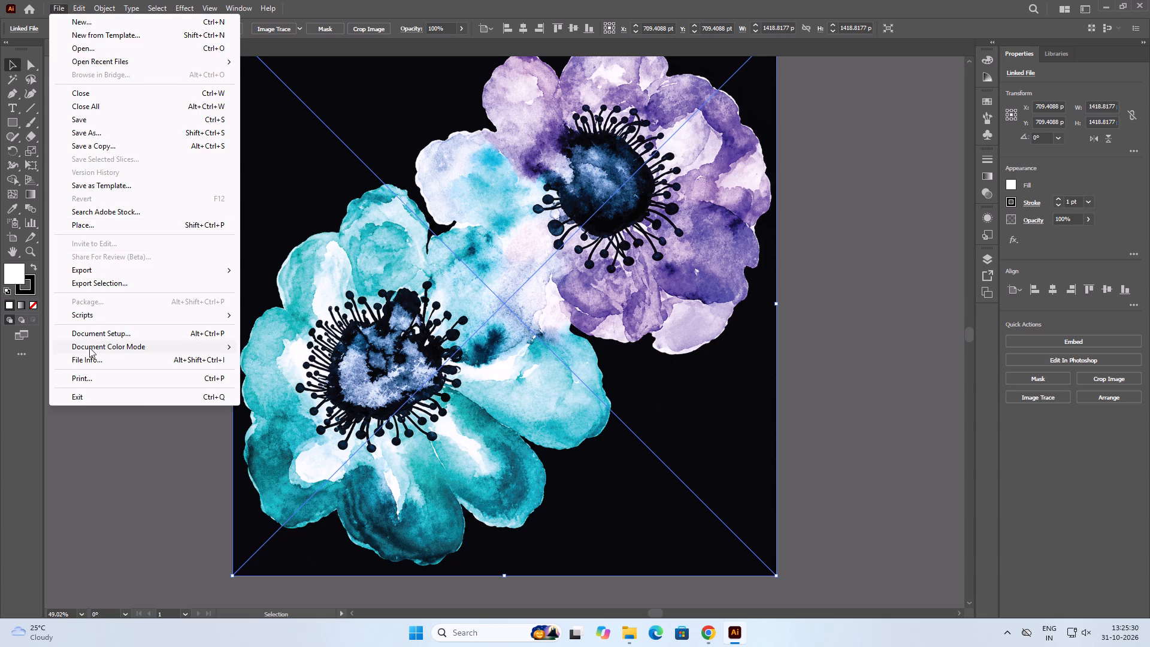
pyautogui.click(128, 338)
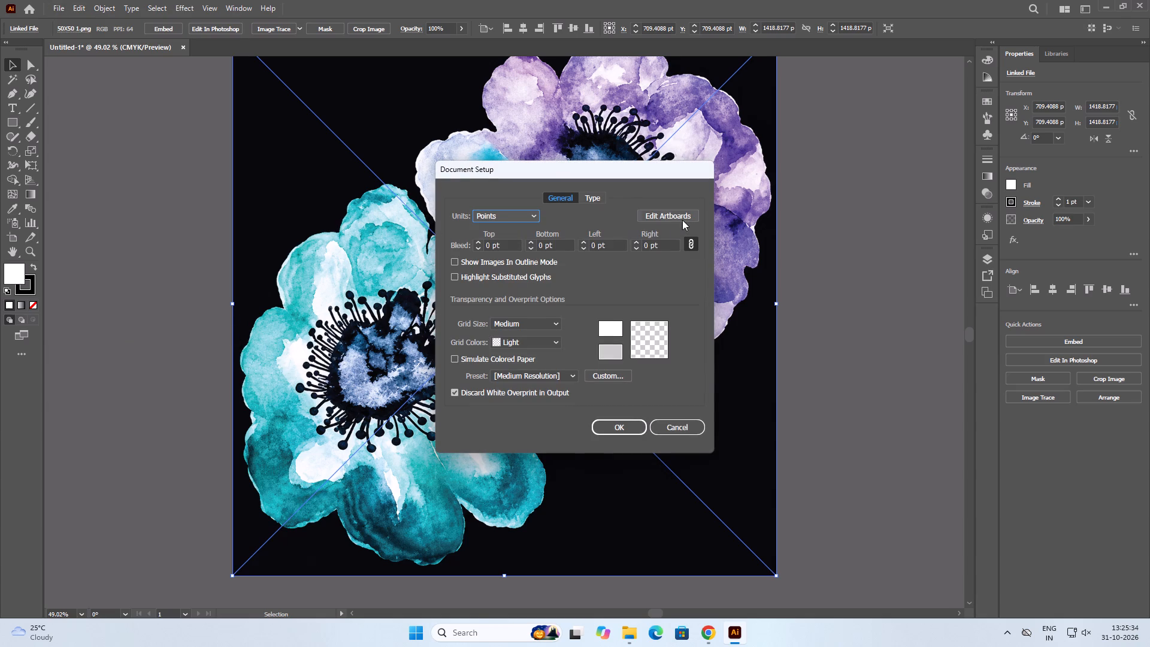
pyautogui.click(682, 216)
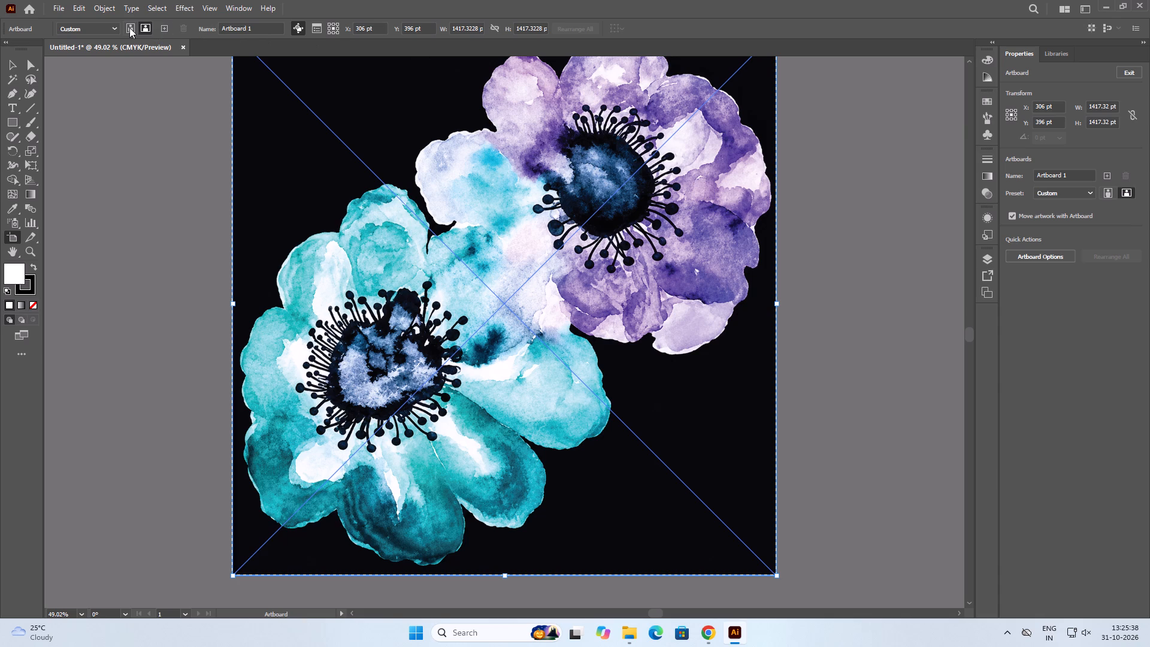
pyautogui.click(108, 28)
pyautogui.click(108, 28)
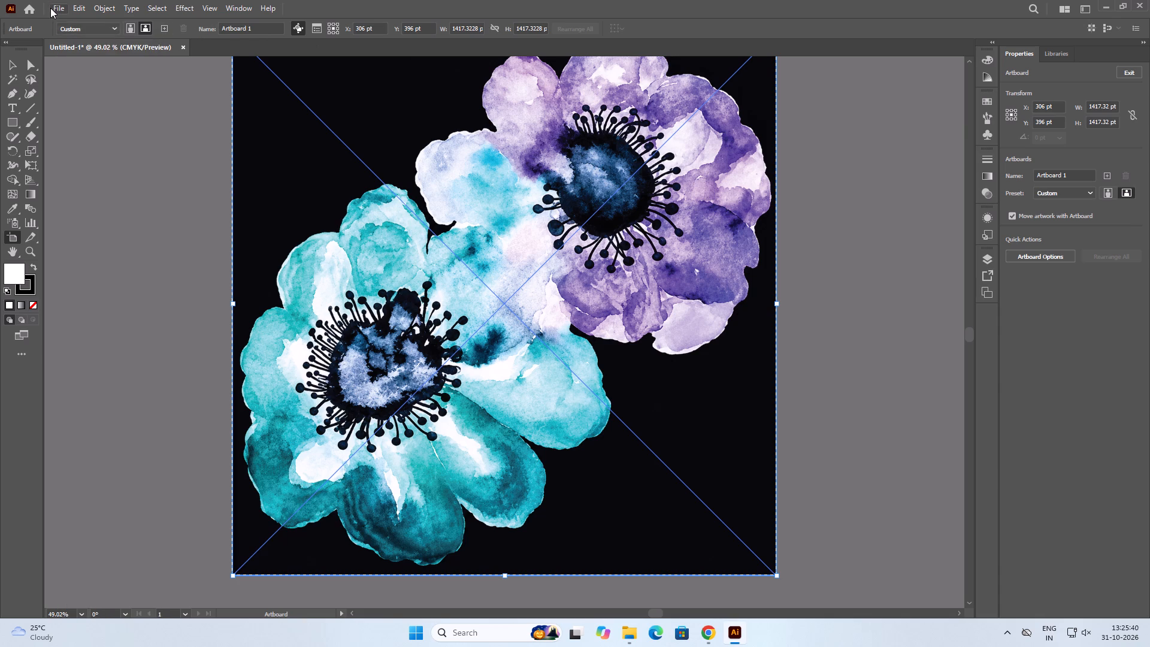
pyautogui.click(50, 8)
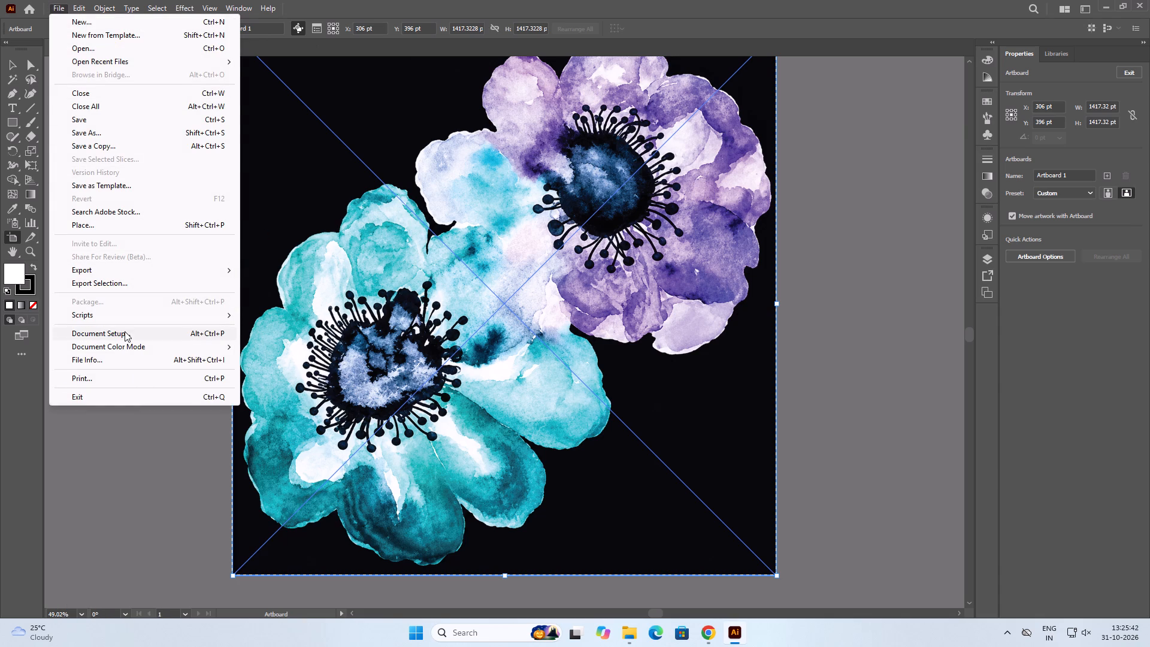
pyautogui.click(125, 331)
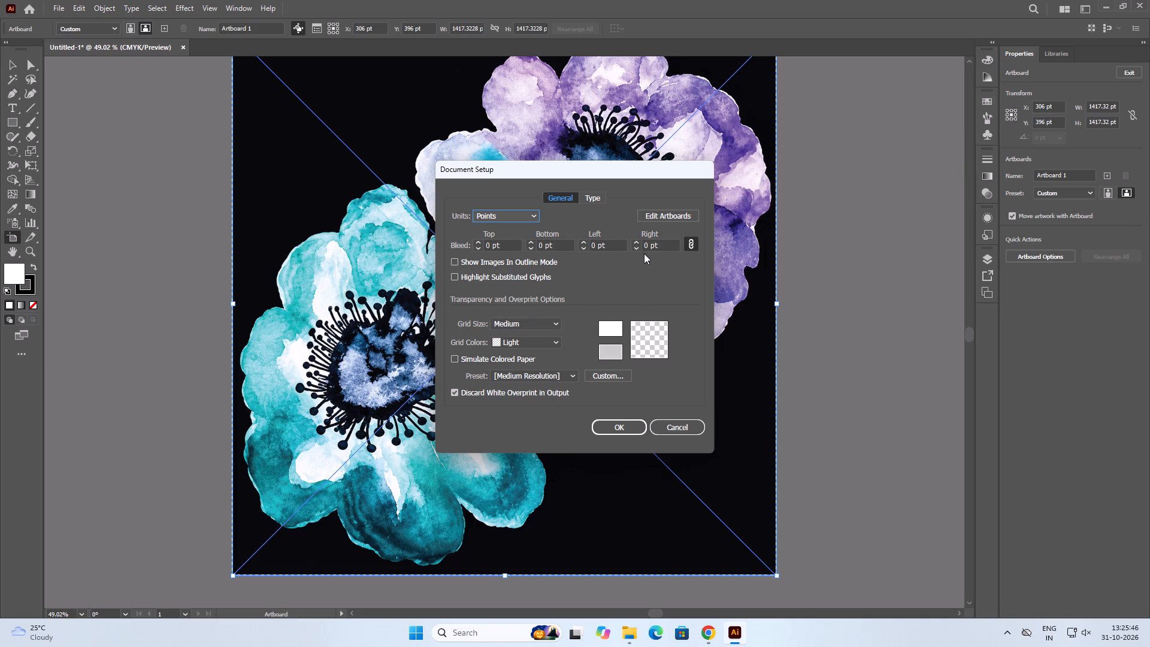
pyautogui.click(529, 216)
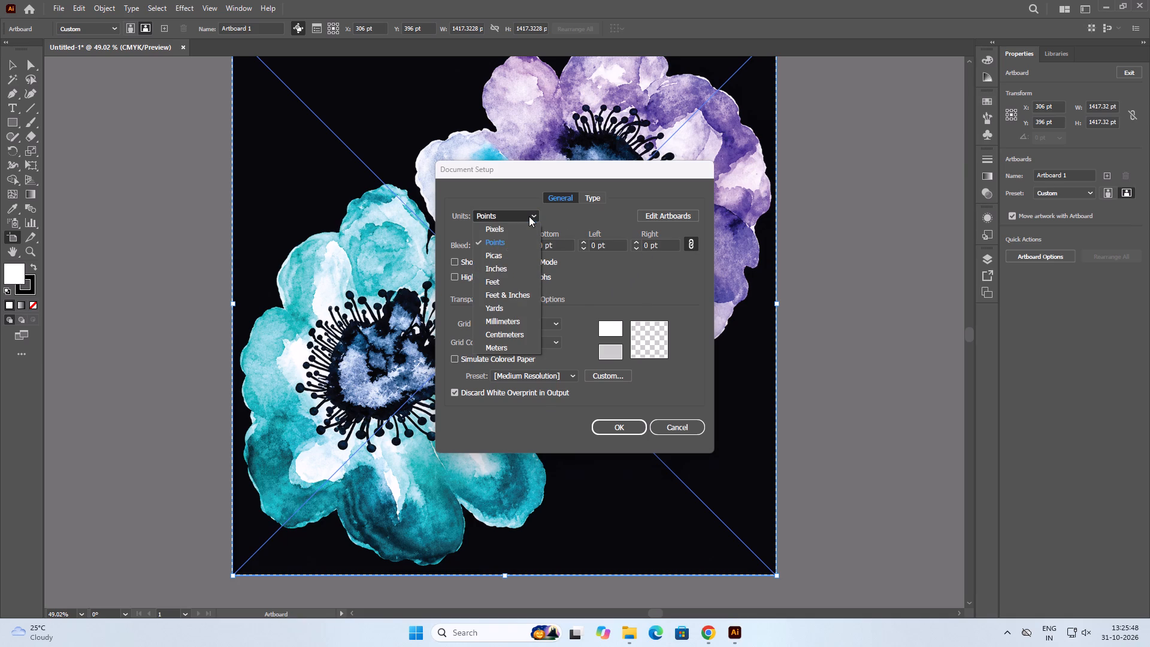
pyautogui.click(500, 339)
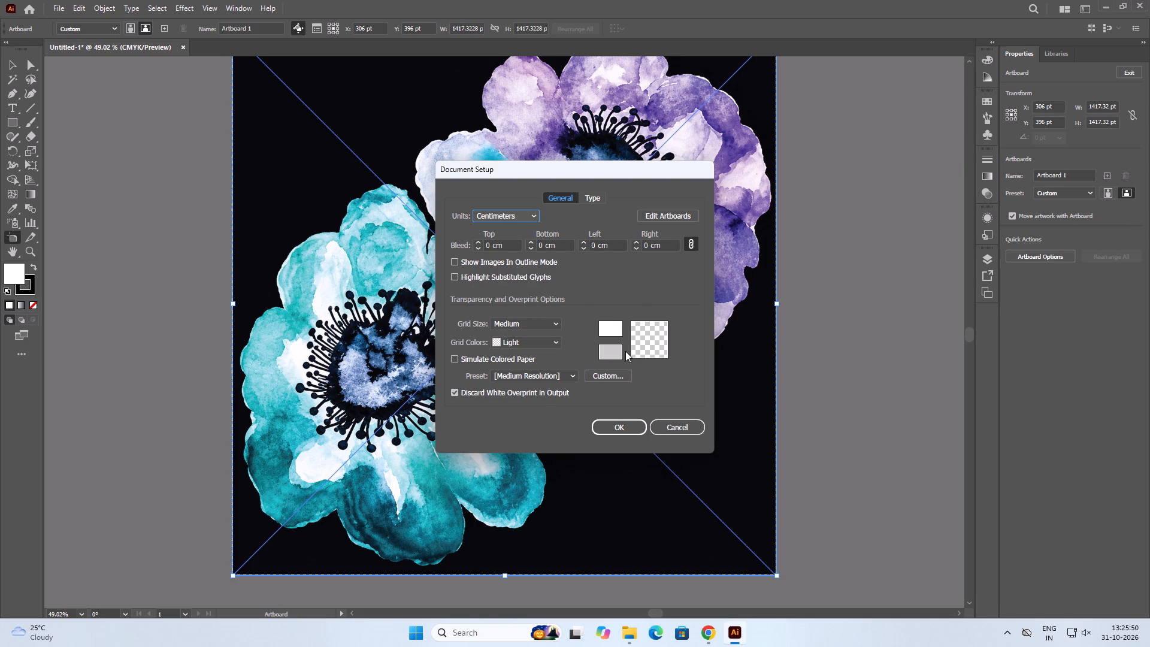
pyautogui.click(618, 433)
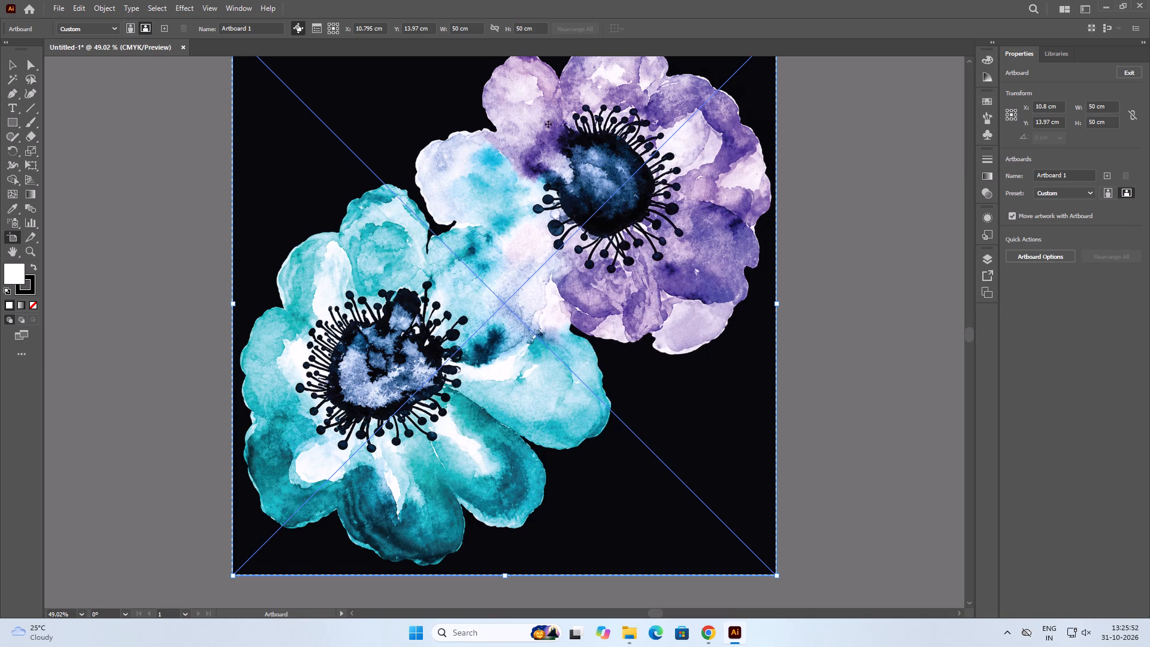
pyautogui.click(12, 62)
pyautogui.click(105, 192)
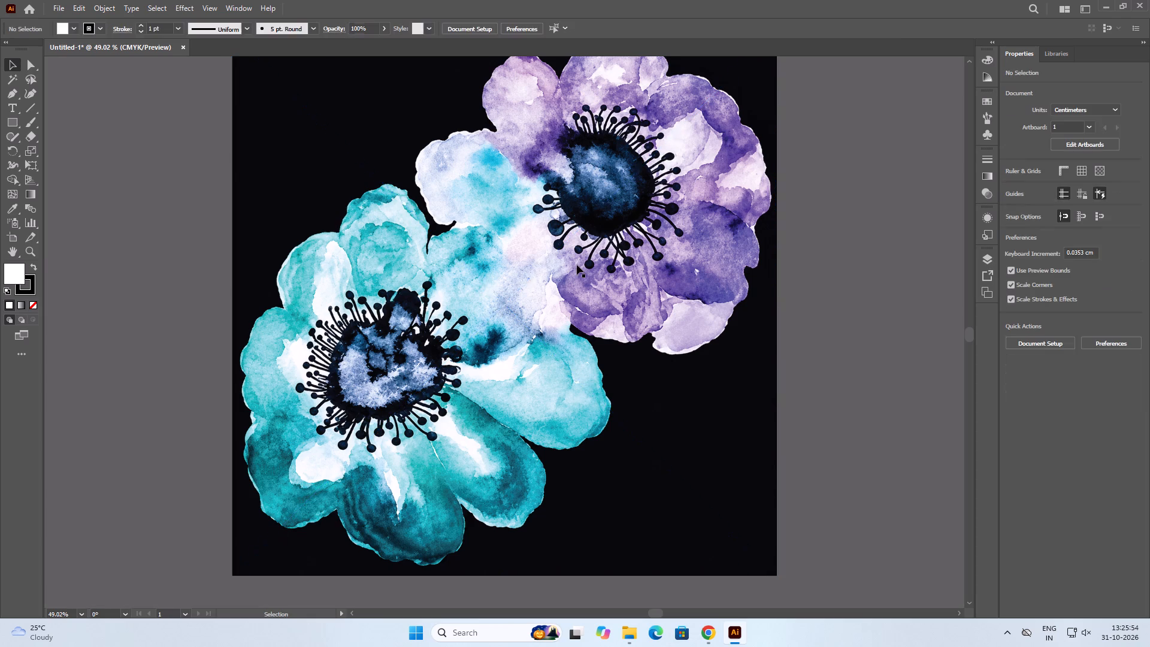
# Set the flower image's size to 50 cm wide by 50 cm high.
pyautogui.click(577, 265)
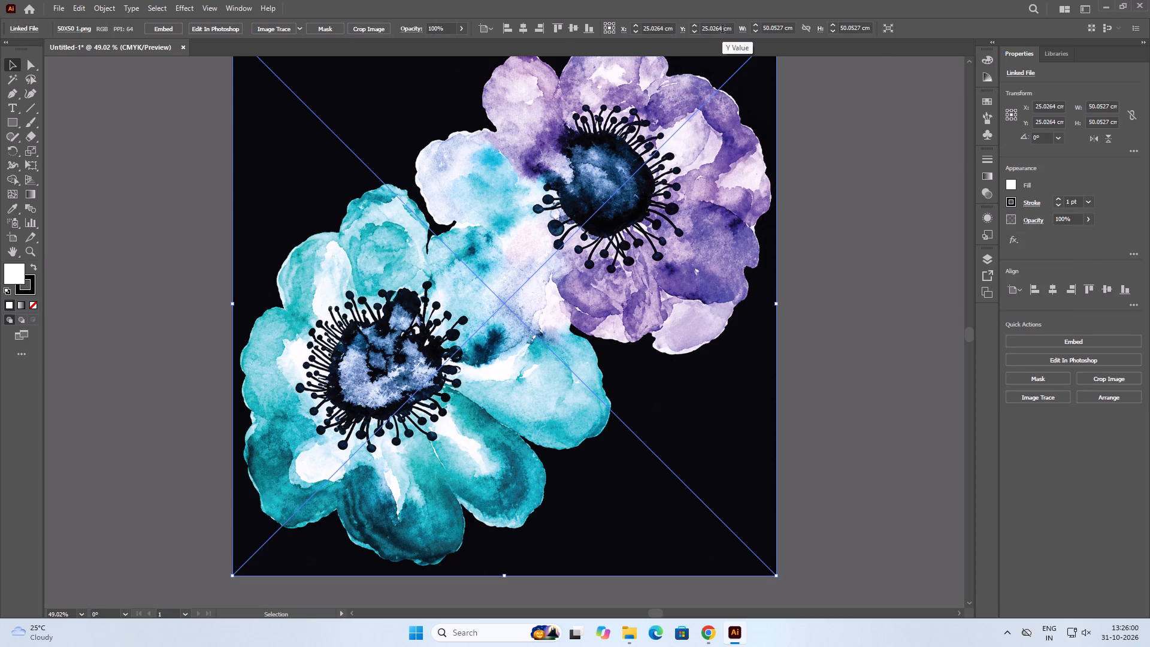
pyautogui.moveTo(785, 29); pyautogui.dragTo(726, 30)
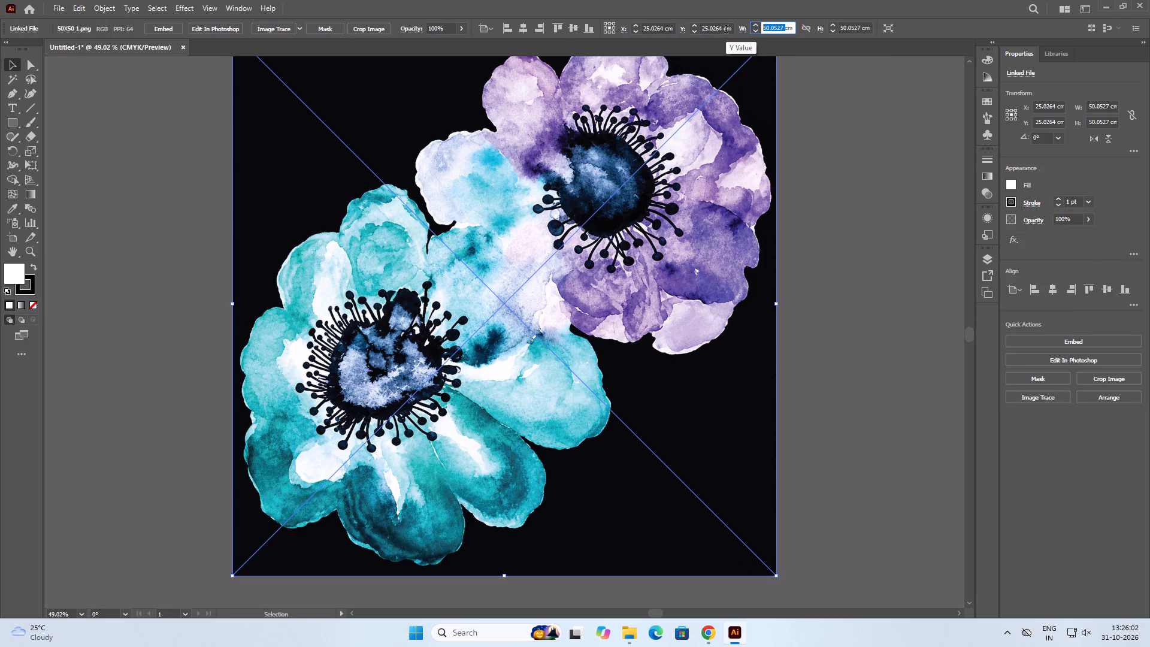
pyautogui.write('50')
pyautogui.press('Tab')
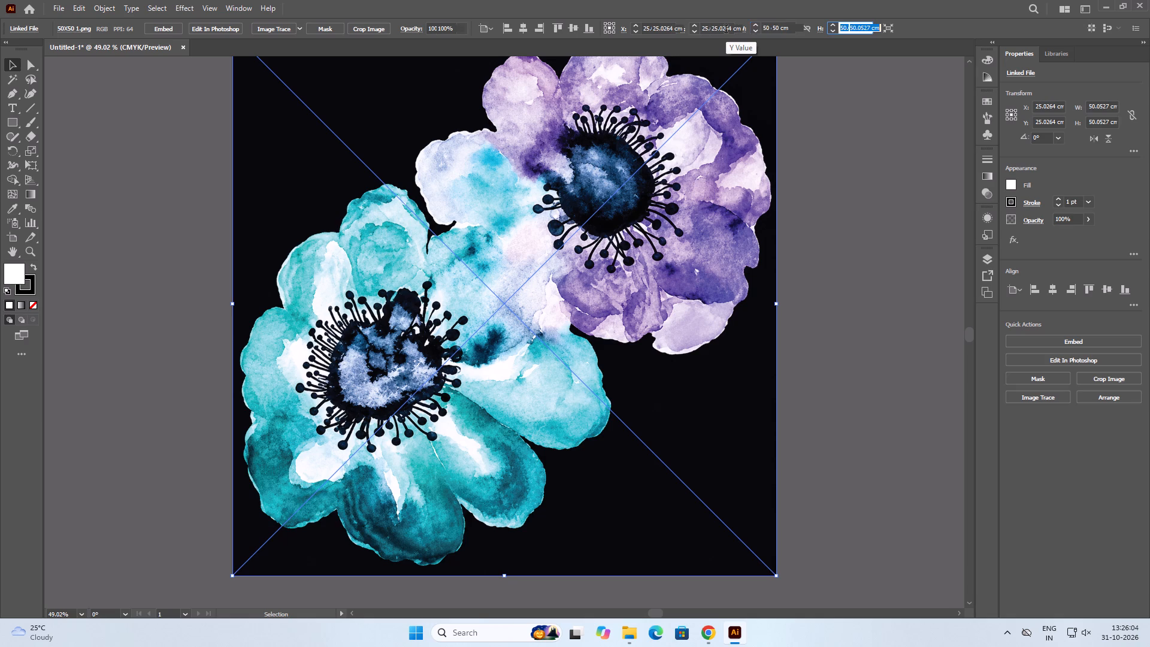
pyautogui.write('50')
pyautogui.press('Return')
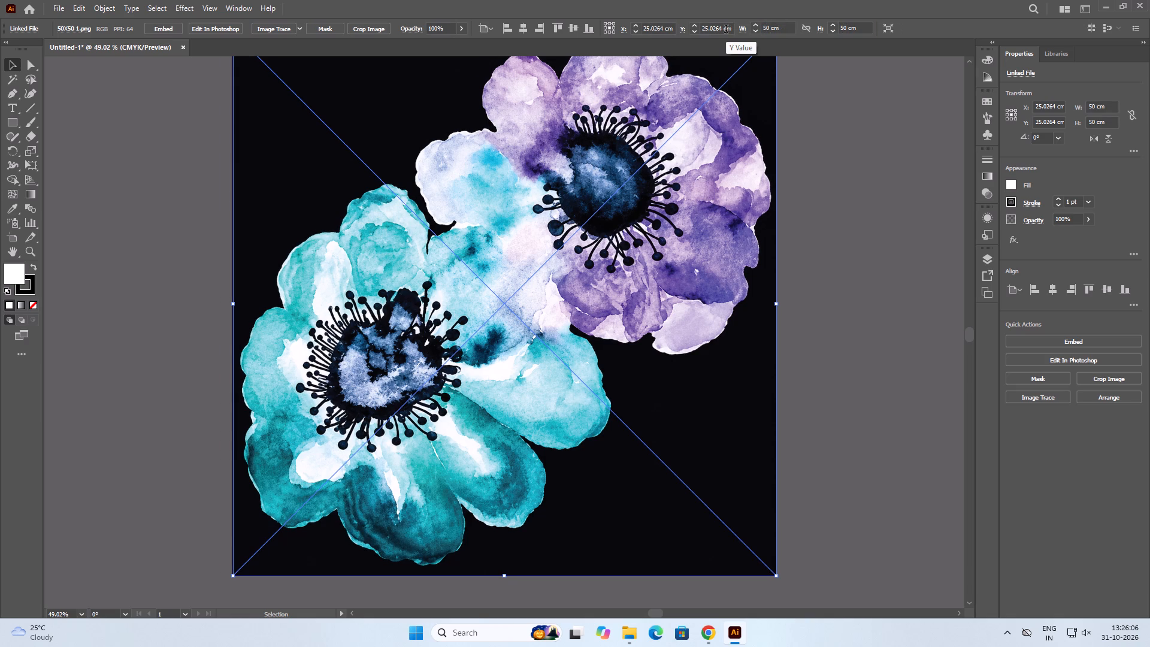
# Center the flower image horizontally and vertically on the artboard.
pyautogui.click(903, 140)
pyautogui.click(644, 220)
pyautogui.click(525, 26)
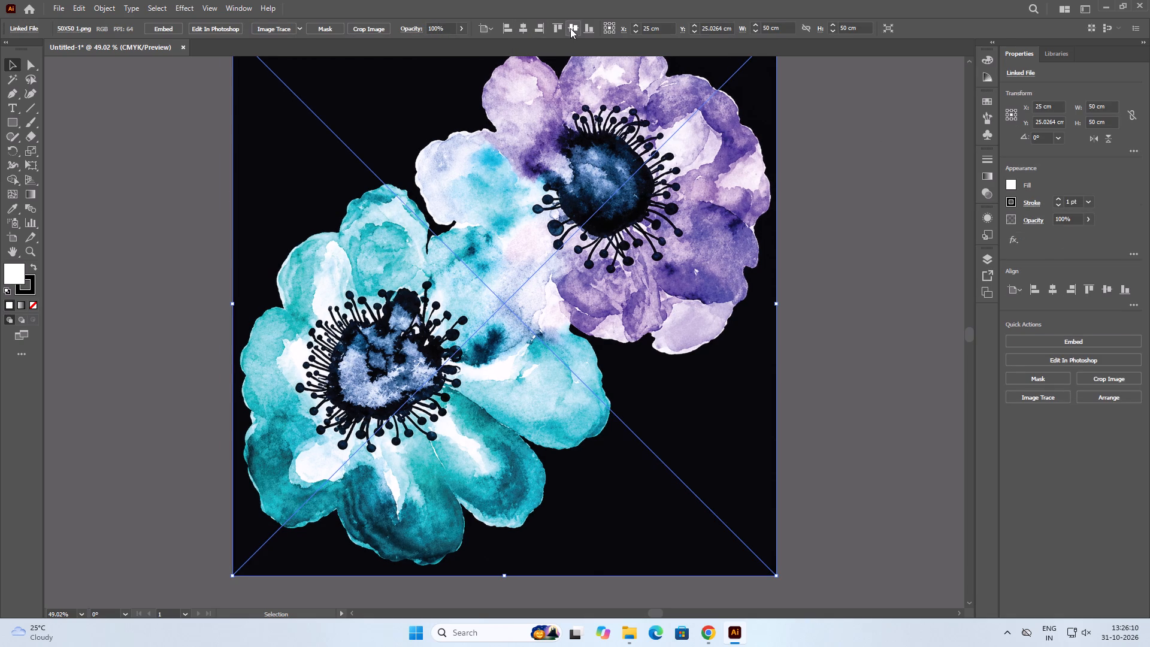
pyautogui.click(570, 28)
pyautogui.click(861, 296)
# Check how the flower image fits the artboard along its edges.
pyautogui.scroll(-2, 615, 301)
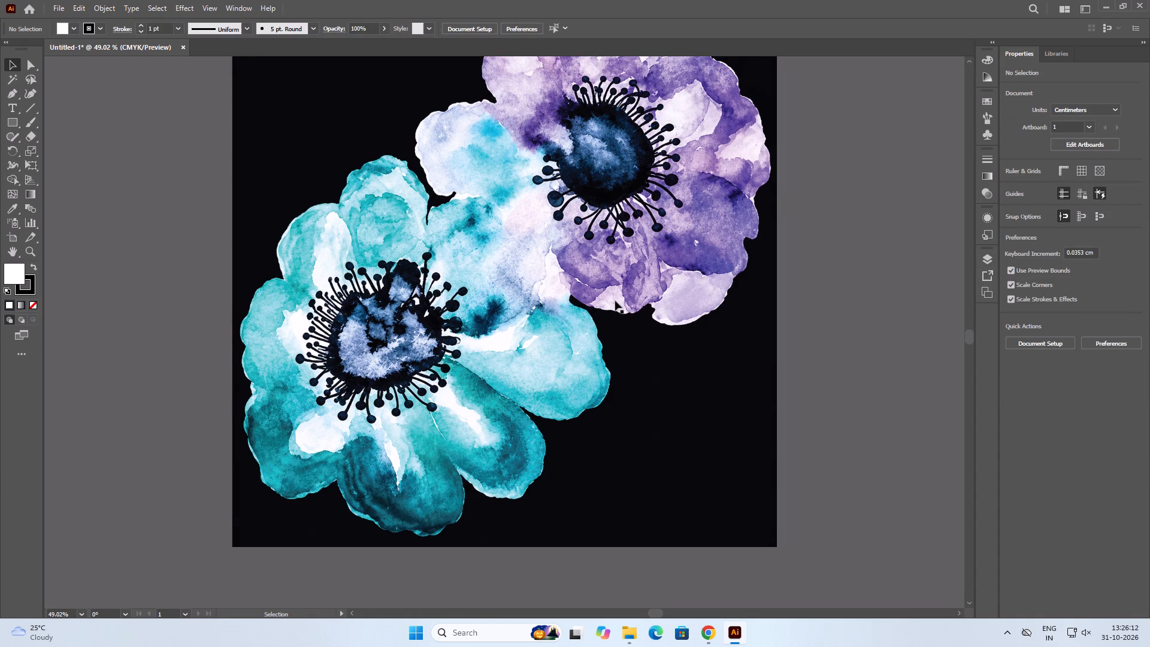
pyautogui.keyDown('alt'); pyautogui.scroll(-2, 615, 301); pyautogui.keyUp('alt')
pyautogui.keyDown('alt'); pyautogui.scroll(1, 612, 256); pyautogui.keyUp('alt')
pyautogui.click(755, 267)
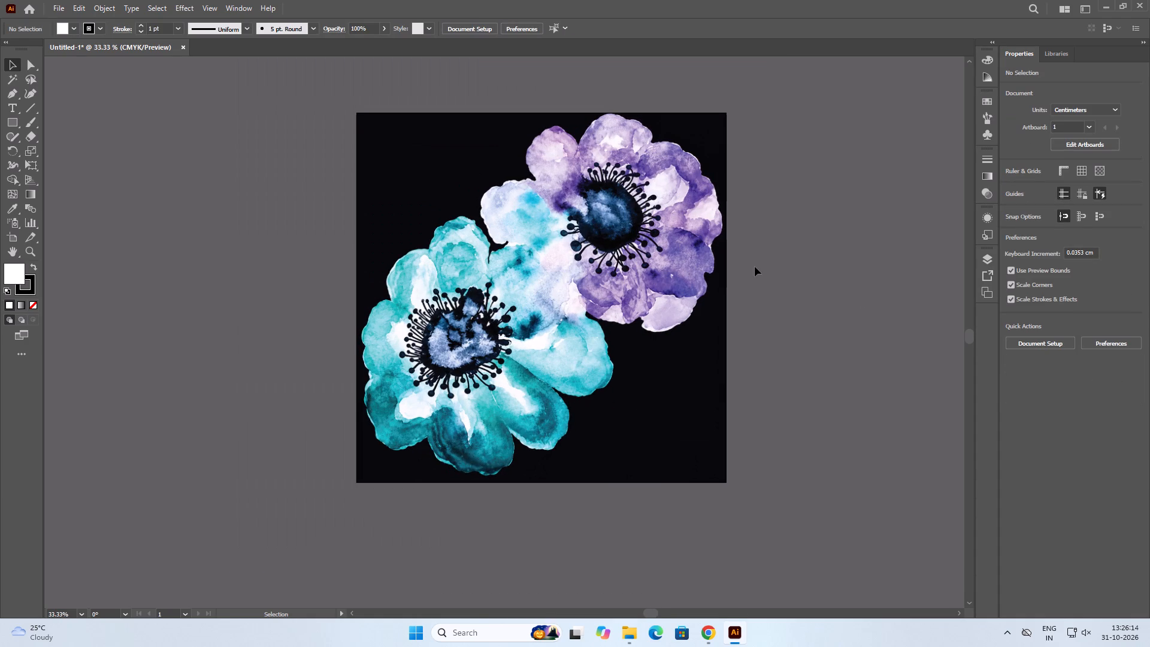
pyautogui.click(687, 370)
pyautogui.click(828, 316)
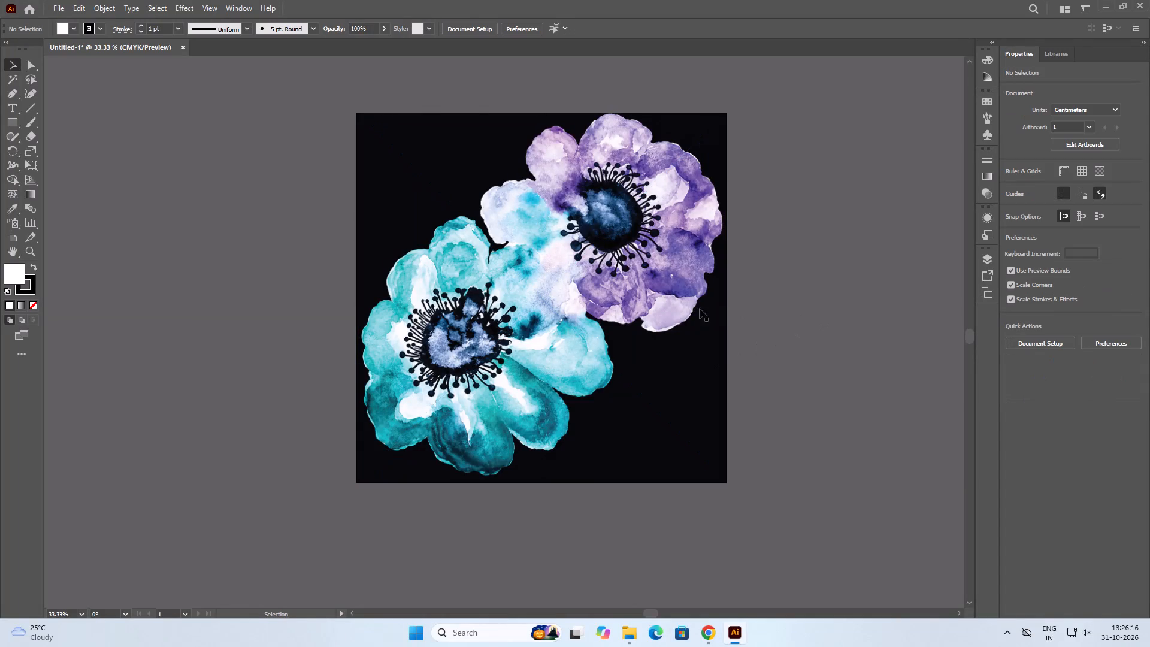
pyautogui.keyDown('alt'); pyautogui.scroll(1, 630, 299); pyautogui.keyUp('alt')
pyautogui.keyDown('alt'); pyautogui.scroll(-1, 630, 299); pyautogui.keyUp('alt')
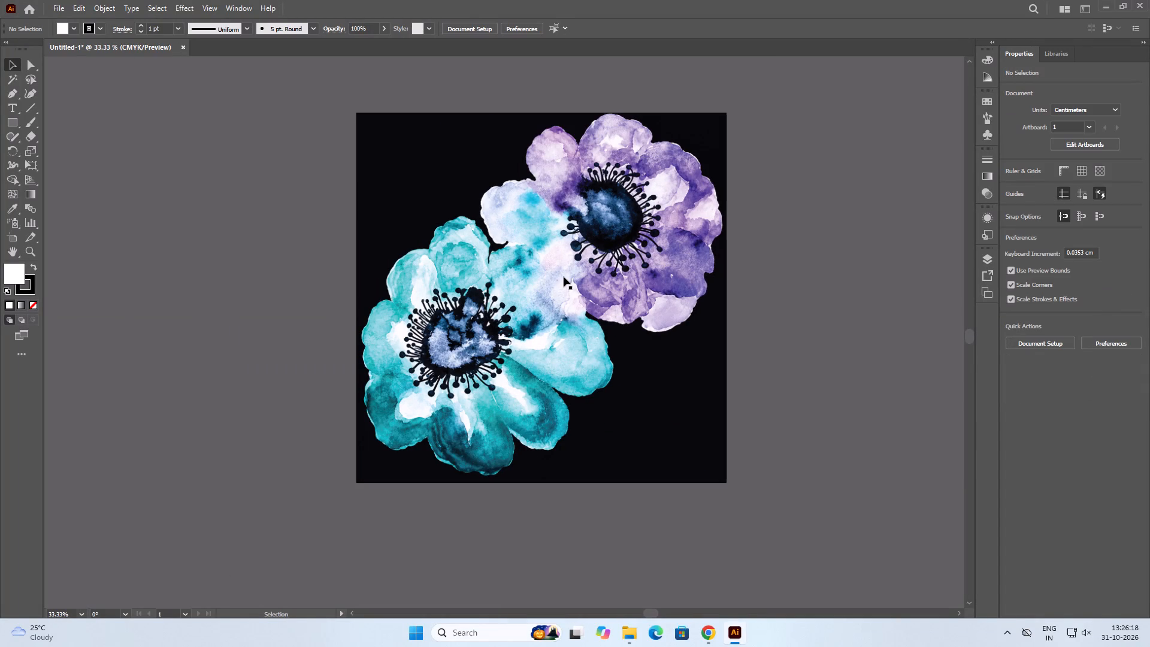
# Image Trace the flower image with the High Fidelity Photo preset.
pyautogui.click(564, 277)
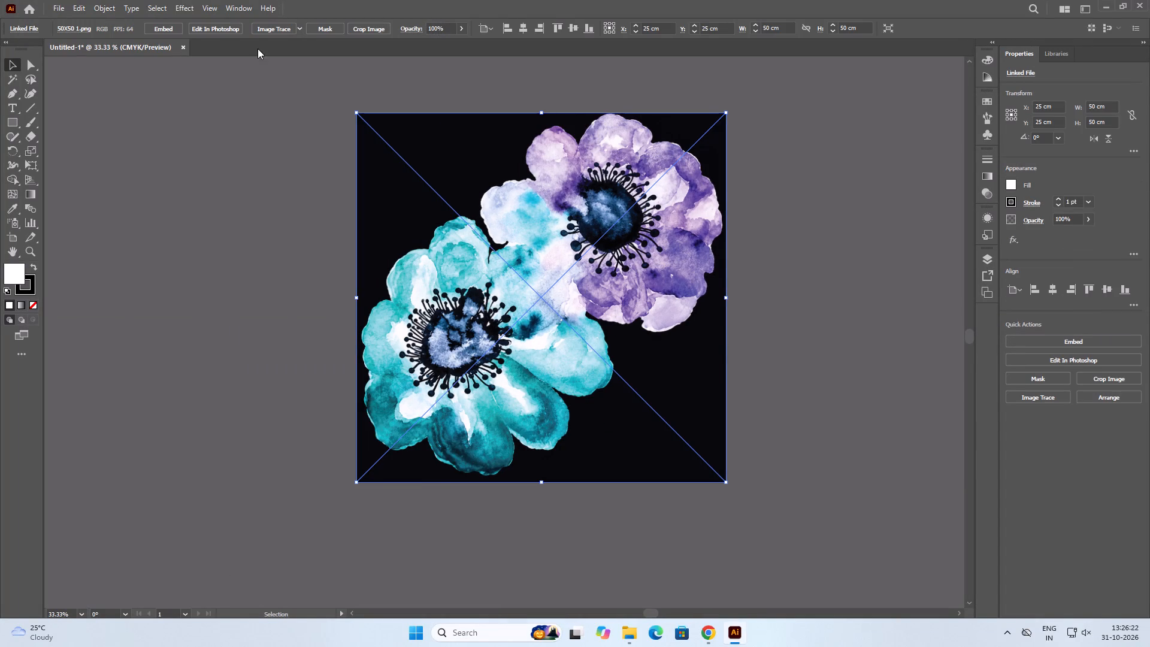
pyautogui.click(301, 28)
pyautogui.click(317, 71)
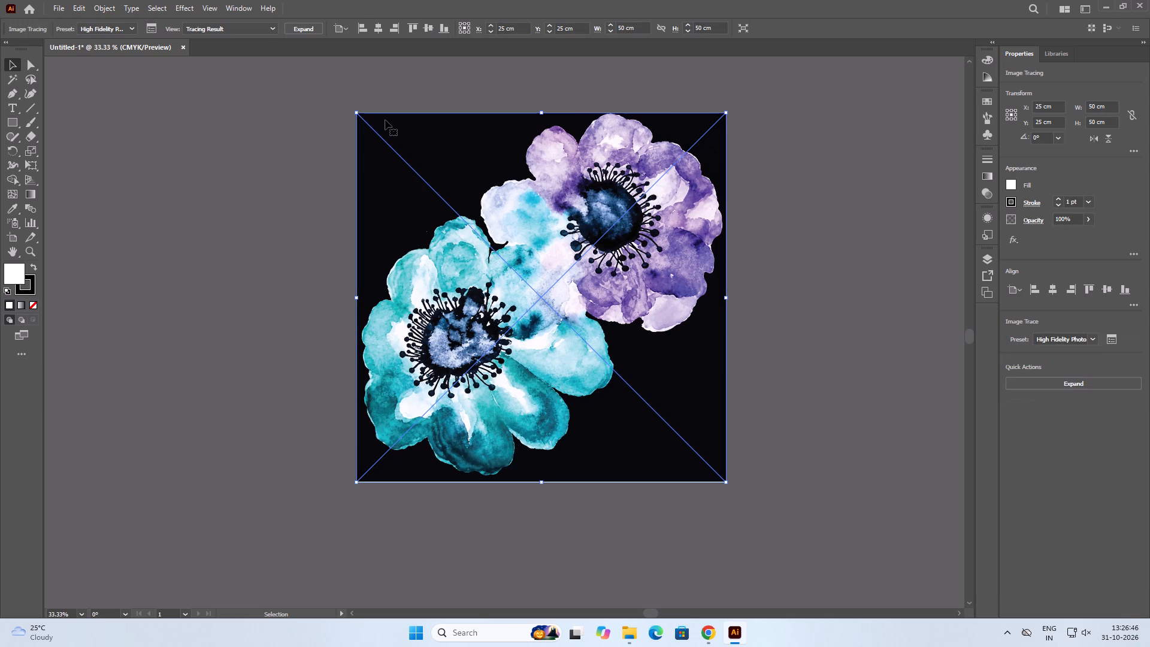
pyautogui.click(779, 193)
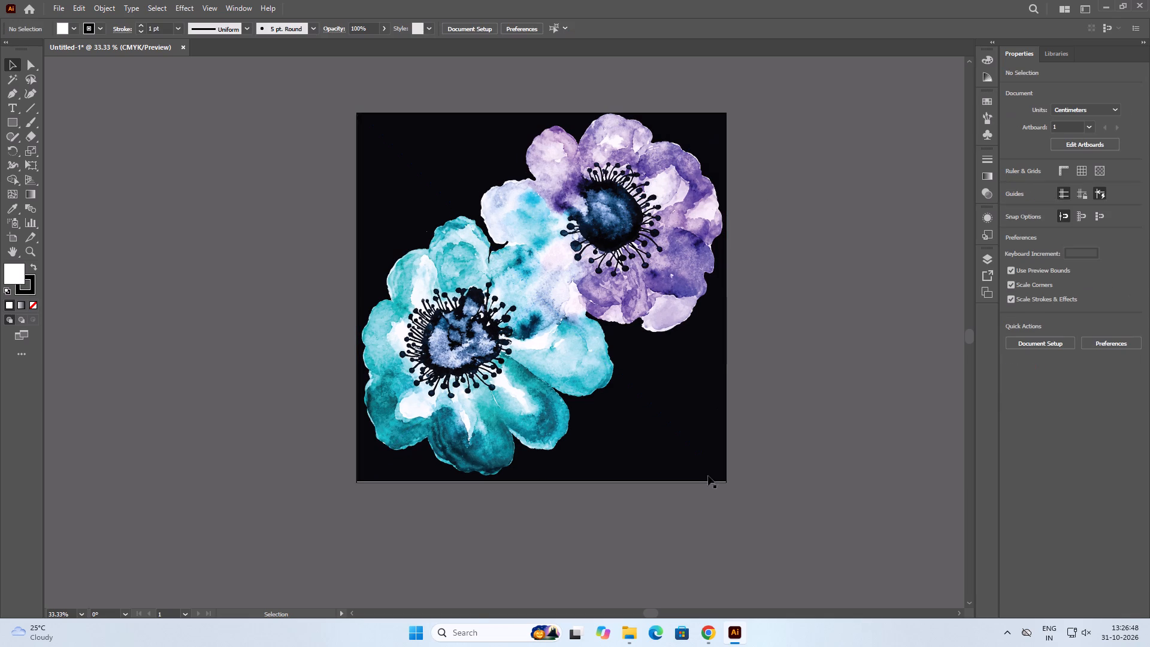
pyautogui.scroll(1, 543, 483)
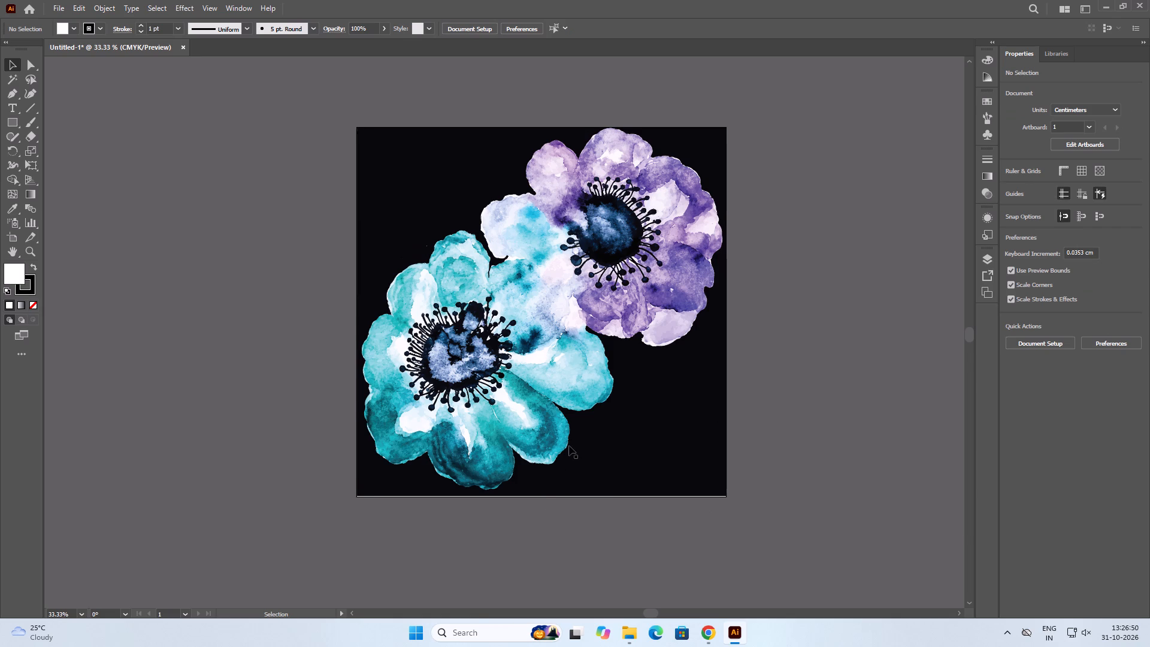
# Align the traced flower artwork to the artboard's vertical center.
pyautogui.click(569, 446)
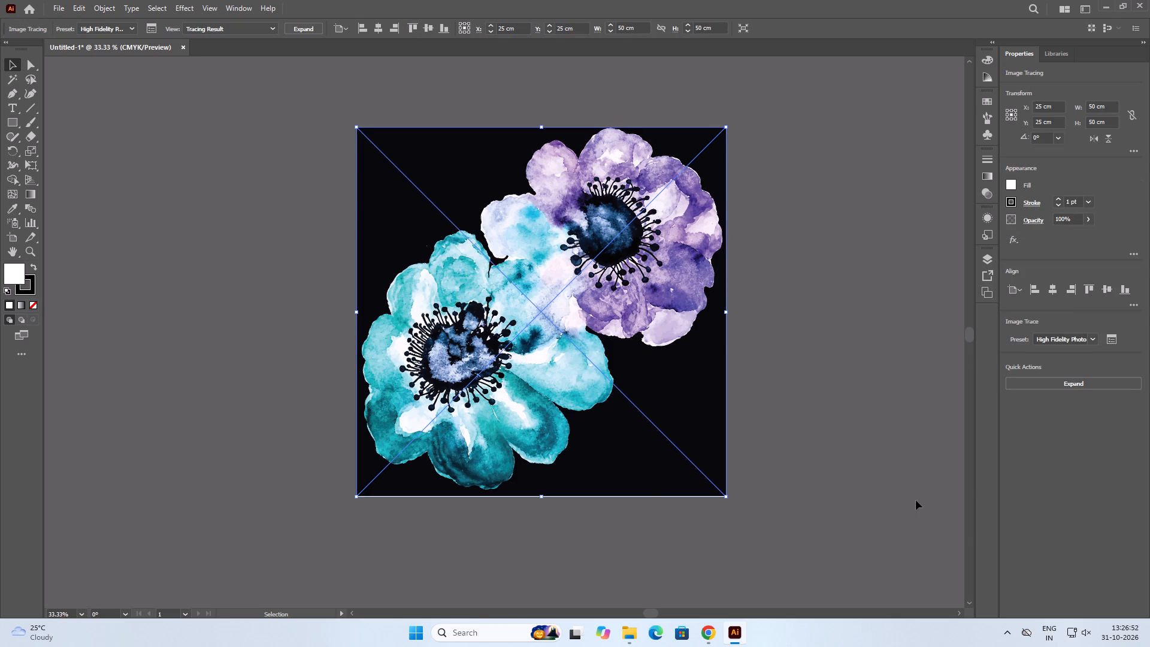
pyautogui.click(428, 28)
pyautogui.click(821, 495)
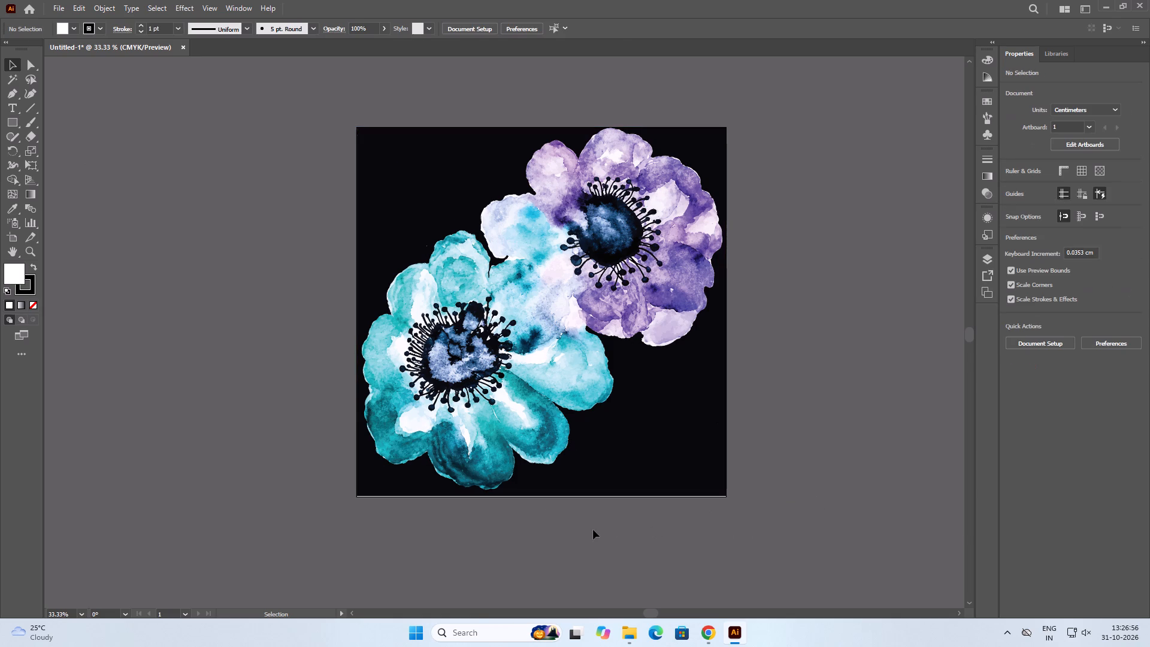
# Expand the flower tracing into editable paths, ungroup them, and clear the selection.
pyautogui.keyDown('alt'); pyautogui.scroll(4, 588, 530); pyautogui.keyUp('alt')
pyautogui.click(586, 337)
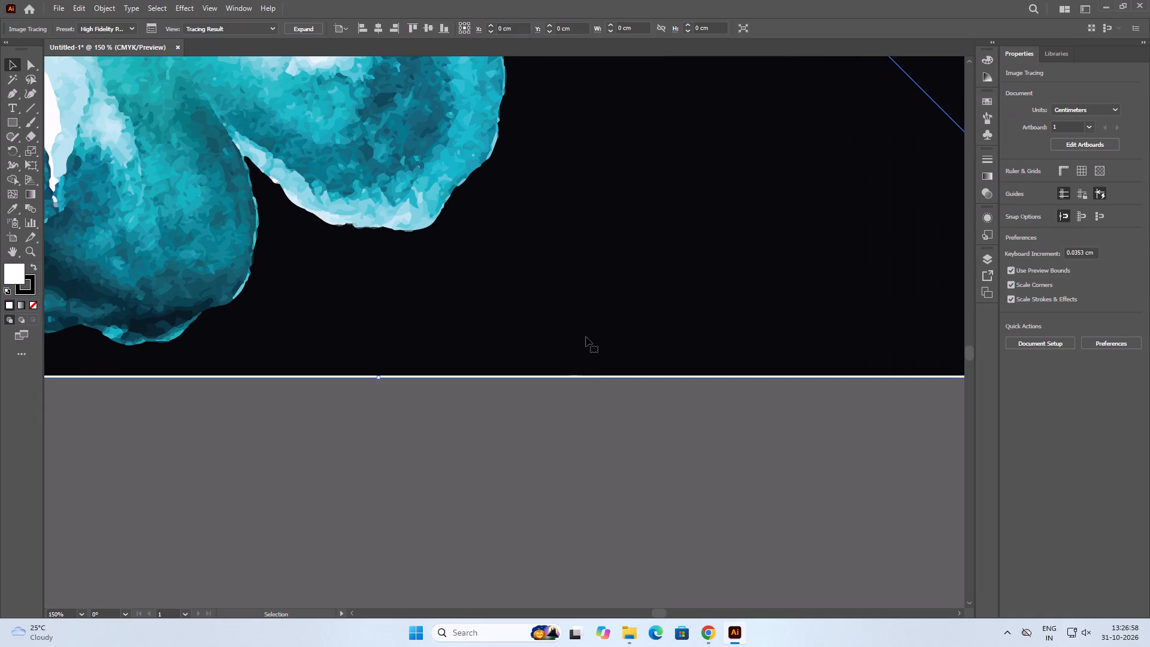
pyautogui.scroll(-5, 586, 337)
pyautogui.scroll(-6, 514, 303)
pyautogui.keyDown('alt'); pyautogui.scroll(1, 511, 335); pyautogui.keyUp('alt')
pyautogui.keyDown('alt'); pyautogui.scroll(-2, 511, 335); pyautogui.keyUp('alt')
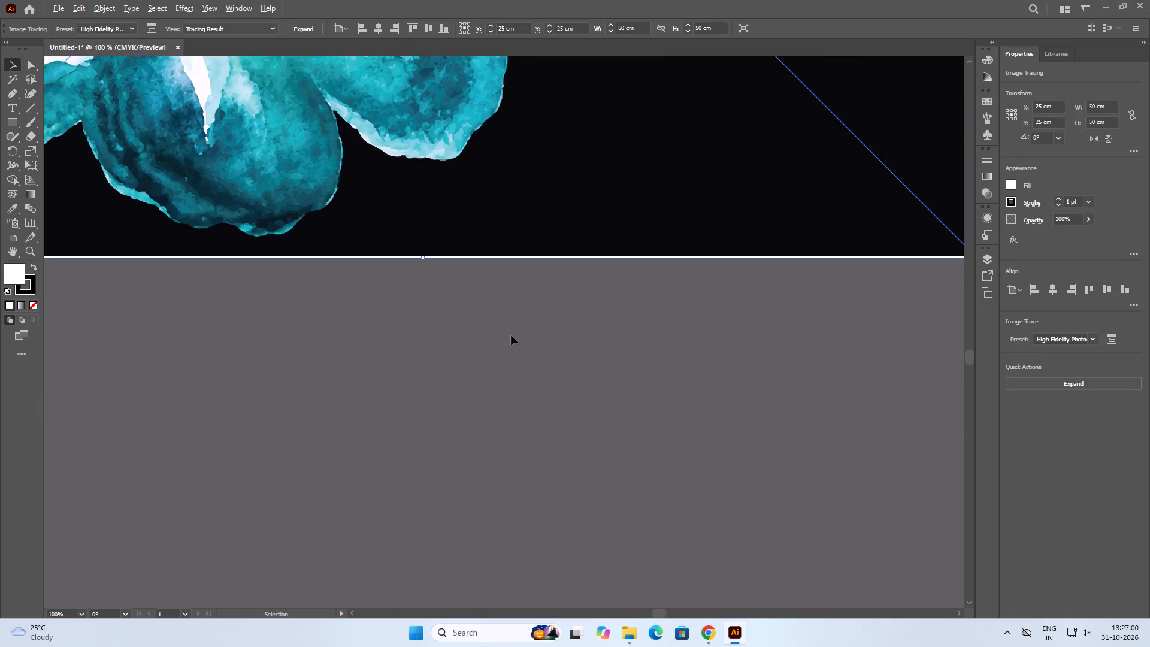
pyautogui.keyDown('alt'); pyautogui.scroll(-4, 511, 335); pyautogui.keyUp('alt')
pyautogui.keyDown('alt'); pyautogui.scroll(3, 460, 299); pyautogui.keyUp('alt')
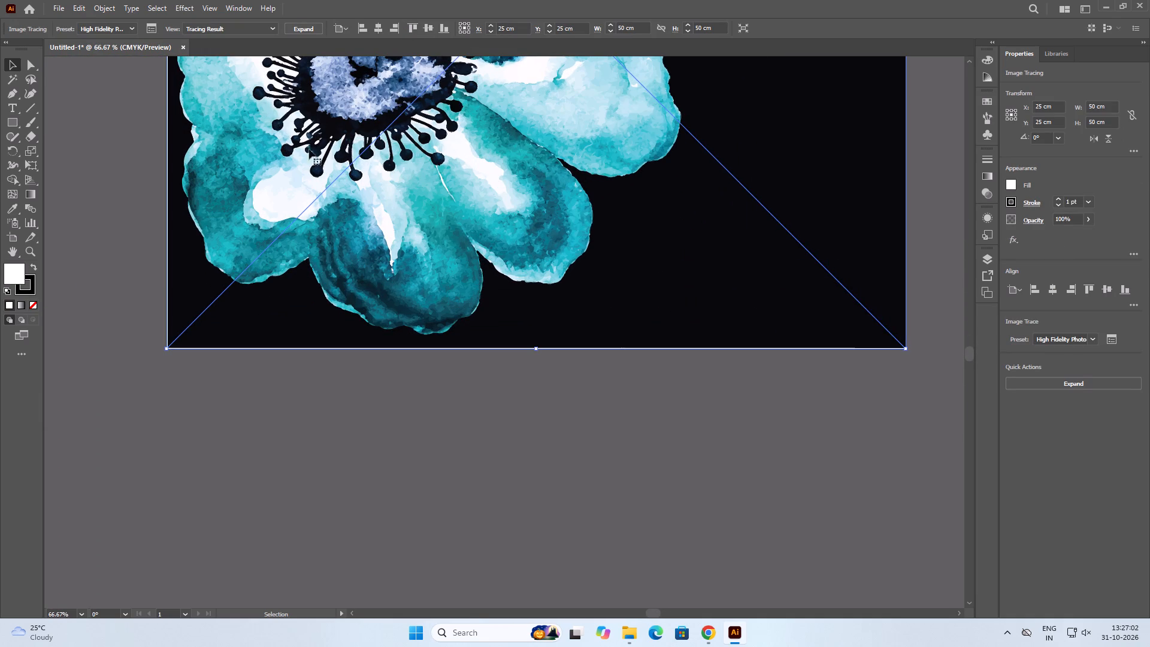
pyautogui.click(313, 29)
pyautogui.rightClick(406, 147)
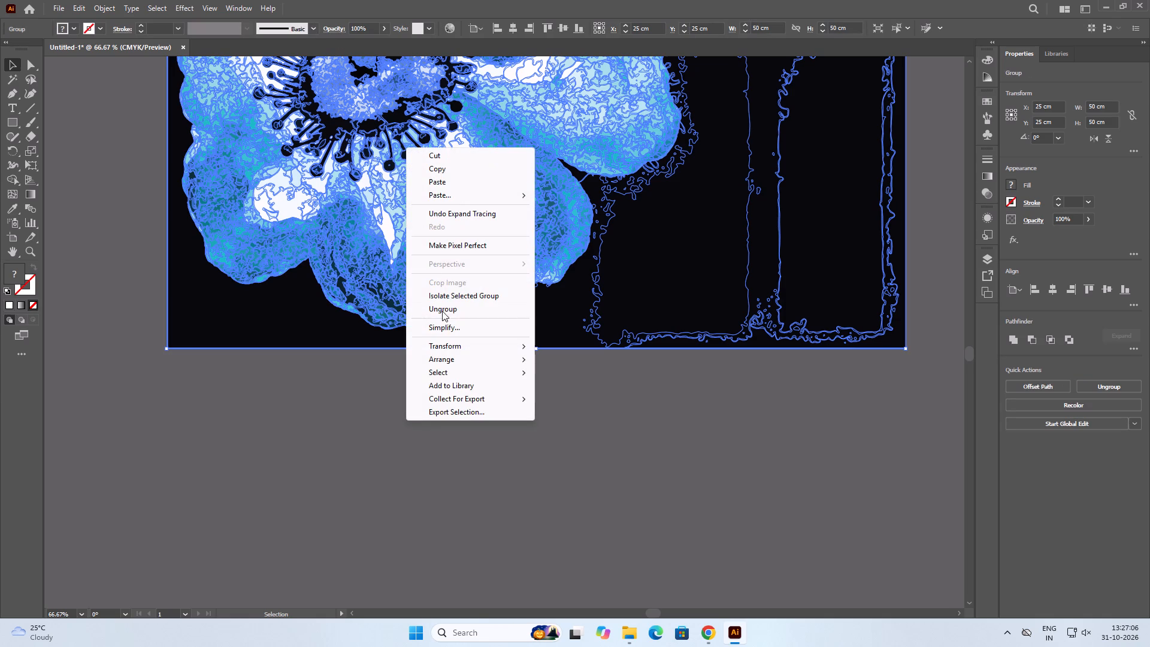
pyautogui.click(447, 316)
pyautogui.click(449, 314)
pyautogui.click(504, 395)
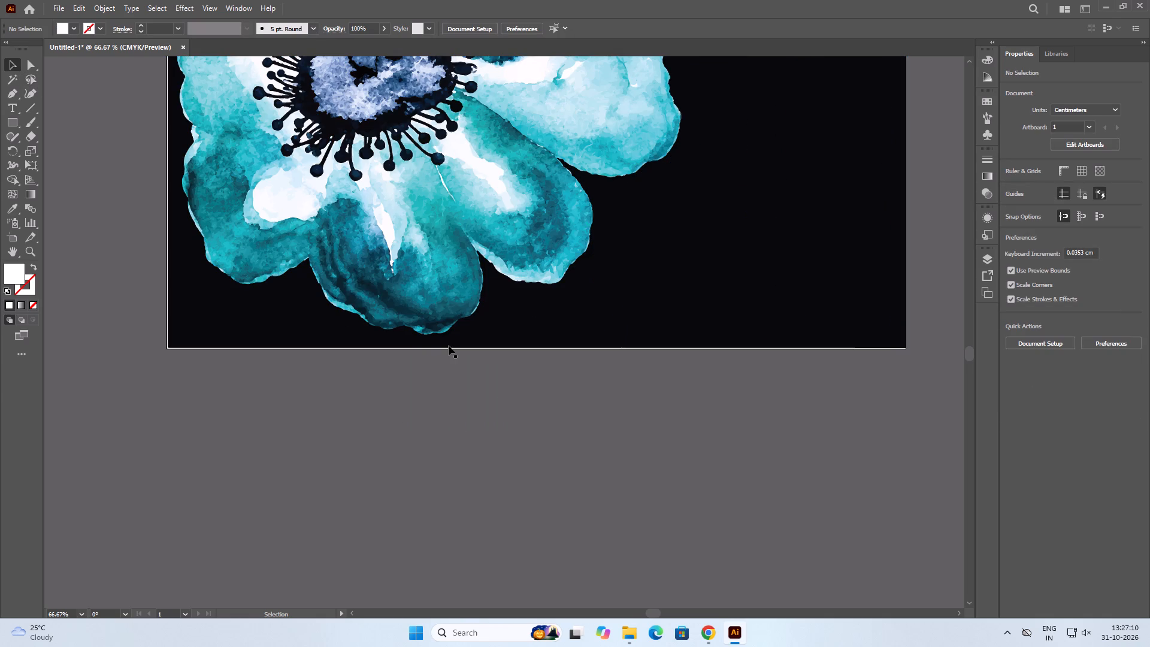
# Recolor the white strip path along the artwork's bottom edge with the near-black background color, using the Eyedropper.
pyautogui.keyDown('alt'); pyautogui.scroll(5, 506, 358); pyautogui.keyUp('alt')
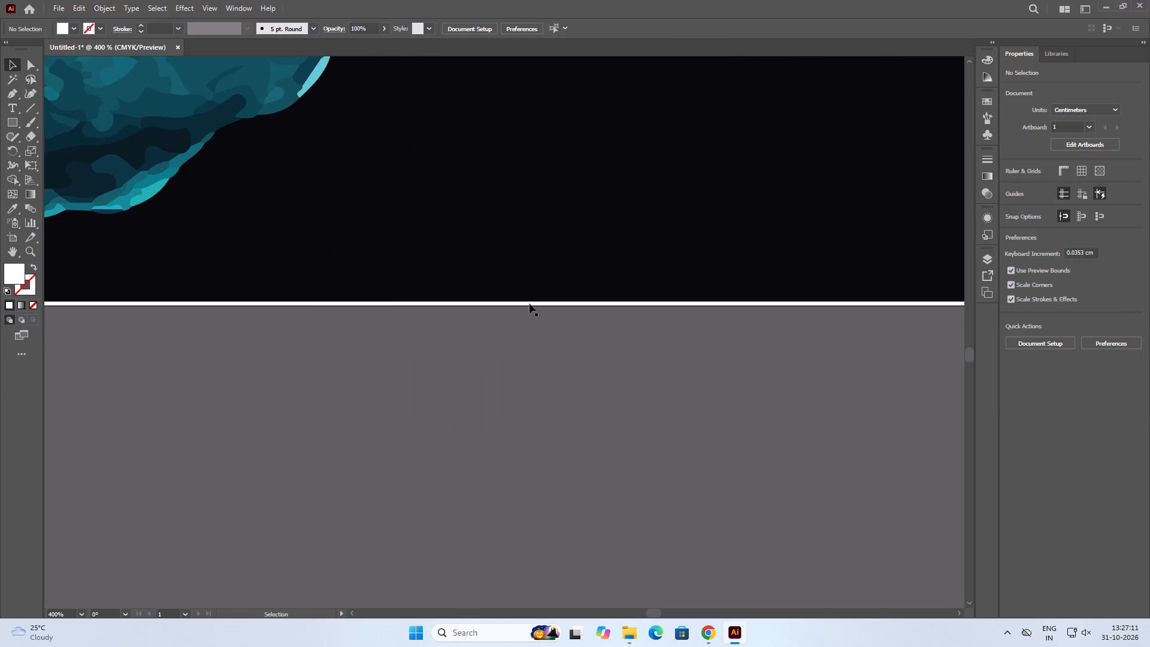
pyautogui.click(529, 304)
pyautogui.click(13, 211)
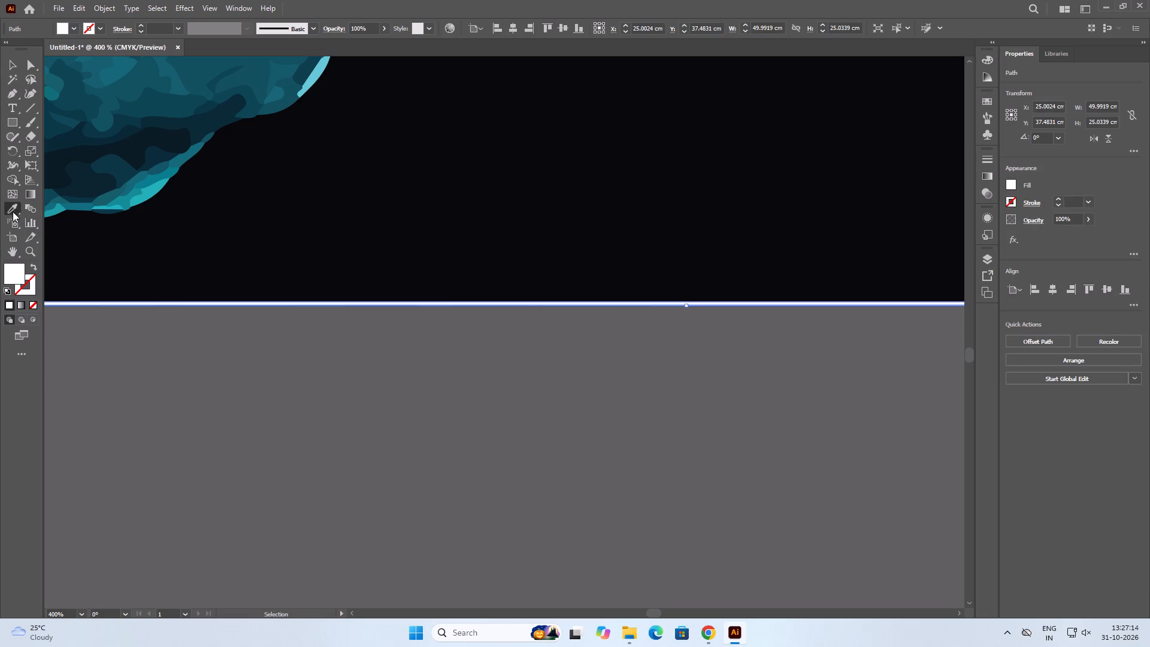
pyautogui.click(292, 213)
pyautogui.click(2, 62)
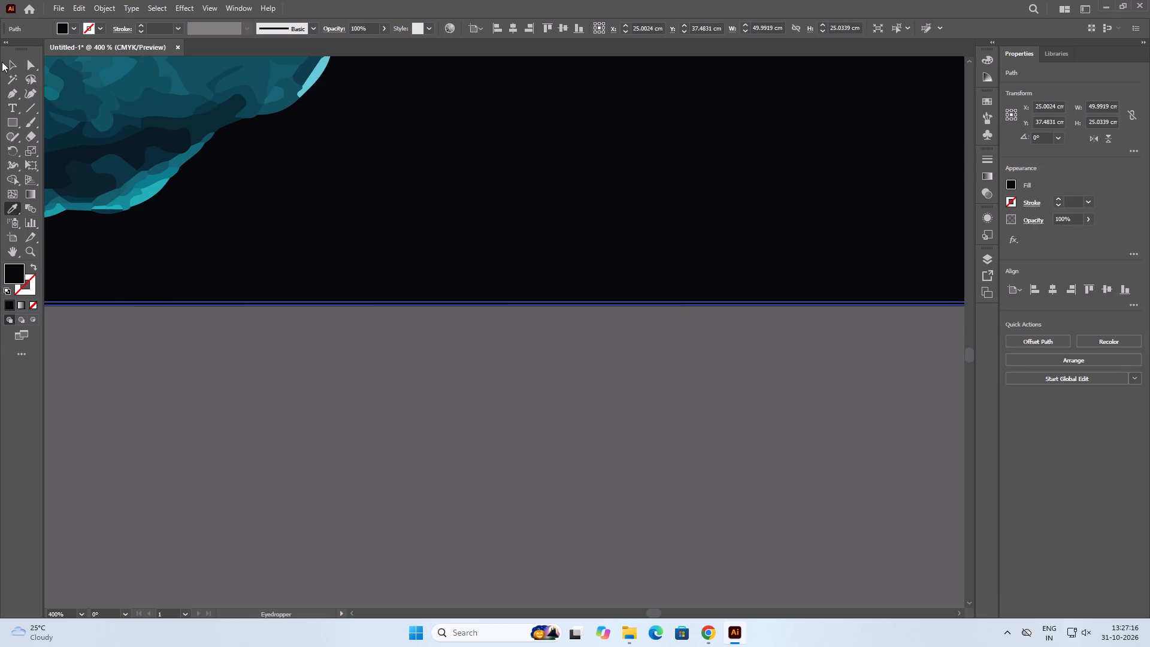
# Clear the selection and examine the artwork's bottom edge and lower-left corner for uncovered white areas.
pyautogui.click(8, 62)
pyautogui.click(299, 414)
pyautogui.scroll(-3, 673, 401)
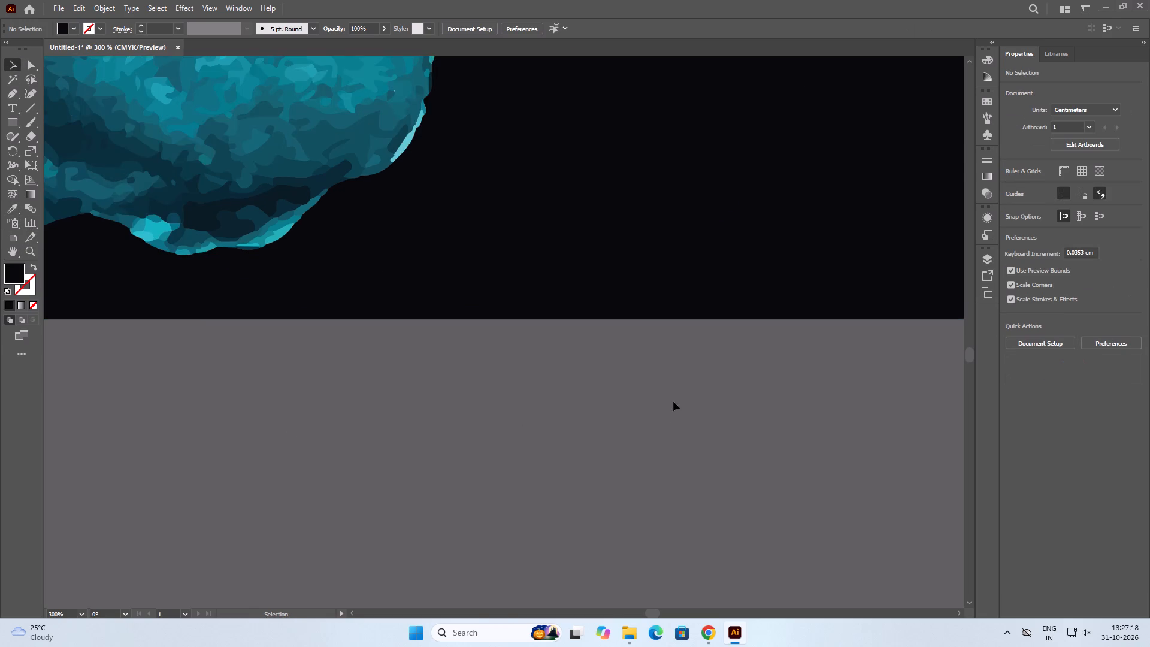
pyautogui.keyDown('alt'); pyautogui.scroll(-4, 673, 401); pyautogui.keyUp('alt')
pyautogui.keyDown('alt'); pyautogui.scroll(5, 373, 293); pyautogui.keyUp('alt')
pyautogui.keyDown('alt'); pyautogui.scroll(-2, 438, 346); pyautogui.keyUp('alt')
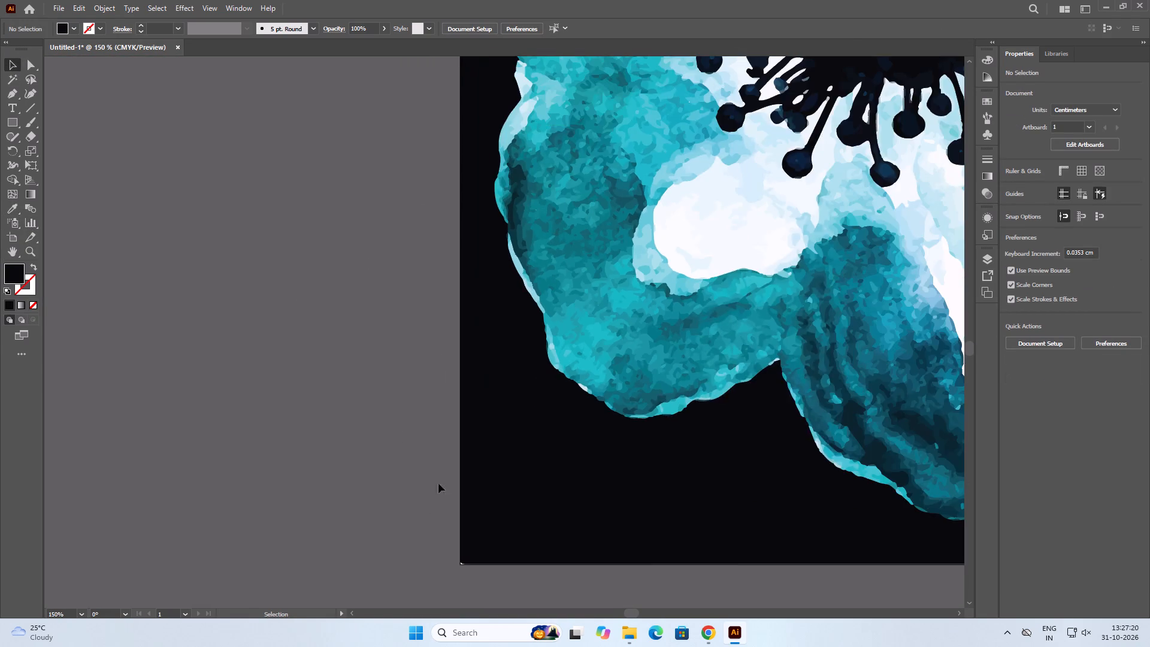
pyautogui.keyDown('alt'); pyautogui.scroll(6, 440, 549); pyautogui.keyUp('alt')
pyautogui.keyDown('alt'); pyautogui.scroll(2, 588, 561); pyautogui.keyUp('alt')
pyautogui.click(573, 546)
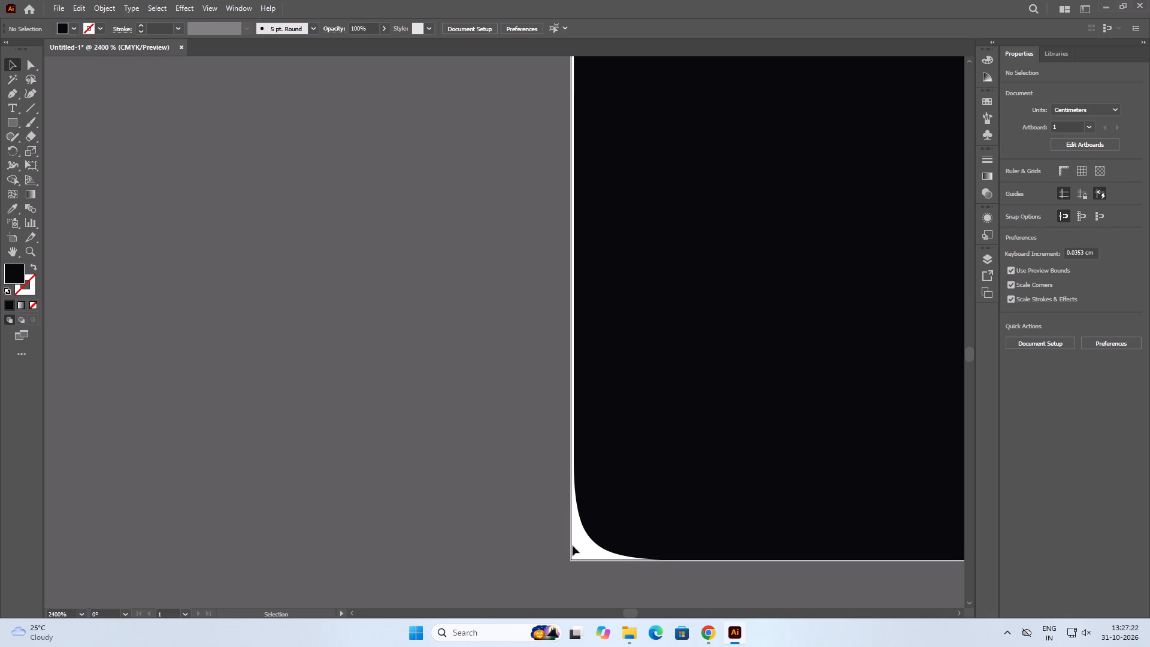
pyautogui.scroll(-3, 402, 524)
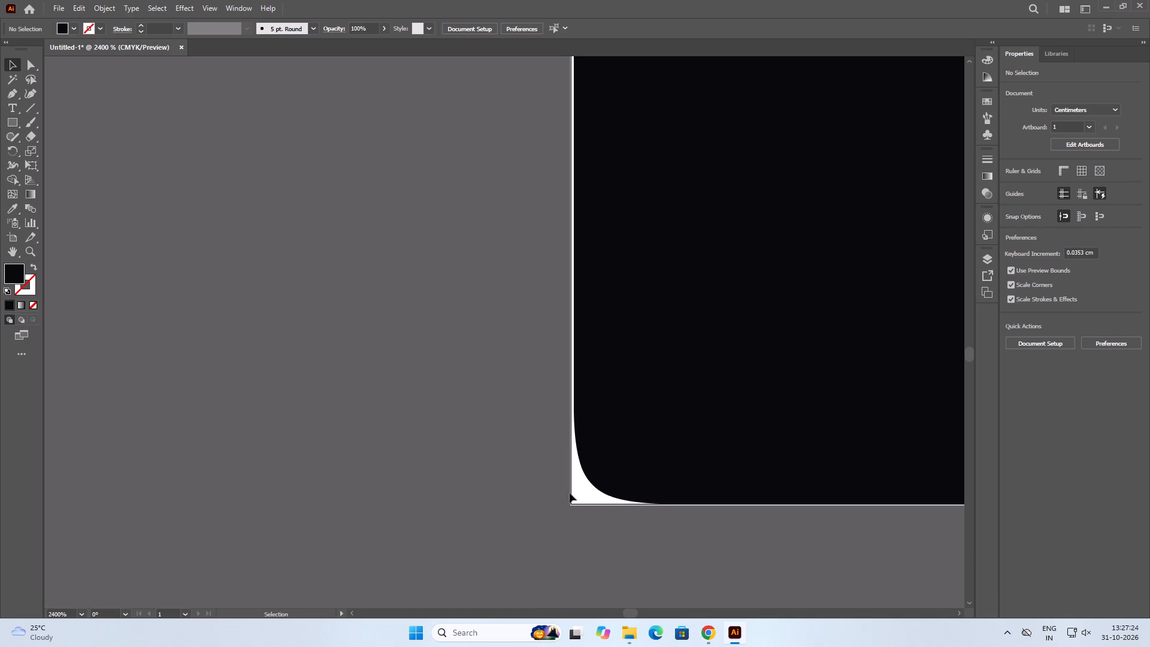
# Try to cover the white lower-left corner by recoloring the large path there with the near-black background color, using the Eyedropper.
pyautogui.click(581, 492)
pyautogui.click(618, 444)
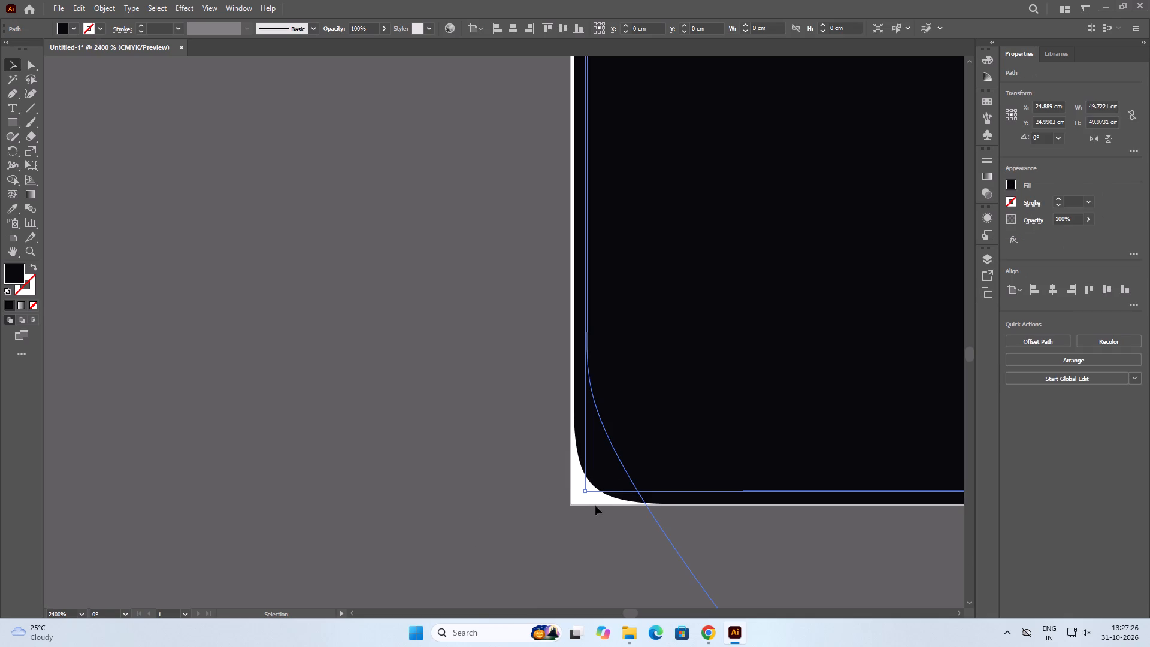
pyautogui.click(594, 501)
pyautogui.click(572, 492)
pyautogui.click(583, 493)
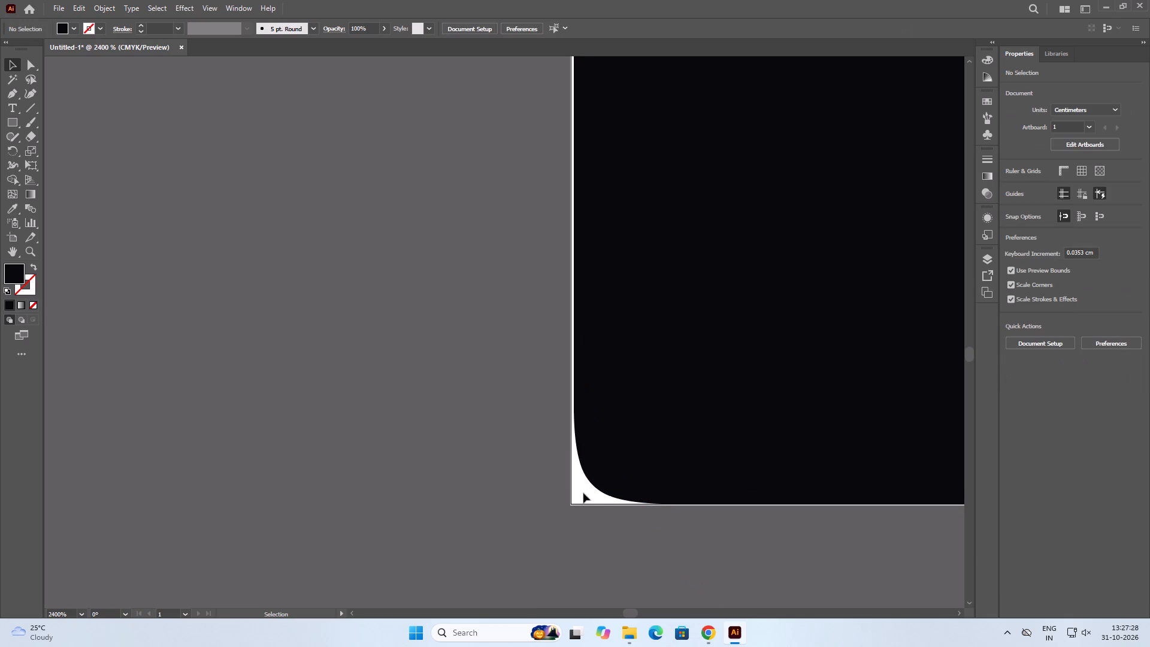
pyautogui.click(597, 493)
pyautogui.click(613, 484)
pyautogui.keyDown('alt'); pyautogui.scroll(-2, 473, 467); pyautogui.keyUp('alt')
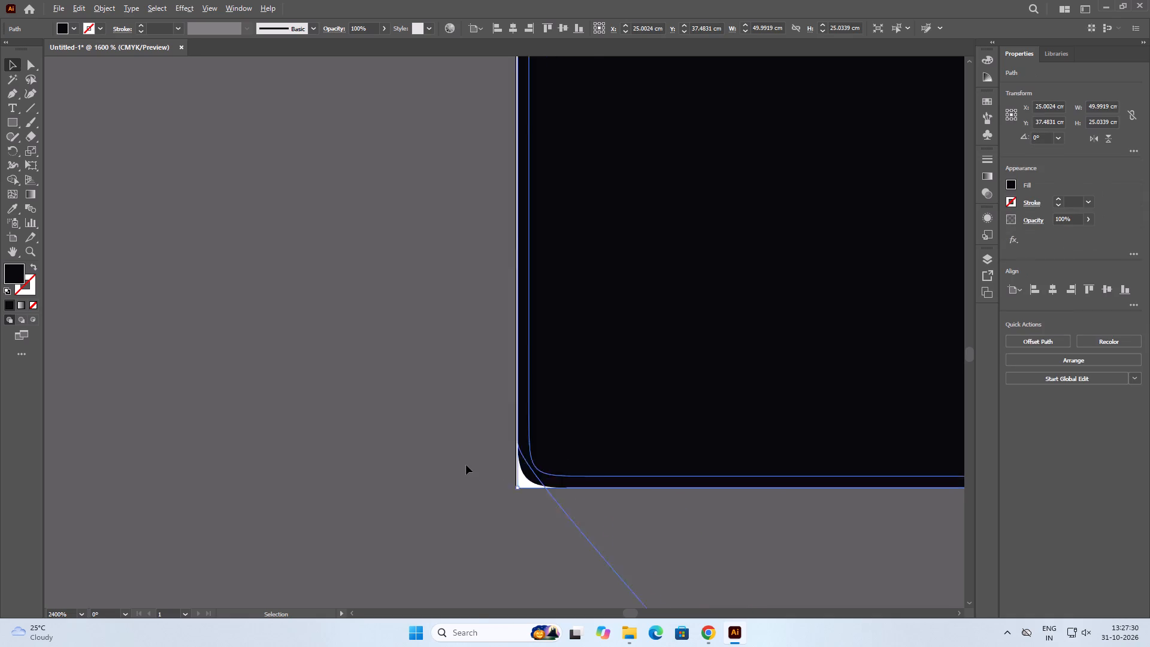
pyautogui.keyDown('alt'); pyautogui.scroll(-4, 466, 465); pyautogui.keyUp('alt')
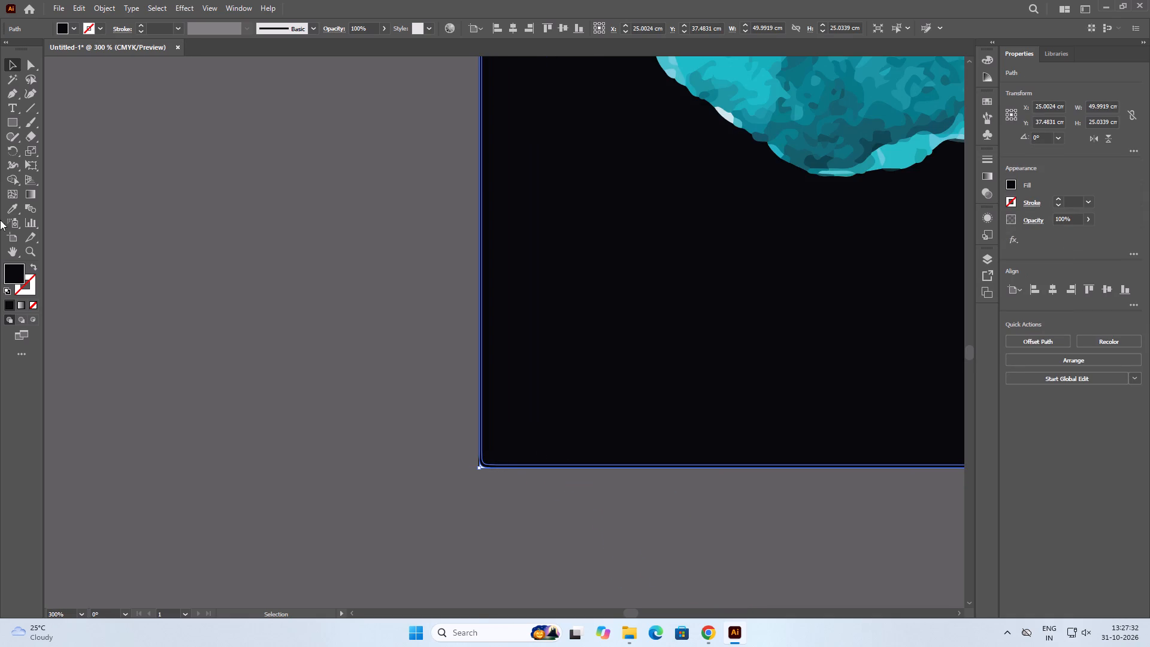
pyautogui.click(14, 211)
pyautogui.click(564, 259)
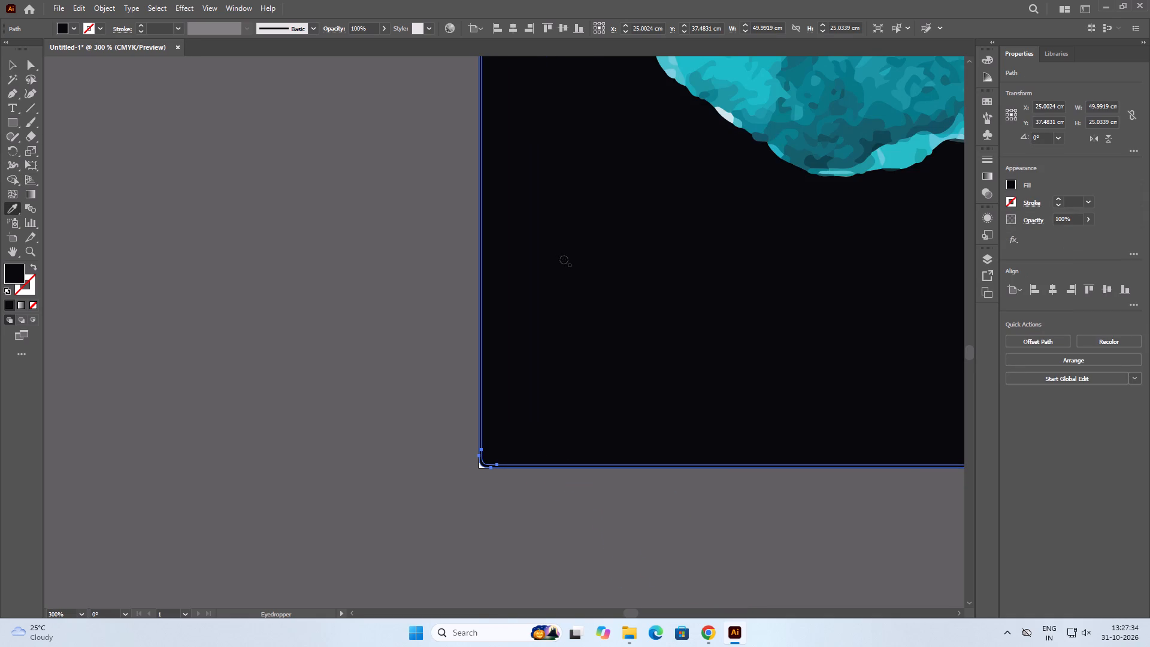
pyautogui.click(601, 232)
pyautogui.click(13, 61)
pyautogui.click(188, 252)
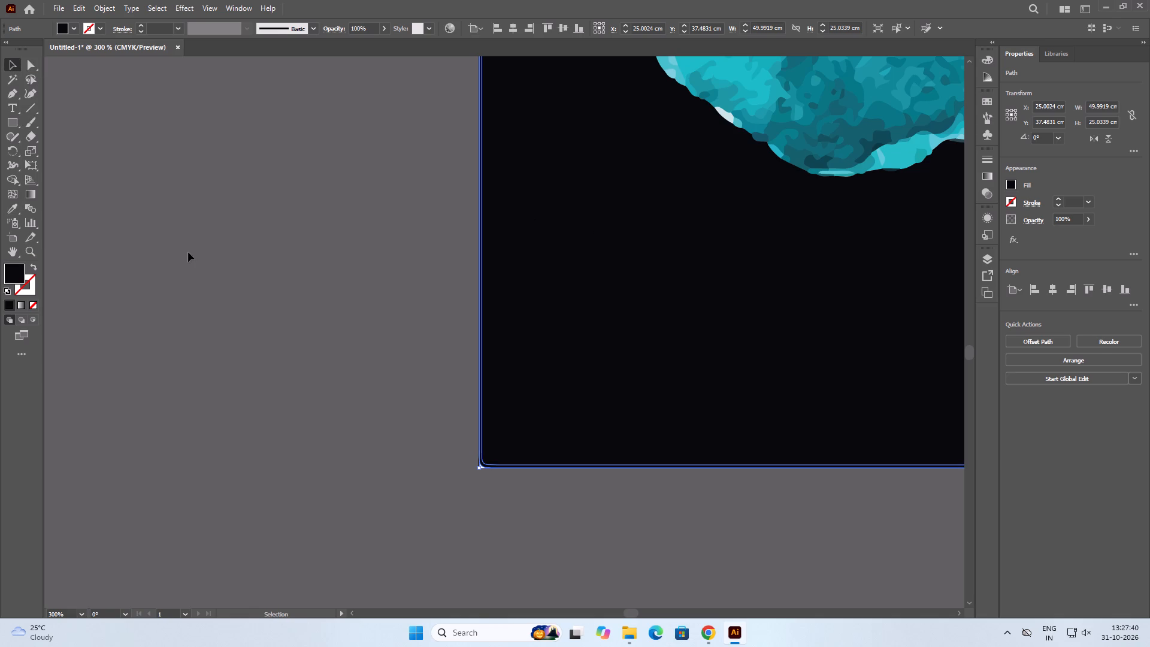
# Move the path's bottom-edge anchor point toward the artboard's lower-left corner with Direct Selection, to about X 0.12 cm, Y 50 cm.
pyautogui.keyDown('alt'); pyautogui.scroll(5, 516, 494); pyautogui.keyUp('alt')
pyautogui.keyDown('alt'); pyautogui.scroll(6, 233, 312); pyautogui.keyUp('alt')
pyautogui.keyDown('alt'); pyautogui.scroll(4, 465, 448); pyautogui.keyUp('alt')
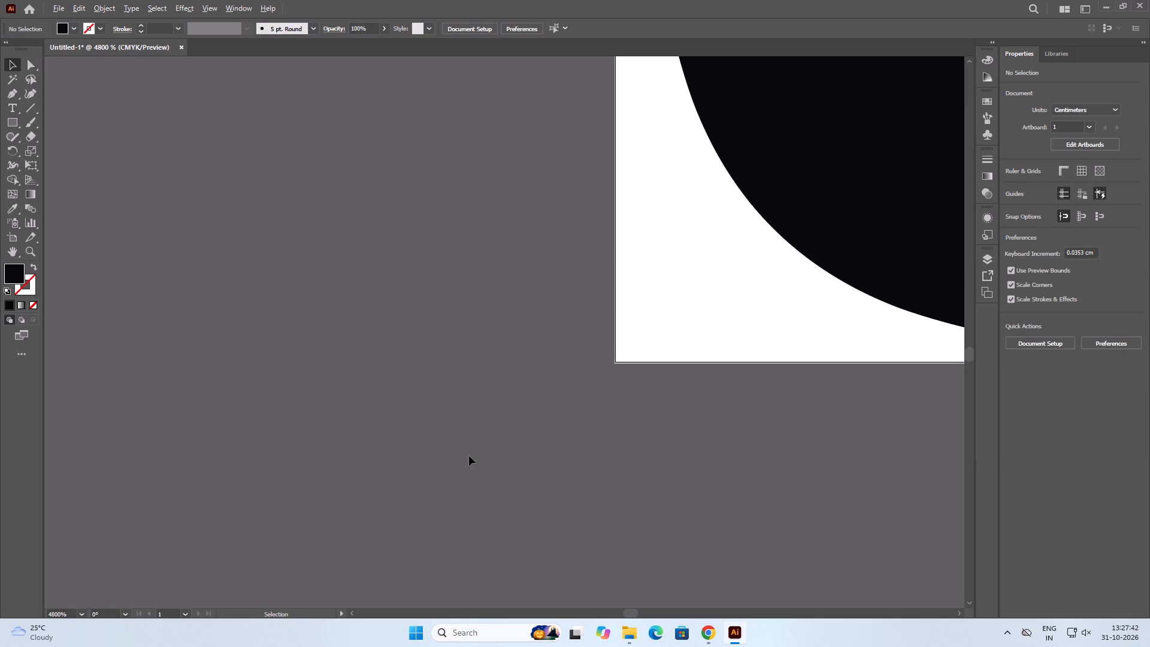
pyautogui.keyDown('alt'); pyautogui.scroll(-3, 418, 433); pyautogui.keyUp('alt')
pyautogui.keyDown('alt'); pyautogui.scroll(4, 577, 420); pyautogui.keyUp('alt')
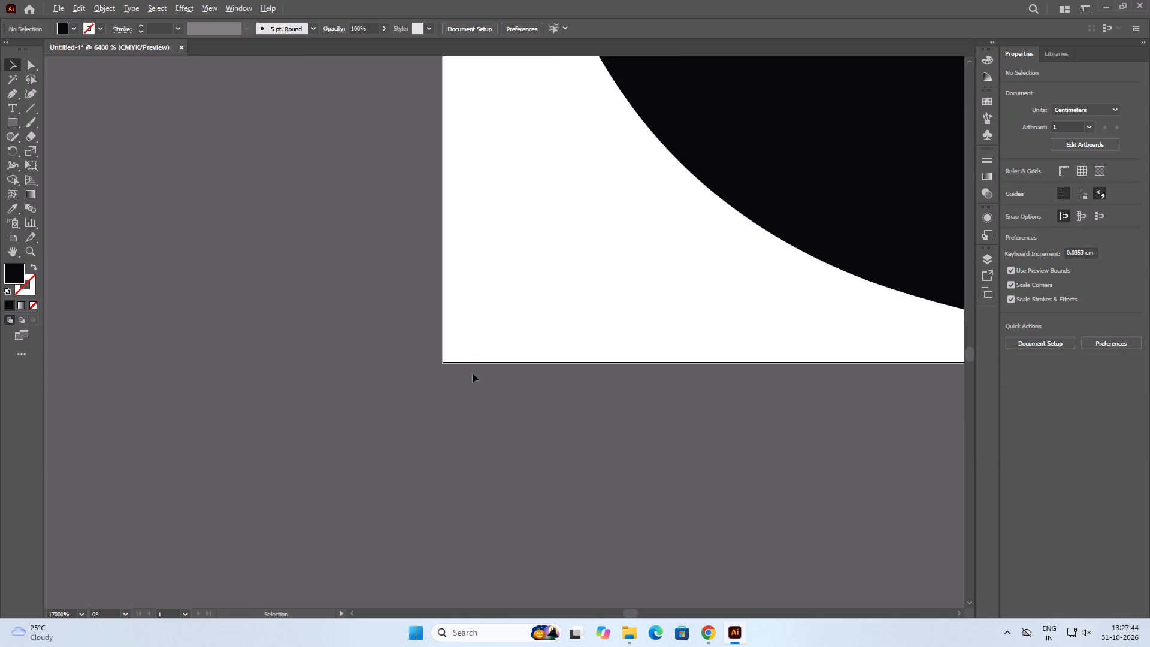
pyautogui.click(471, 362)
pyautogui.click(736, 207)
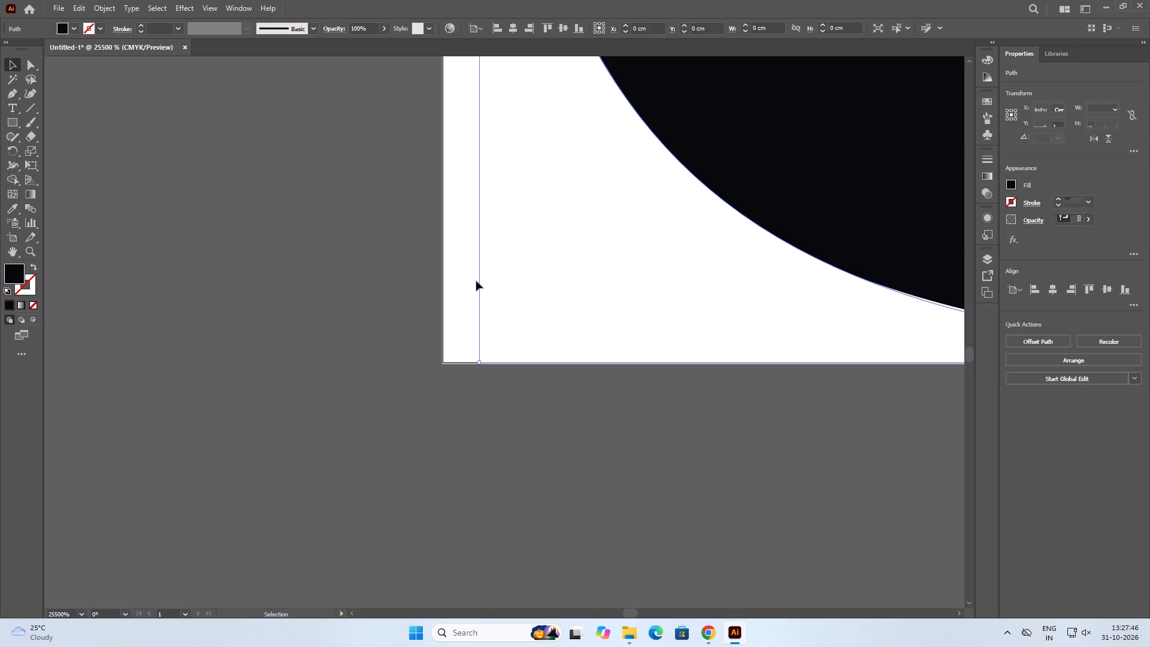
pyautogui.keyDown('alt'); pyautogui.scroll(-2, 453, 289); pyautogui.keyUp('alt')
pyautogui.click(34, 61)
pyautogui.keyDown('alt'); pyautogui.scroll(-3, 166, 331); pyautogui.keyUp('alt')
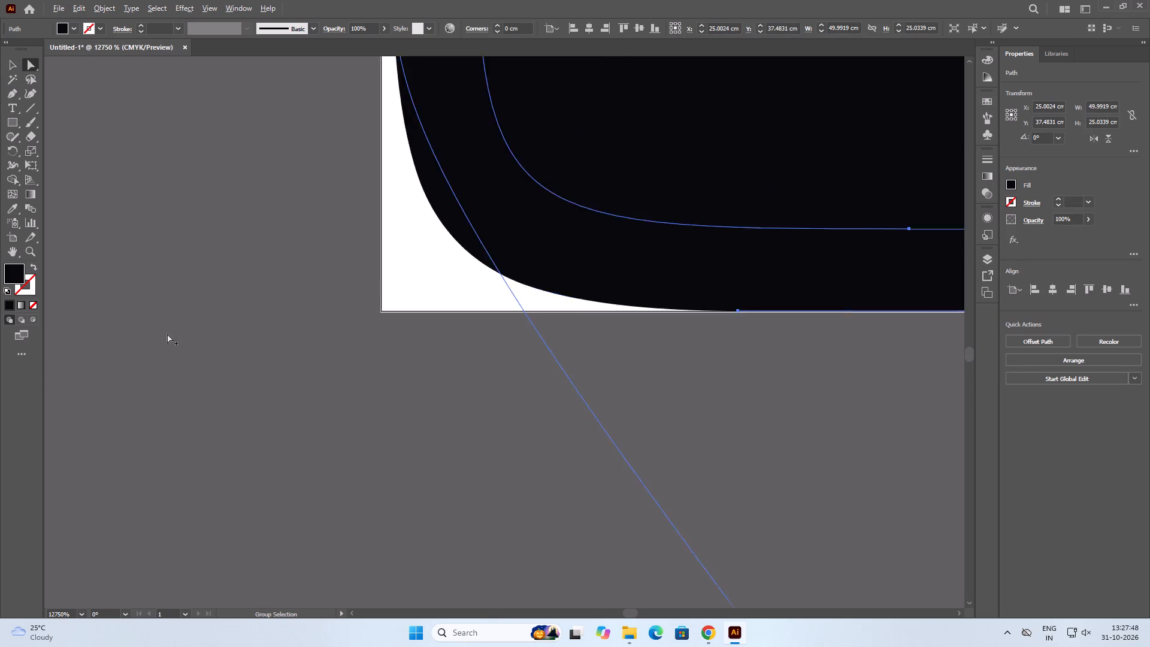
pyautogui.keyDown('alt'); pyautogui.scroll(-5, 167, 334); pyautogui.keyUp('alt')
pyautogui.keyDown('alt'); pyautogui.scroll(4, 193, 292); pyautogui.keyUp('alt')
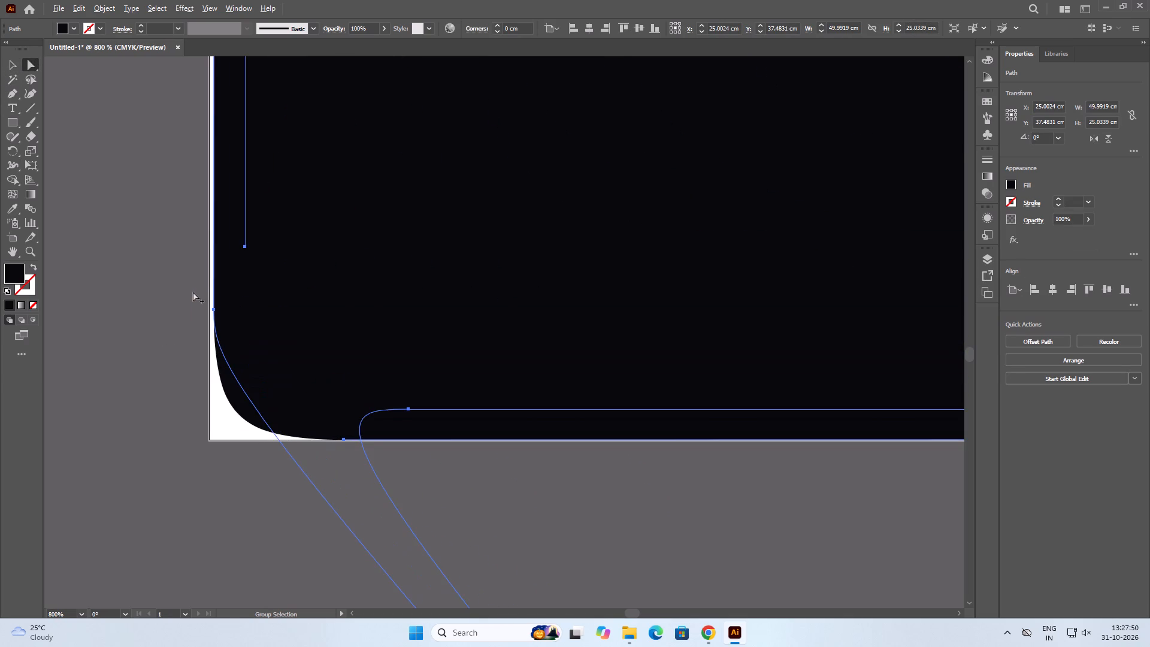
pyautogui.keyDown('alt'); pyautogui.scroll(-3, 198, 322); pyautogui.keyUp('alt')
pyautogui.scroll(-2, 311, 319)
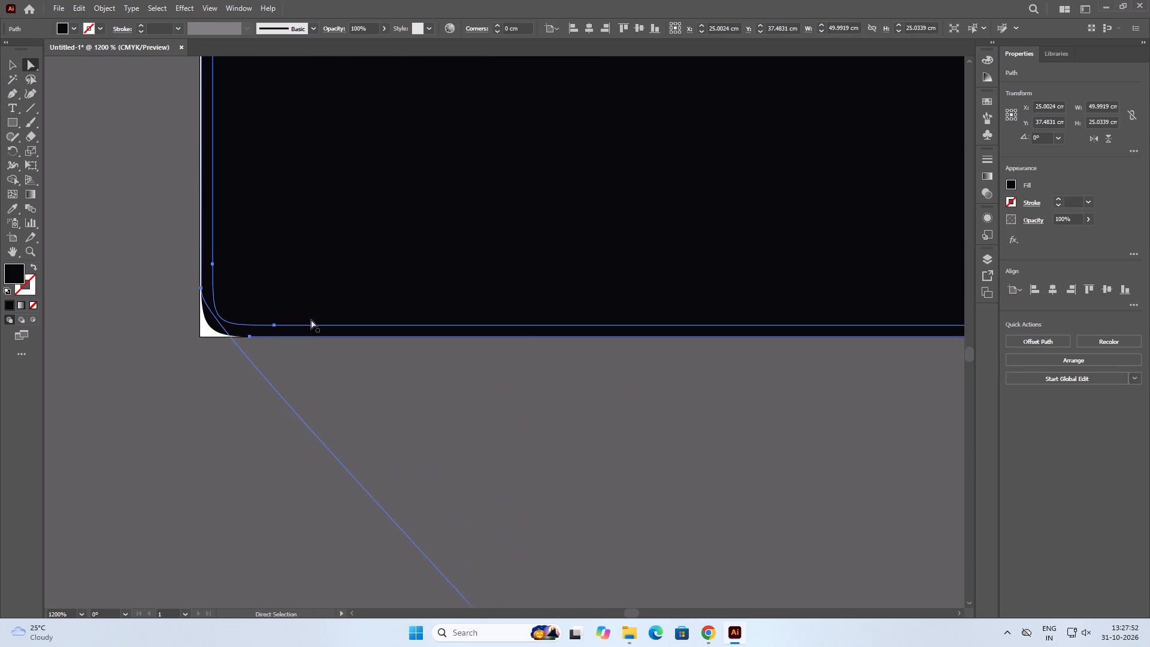
pyautogui.scroll(-8, 311, 319)
pyautogui.keyDown('alt'); pyautogui.scroll(-1, 311, 319); pyautogui.keyUp('alt')
pyautogui.scroll(-3, 311, 319)
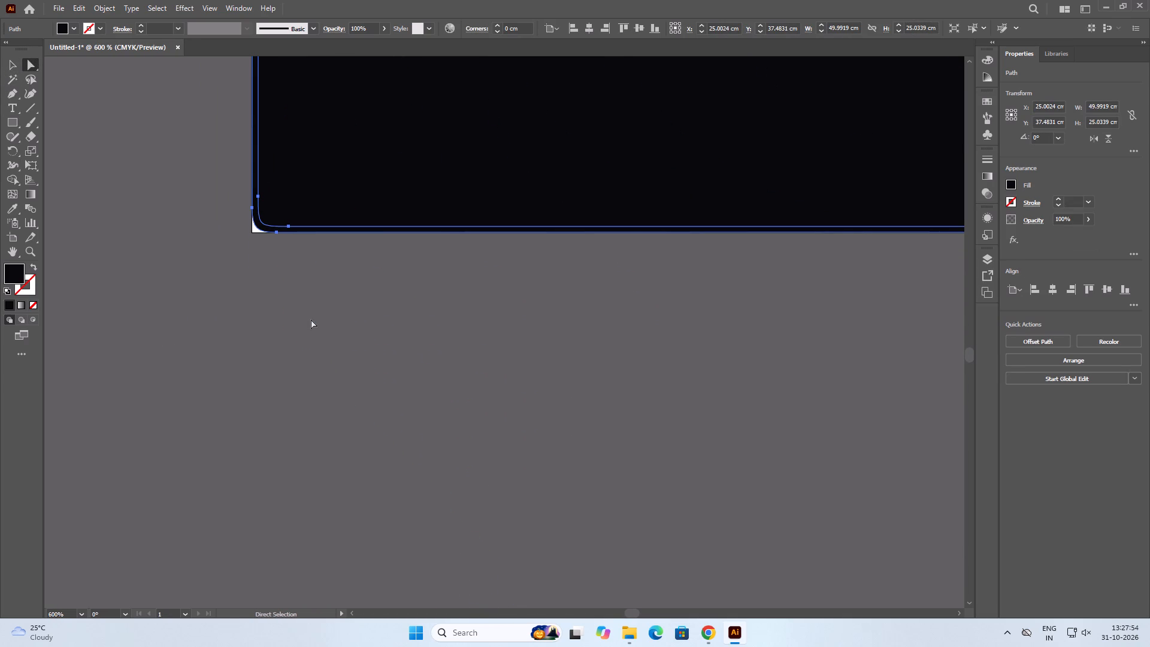
pyautogui.keyDown('alt'); pyautogui.scroll(3, 257, 232); pyautogui.keyUp('alt')
pyautogui.keyDown('alt'); pyautogui.scroll(-2, 257, 232); pyautogui.keyUp('alt')
pyautogui.keyDown('alt'); pyautogui.scroll(1, 257, 232); pyautogui.keyUp('alt')
pyautogui.scroll(-2, 257, 232)
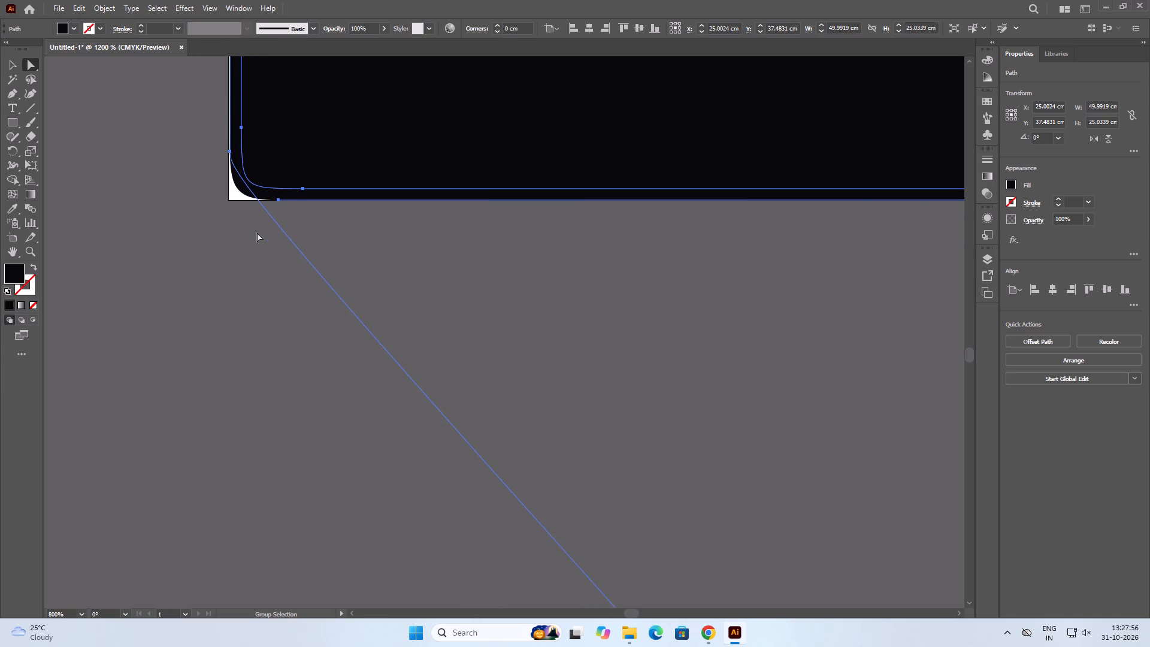
pyautogui.scroll(-17, 257, 232)
pyautogui.scroll(2, 257, 232)
pyautogui.keyDown('alt'); pyautogui.scroll(-8, 257, 232); pyautogui.keyUp('alt')
pyautogui.keyDown('alt'); pyautogui.scroll(4, 257, 232); pyautogui.keyUp('alt')
pyautogui.keyDown('alt'); pyautogui.scroll(10, 254, 126); pyautogui.keyUp('alt')
pyautogui.keyDown('alt'); pyautogui.scroll(-2, 227, 266); pyautogui.keyUp('alt')
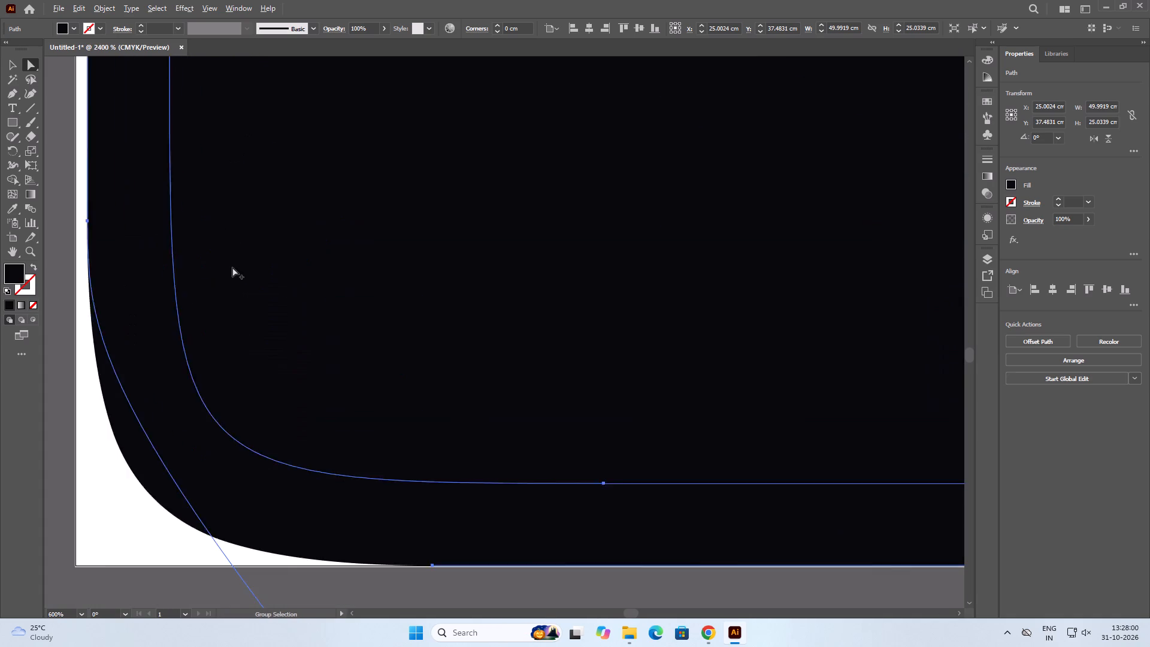
pyautogui.keyDown('alt'); pyautogui.scroll(-1, 232, 267); pyautogui.keyUp('alt')
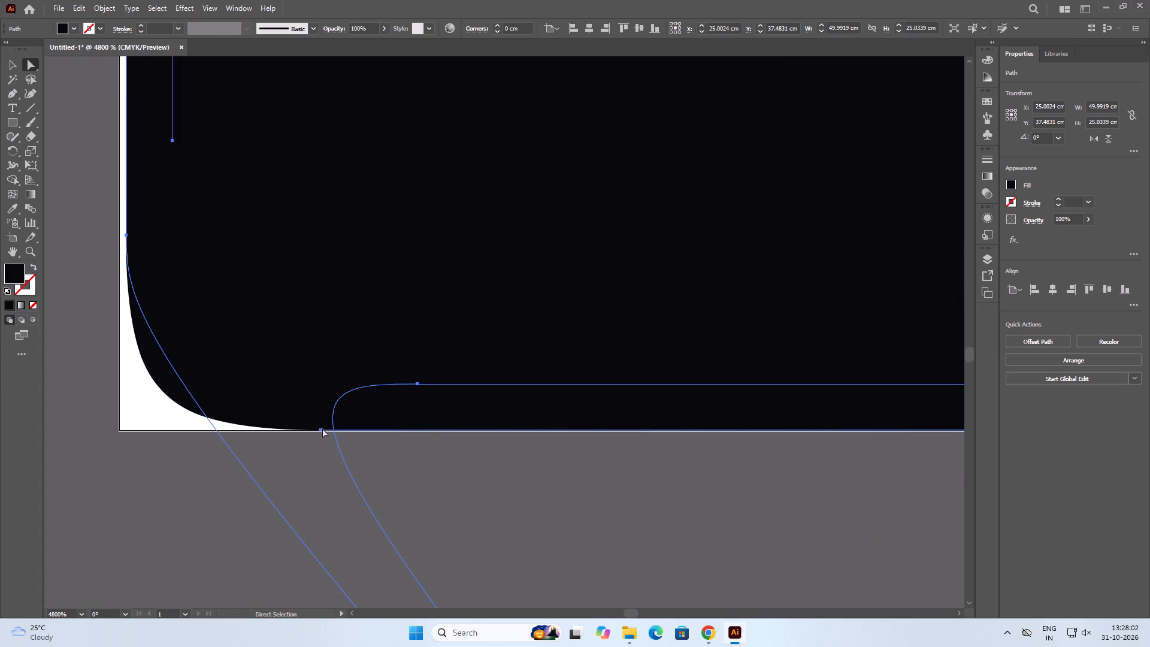
pyautogui.click(321, 430)
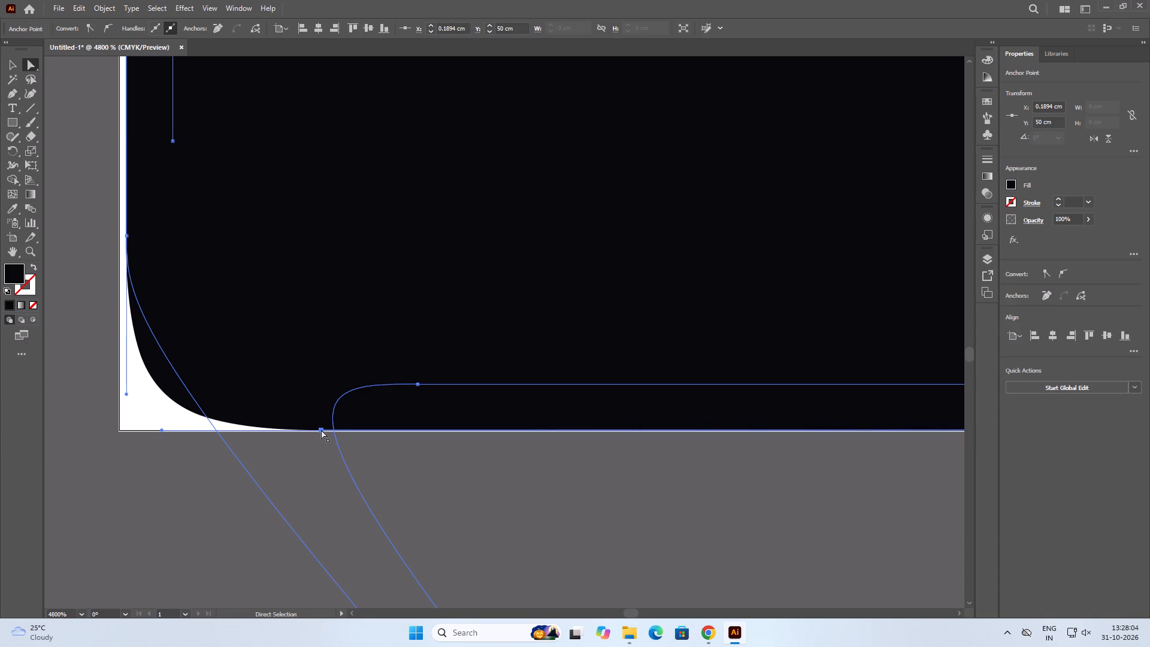
pyautogui.moveTo(321, 430); pyautogui.dragTo(241, 431)
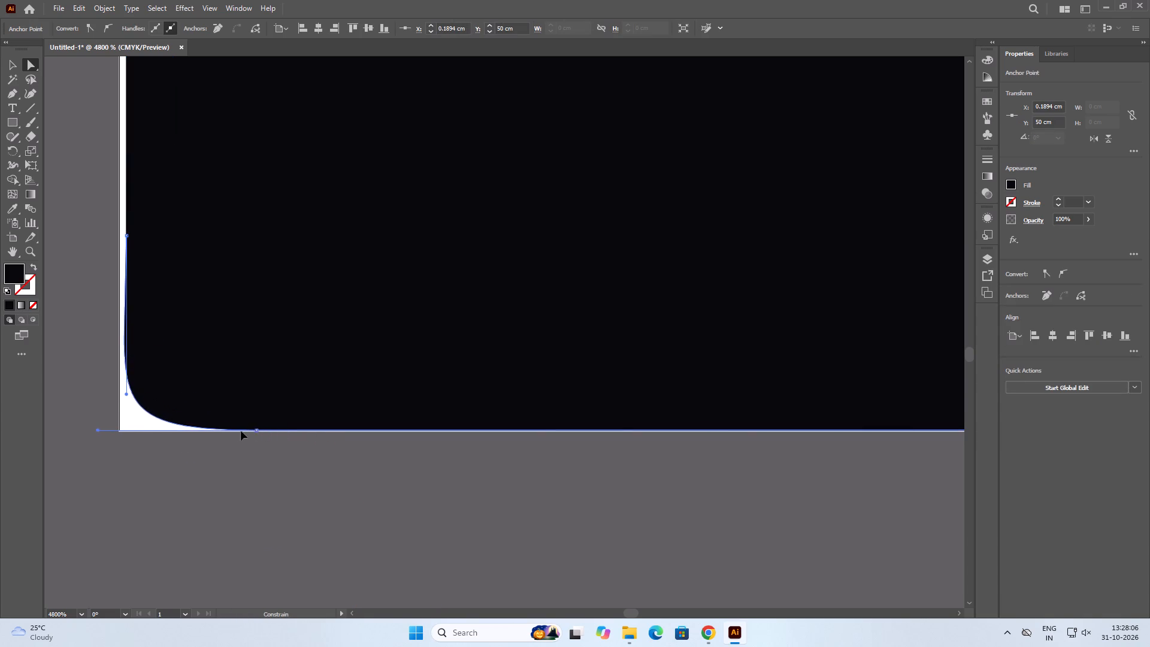
pyautogui.moveTo(241, 431); pyautogui.dragTo(246, 433)
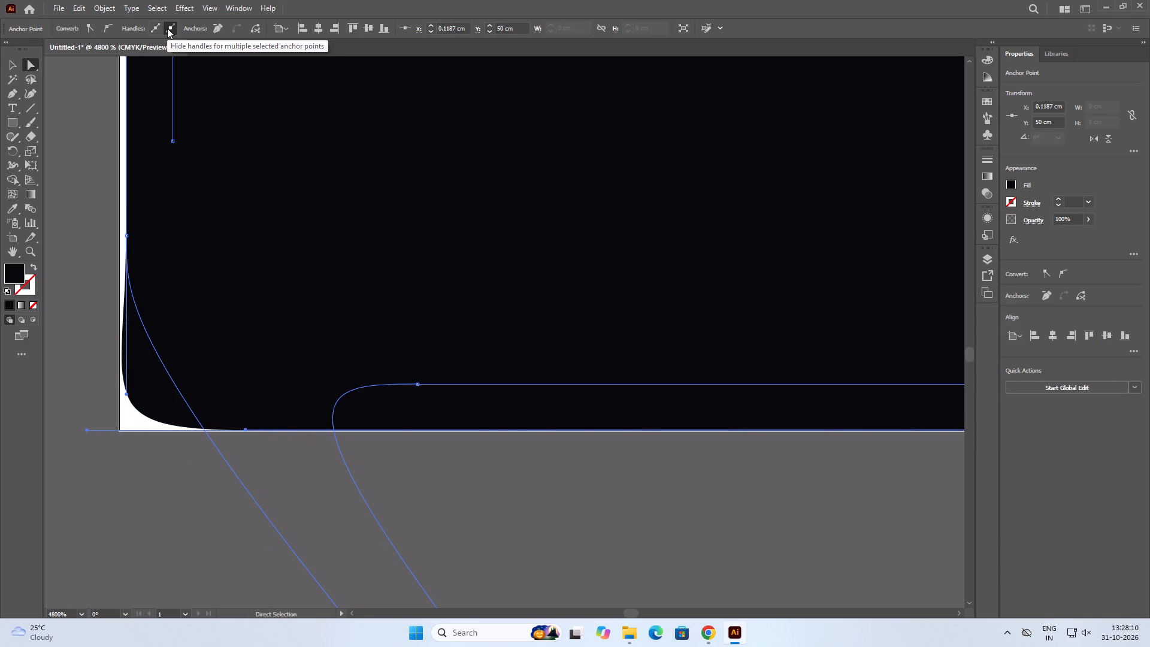
# Convert the moved bottom-edge anchor point to a smooth point.
pyautogui.click(90, 33)
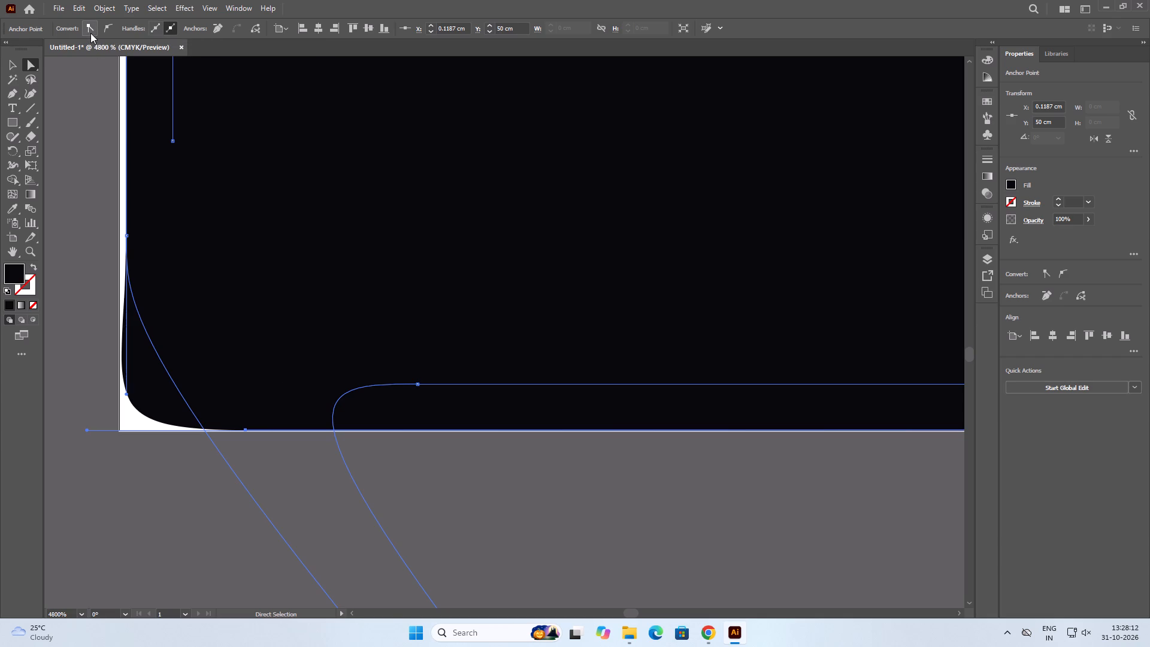
pyautogui.click(104, 29)
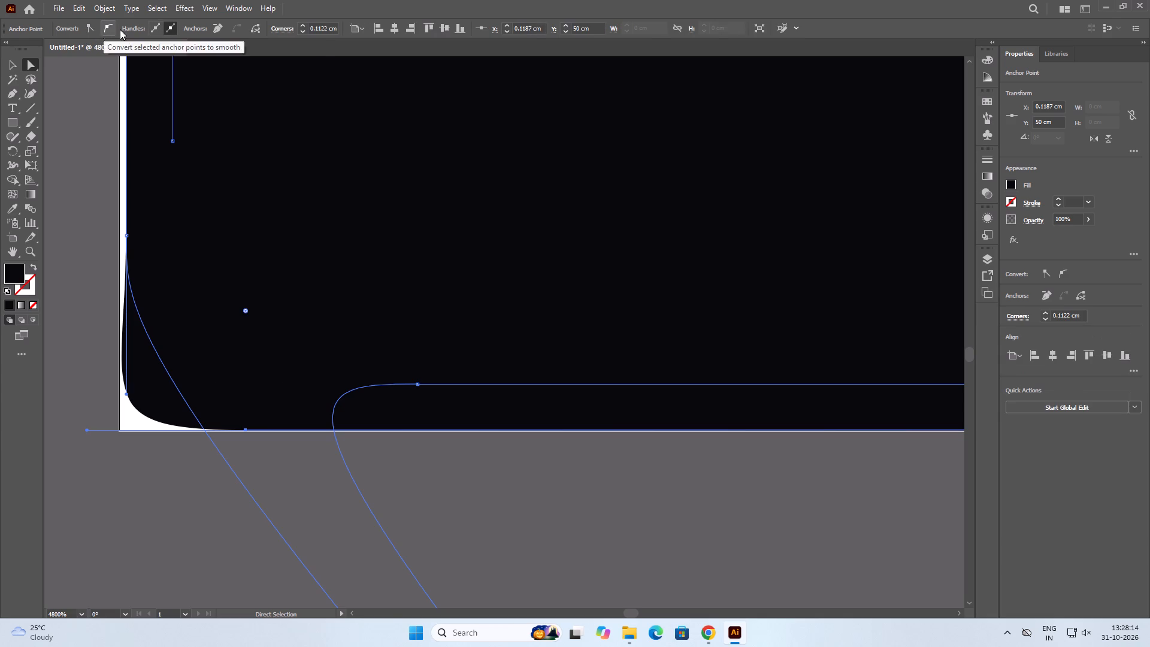
pyautogui.click(246, 431)
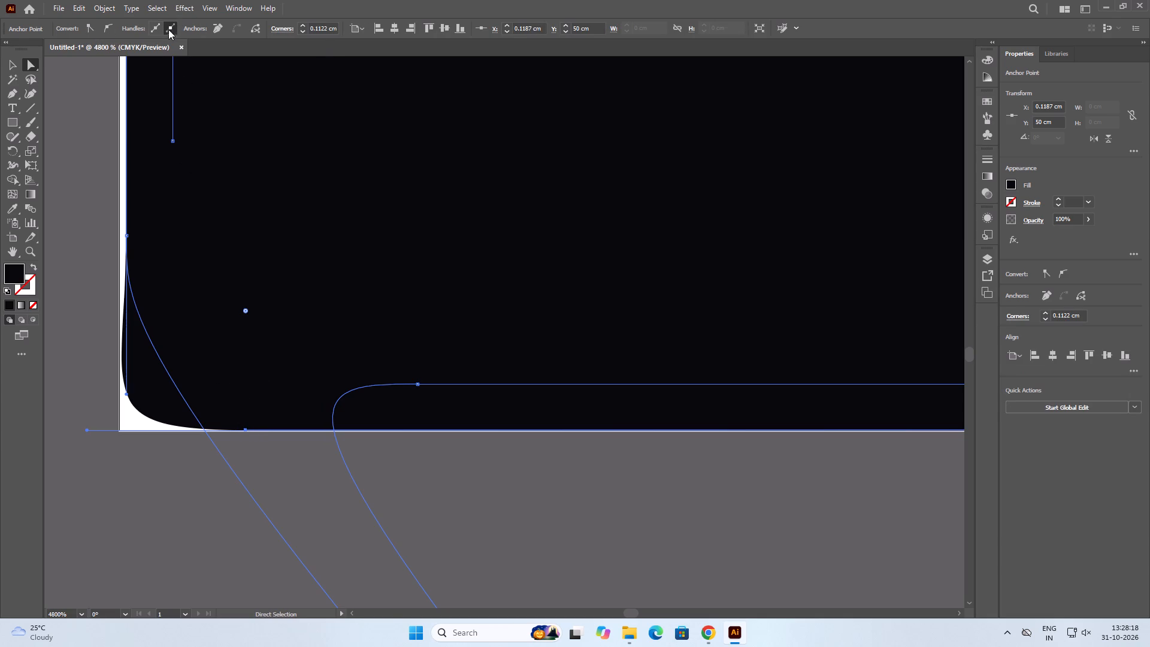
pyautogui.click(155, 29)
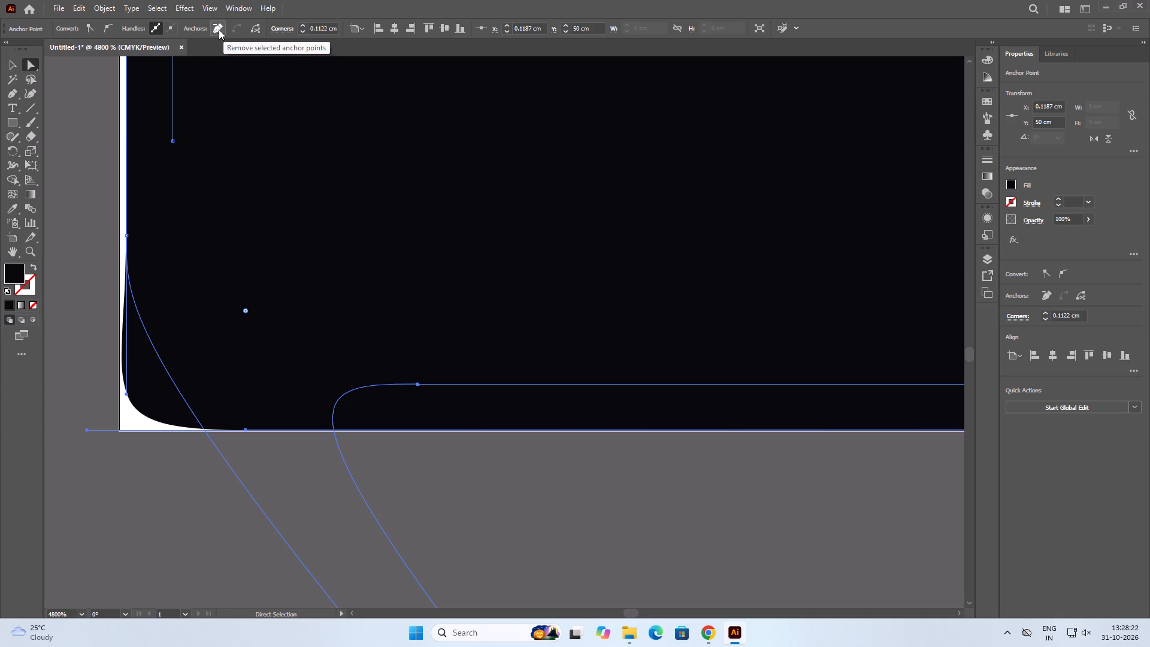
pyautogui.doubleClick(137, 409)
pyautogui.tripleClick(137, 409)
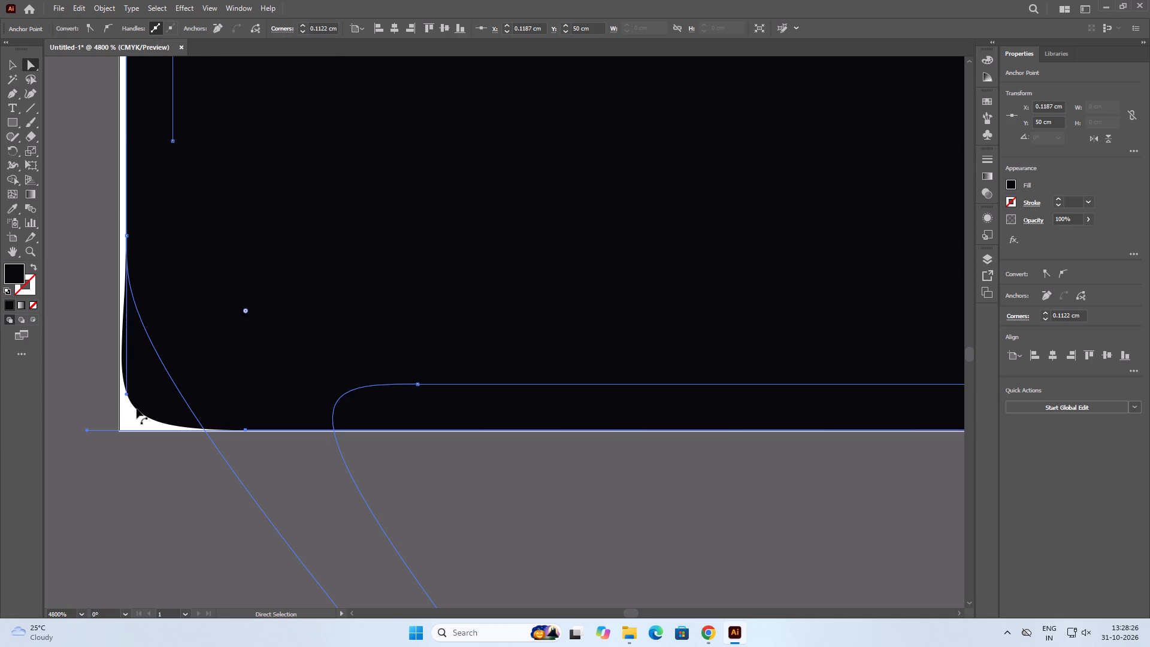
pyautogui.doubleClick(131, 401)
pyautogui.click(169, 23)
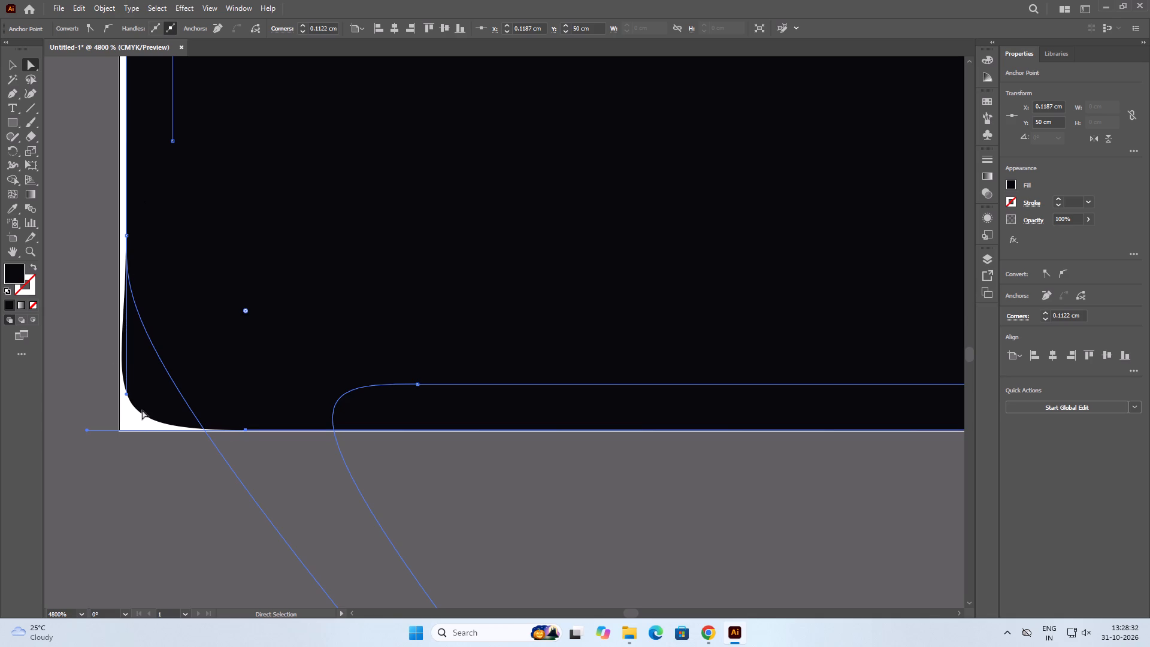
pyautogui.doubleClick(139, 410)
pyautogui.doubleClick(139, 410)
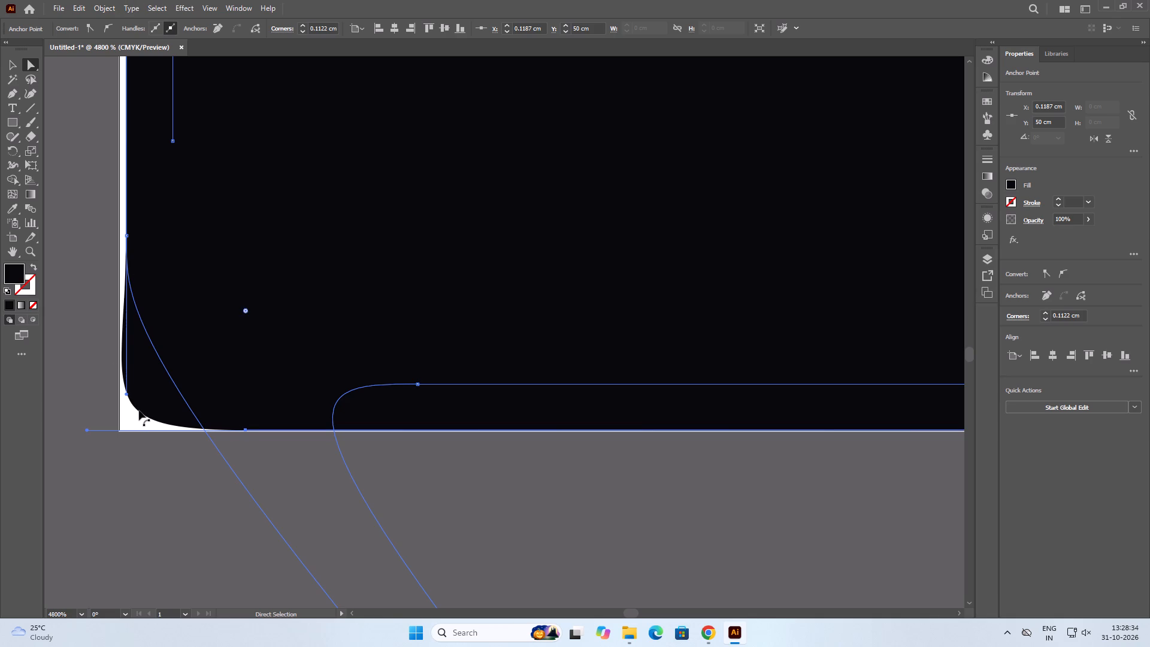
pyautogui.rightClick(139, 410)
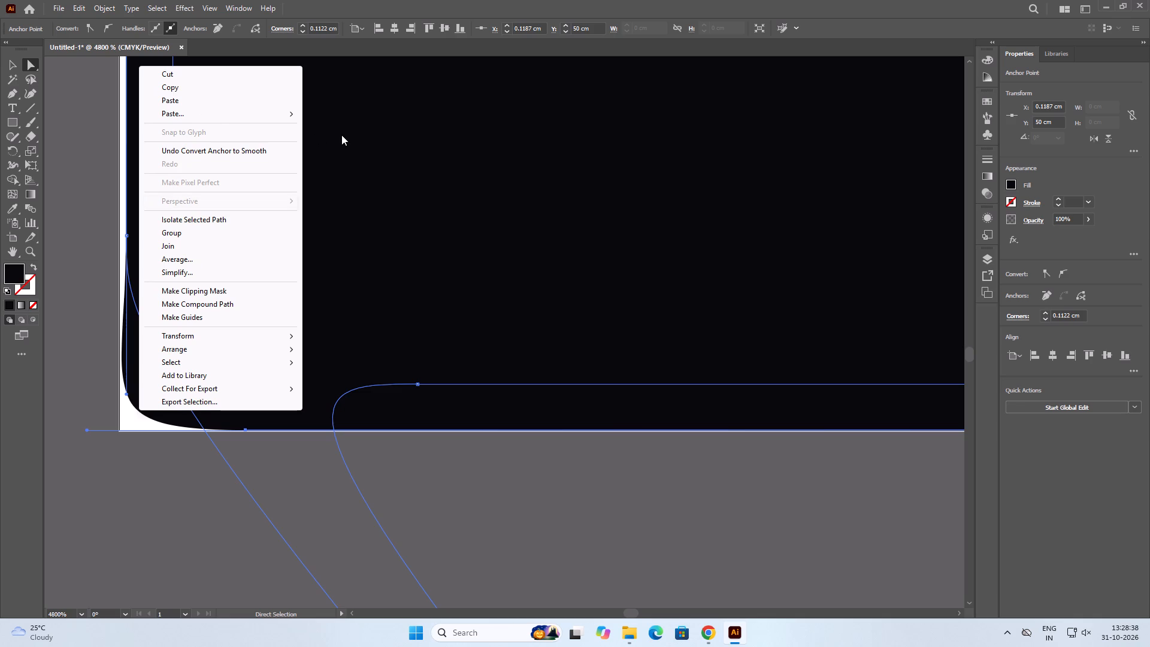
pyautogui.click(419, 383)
# Inspect the near-black path's anchor points and direction handles around the artboard's lower-left corner.
pyautogui.click(417, 383)
pyautogui.scroll(-9, 405, 367)
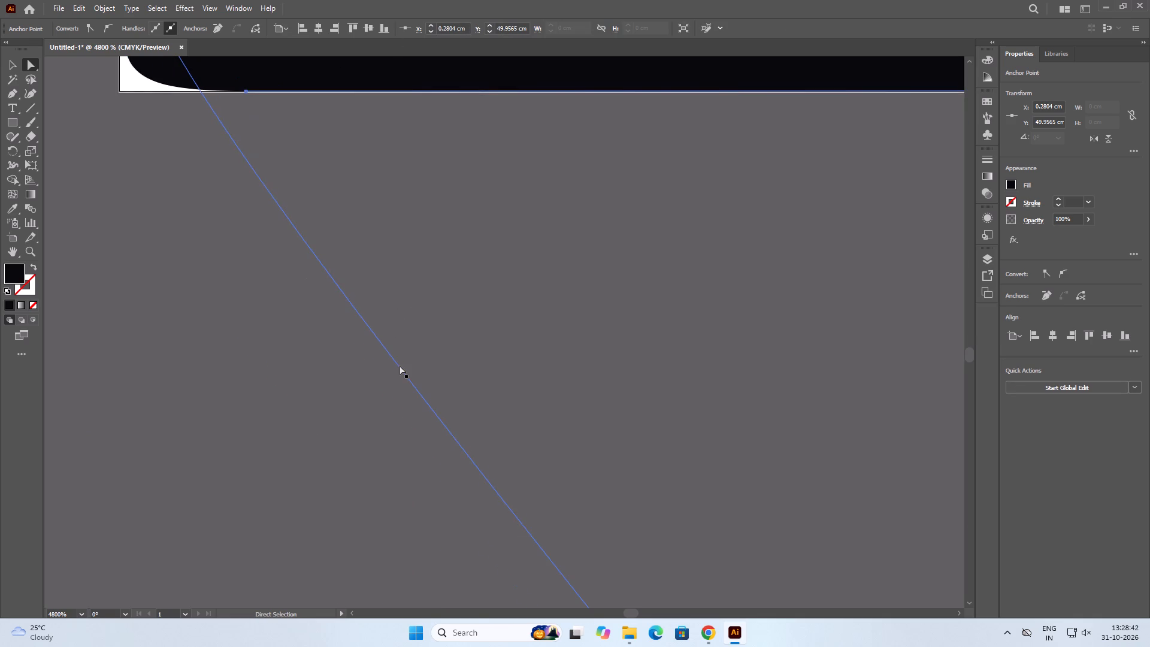
pyautogui.scroll(9, 400, 365)
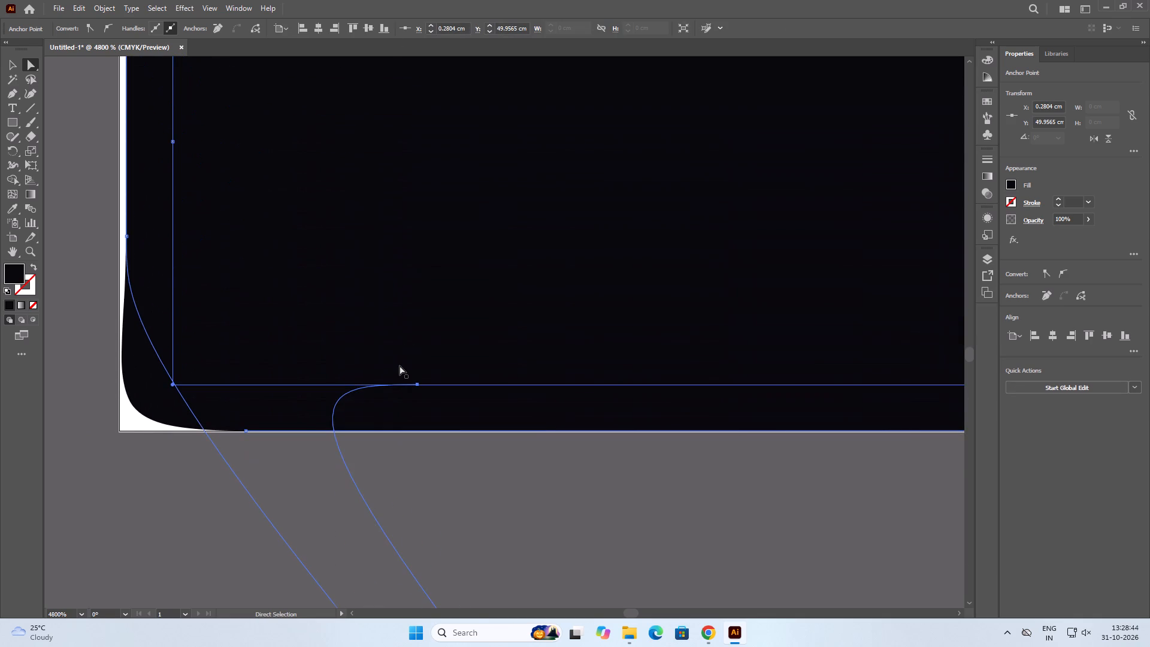
pyautogui.doubleClick(125, 235)
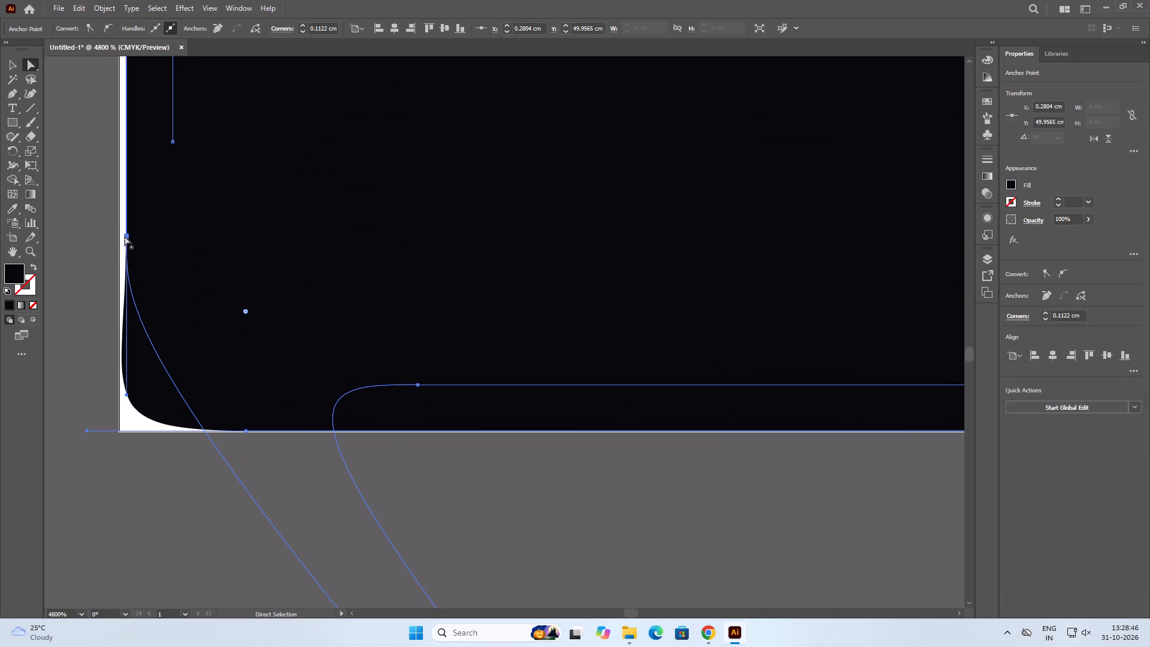
pyautogui.doubleClick(126, 237)
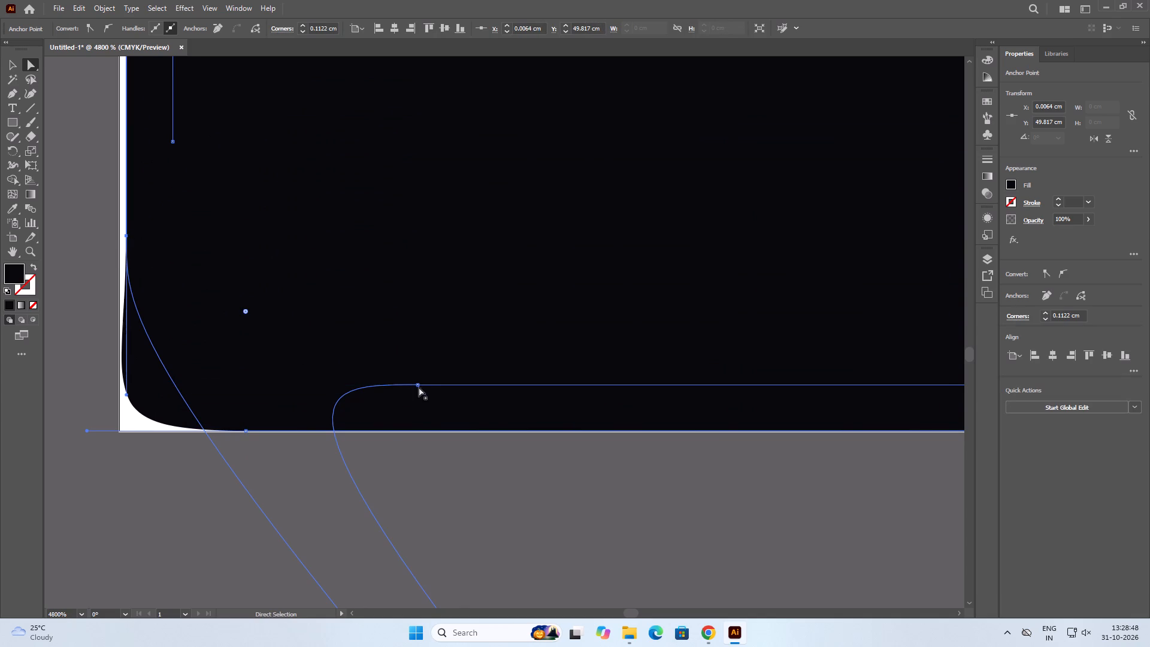
pyautogui.doubleClick(417, 385)
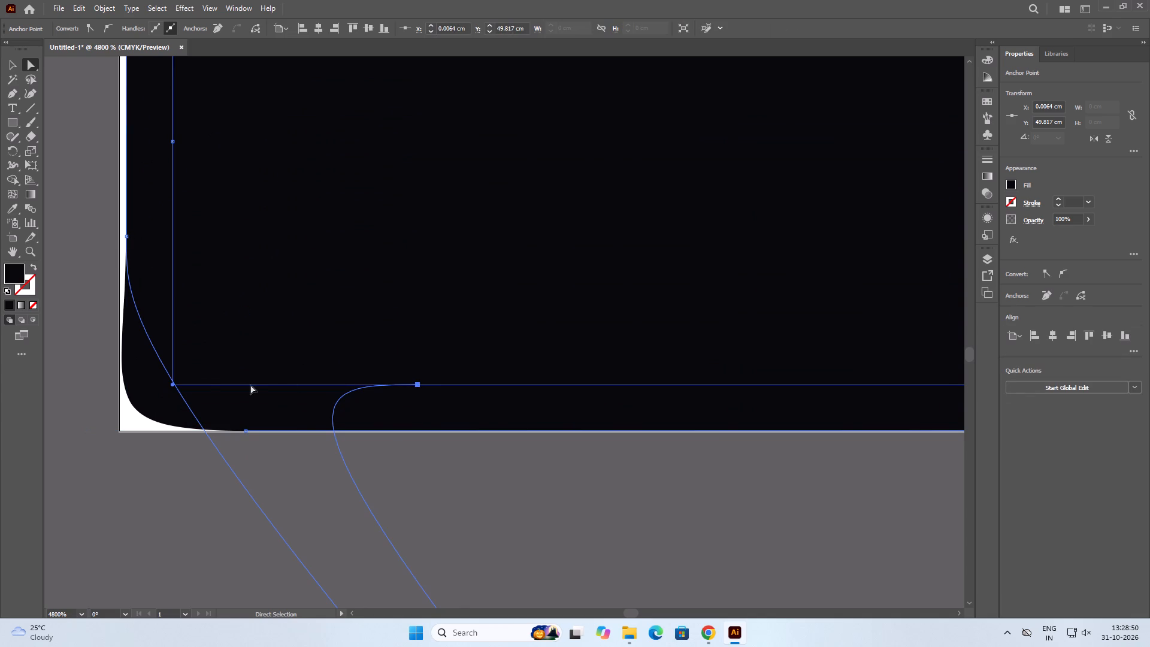
pyautogui.click(173, 386)
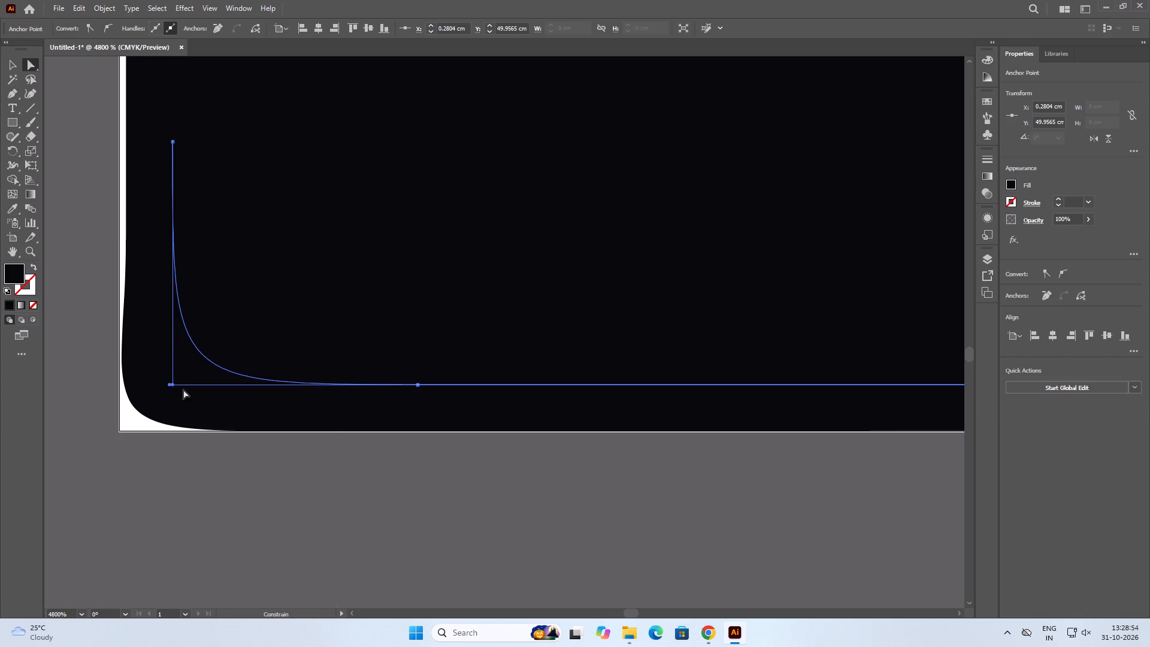
pyautogui.click(277, 399)
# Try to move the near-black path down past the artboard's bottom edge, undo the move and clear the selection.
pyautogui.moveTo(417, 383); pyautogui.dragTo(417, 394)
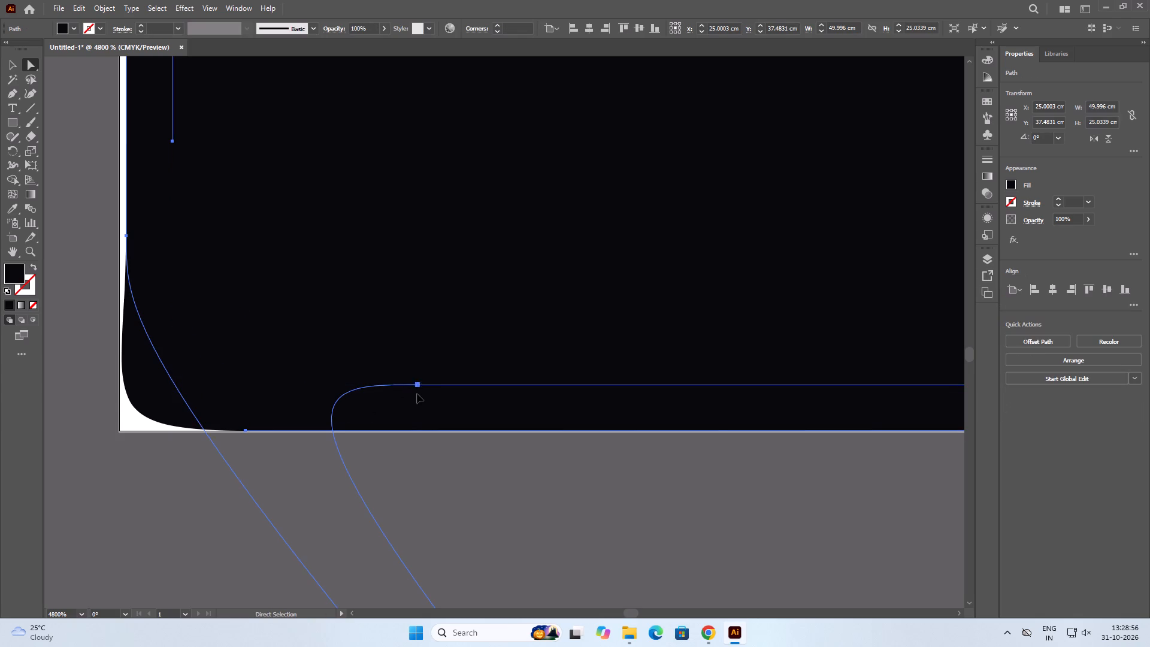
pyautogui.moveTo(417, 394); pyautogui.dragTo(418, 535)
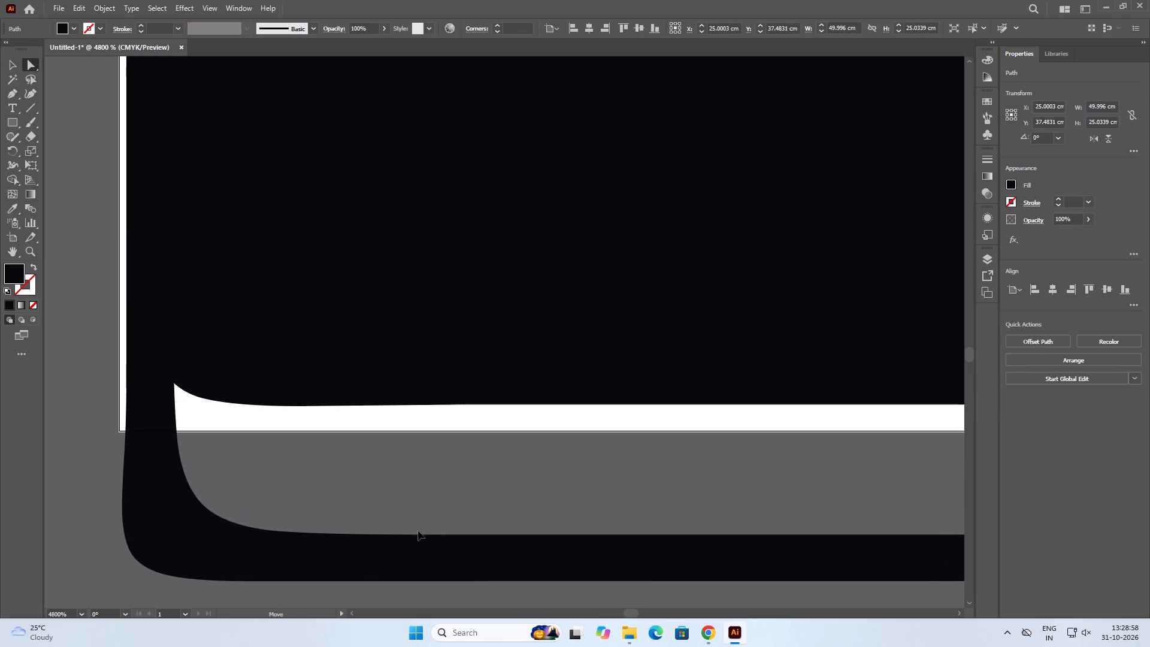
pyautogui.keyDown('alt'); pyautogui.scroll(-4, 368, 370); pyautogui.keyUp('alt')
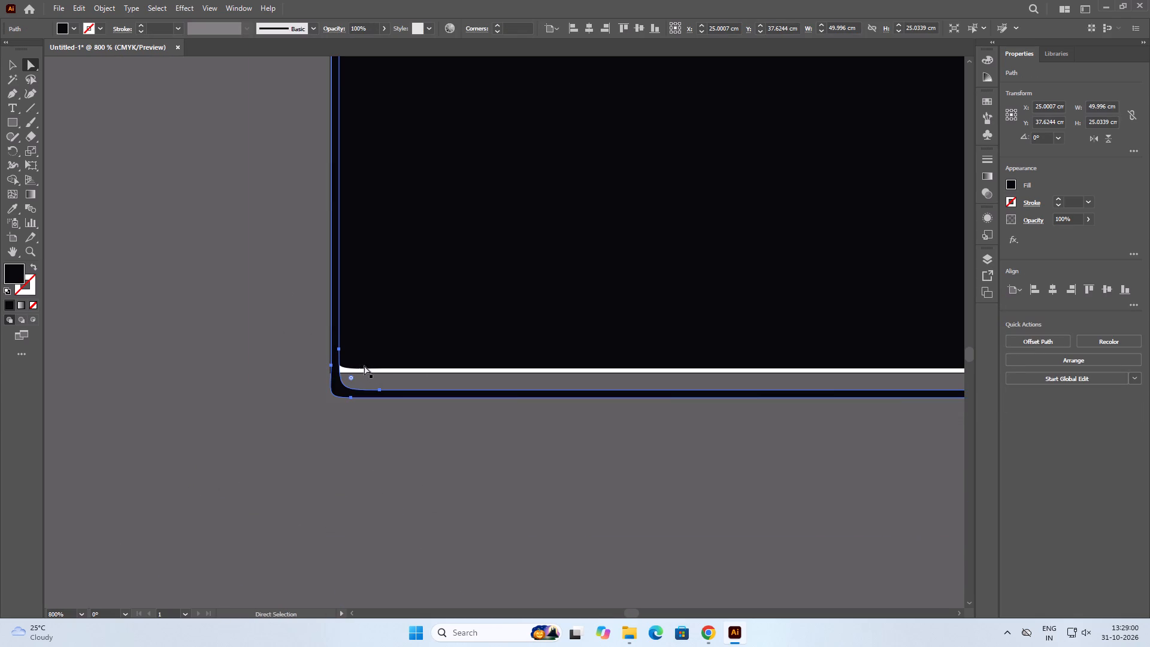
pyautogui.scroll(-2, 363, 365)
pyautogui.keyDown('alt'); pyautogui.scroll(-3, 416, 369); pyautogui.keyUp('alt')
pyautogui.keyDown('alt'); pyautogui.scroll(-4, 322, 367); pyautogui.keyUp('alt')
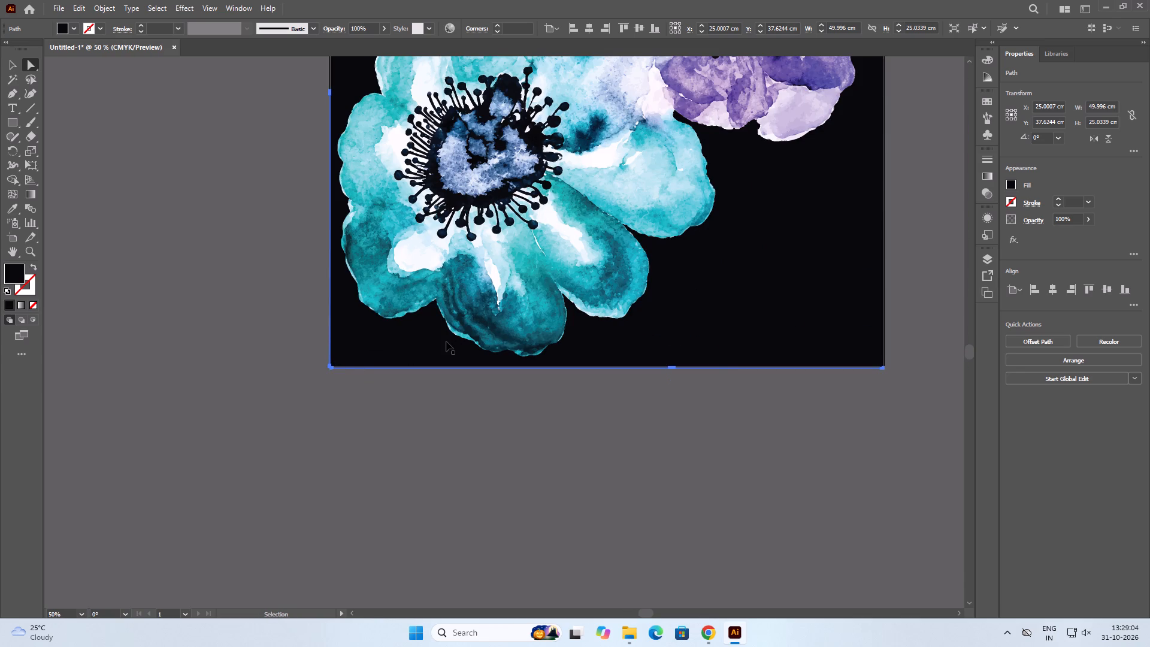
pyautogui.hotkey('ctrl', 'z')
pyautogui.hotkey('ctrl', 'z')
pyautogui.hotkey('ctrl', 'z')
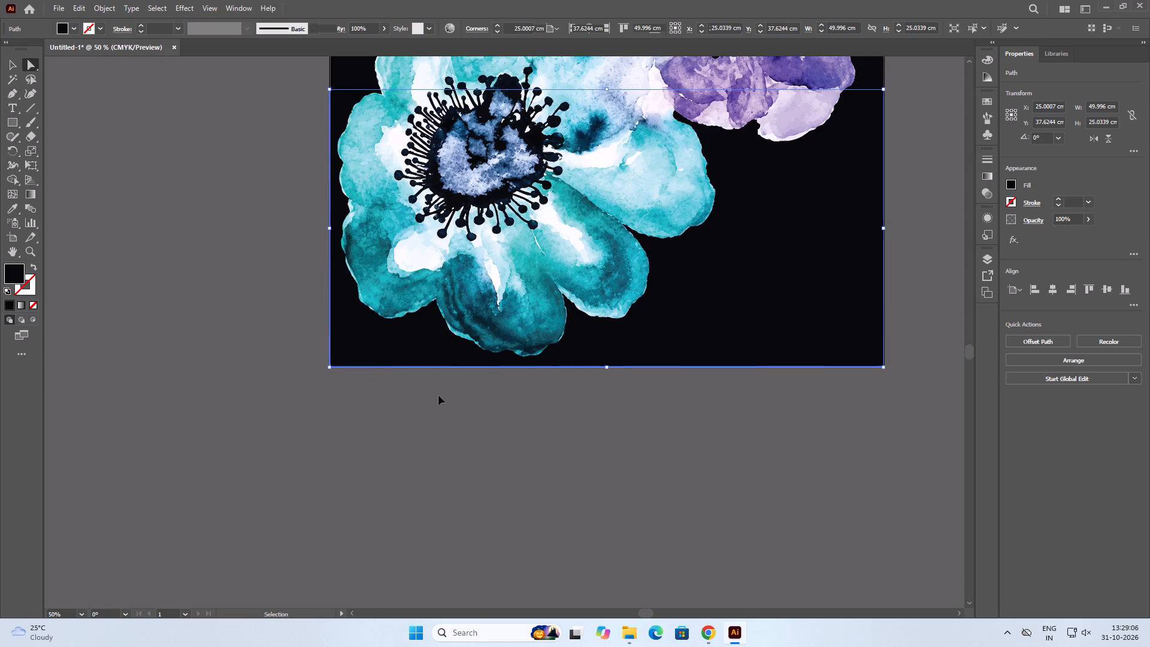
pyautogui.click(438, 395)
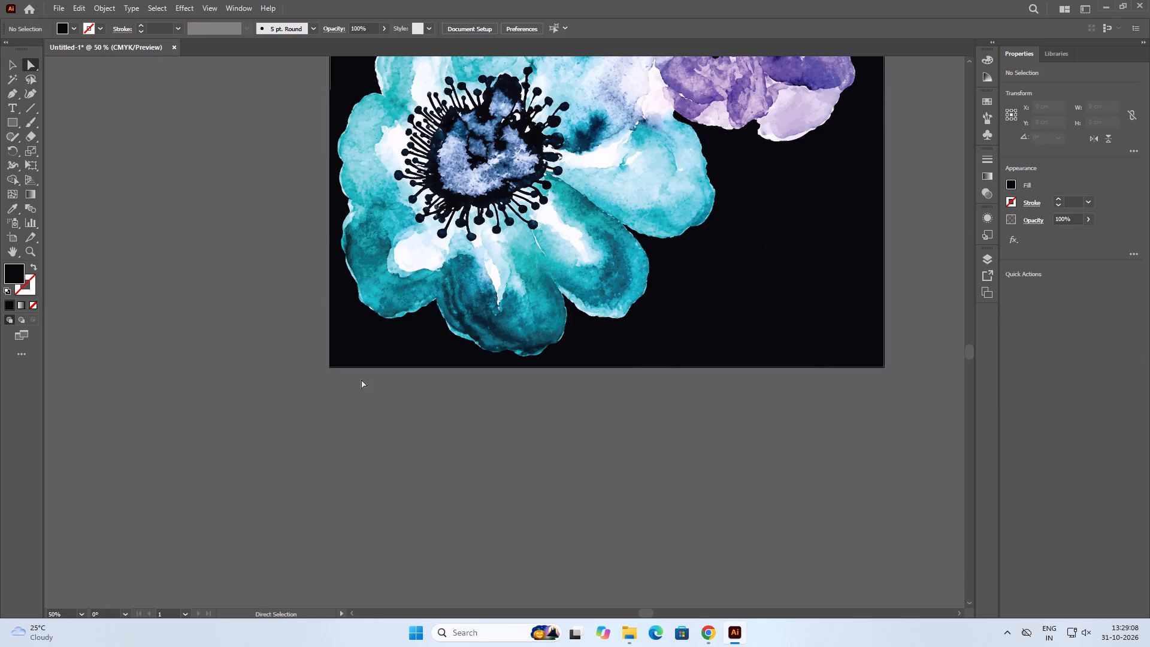
# Move the near-black path's left-side anchor above the lower-left corner onto the artboard's left edge, at about X 0.001 cm, Y 49.82 cm.
pyautogui.keyDown('alt'); pyautogui.scroll(4, 344, 379); pyautogui.keyUp('alt')
pyautogui.keyDown('alt'); pyautogui.scroll(6, 299, 335); pyautogui.keyUp('alt')
pyautogui.keyDown('alt'); pyautogui.scroll(2, 171, 286); pyautogui.keyUp('alt')
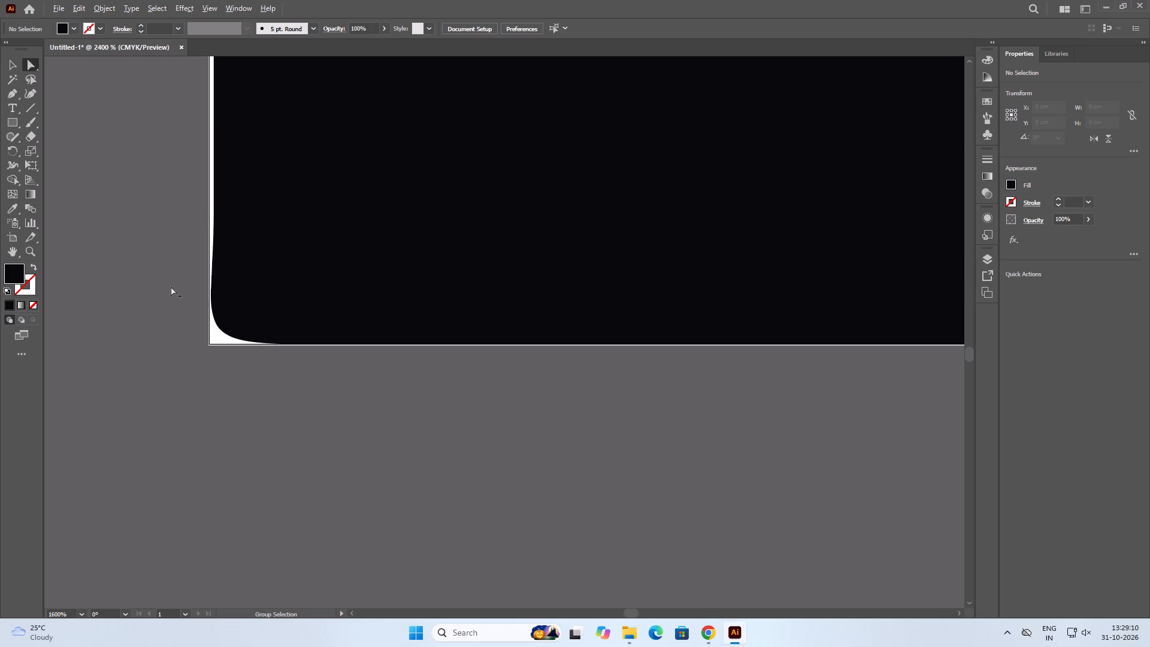
pyautogui.keyDown('alt'); pyautogui.scroll(-5, 261, 442); pyautogui.keyUp('alt')
pyautogui.keyDown('alt'); pyautogui.scroll(6, 237, 333); pyautogui.keyUp('alt')
pyautogui.keyDown('alt'); pyautogui.scroll(3, 261, 380); pyautogui.keyUp('alt')
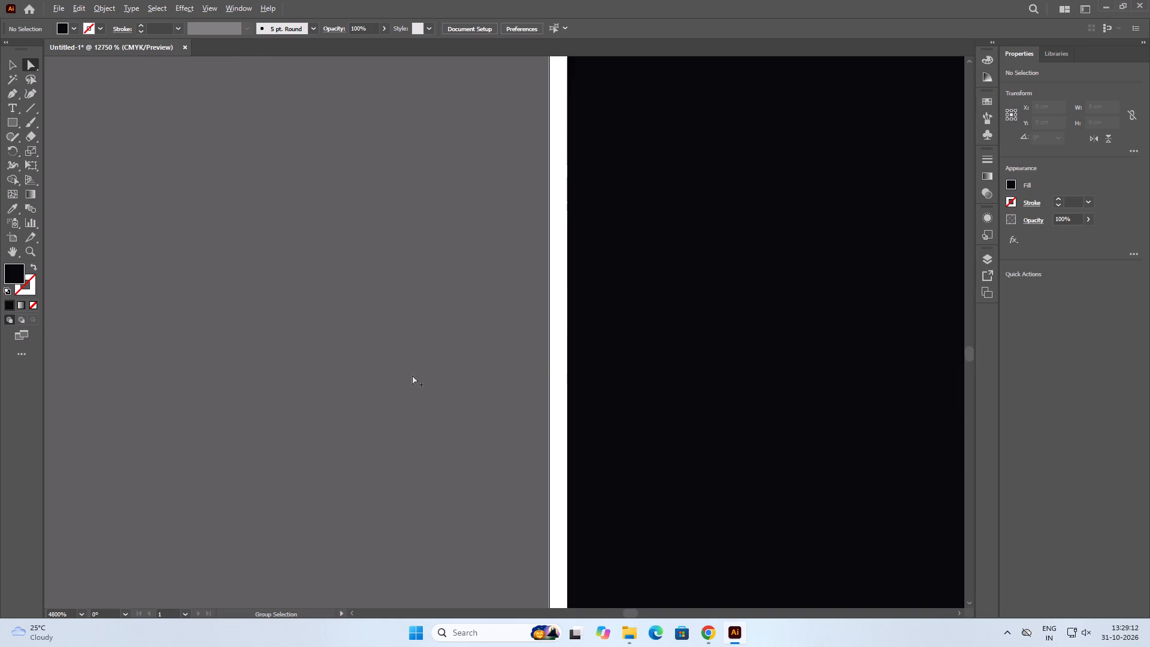
pyautogui.click(549, 360)
pyautogui.click(593, 355)
pyautogui.scroll(-6, 528, 374)
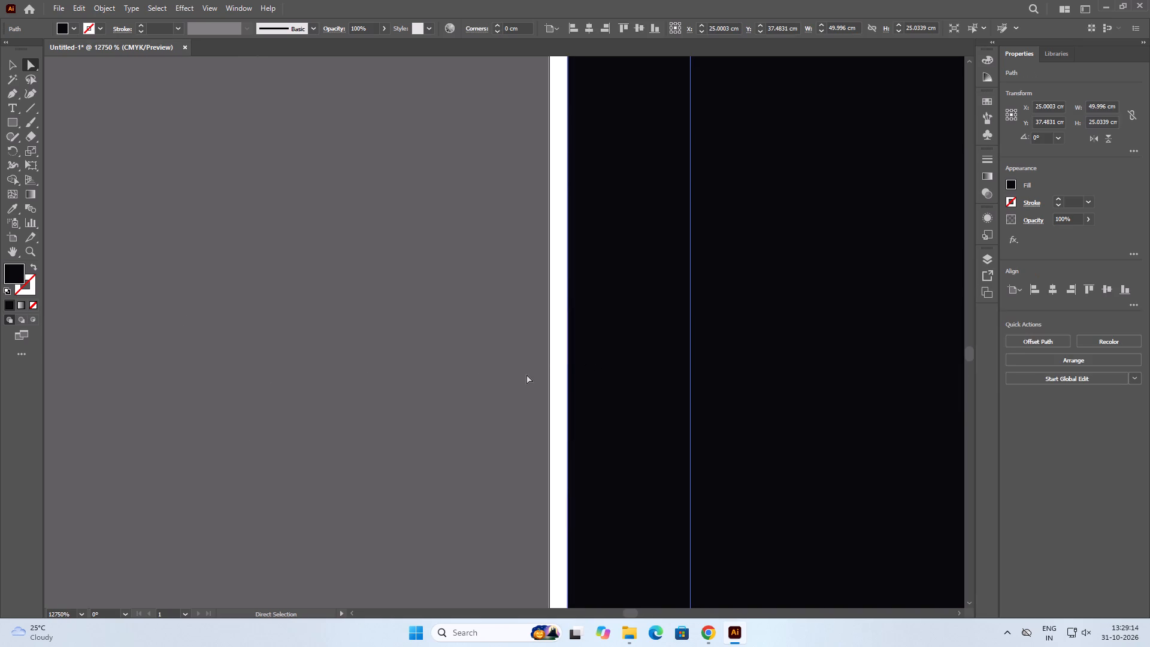
pyautogui.keyDown('alt'); pyautogui.scroll(-7, 526, 374); pyautogui.keyUp('alt')
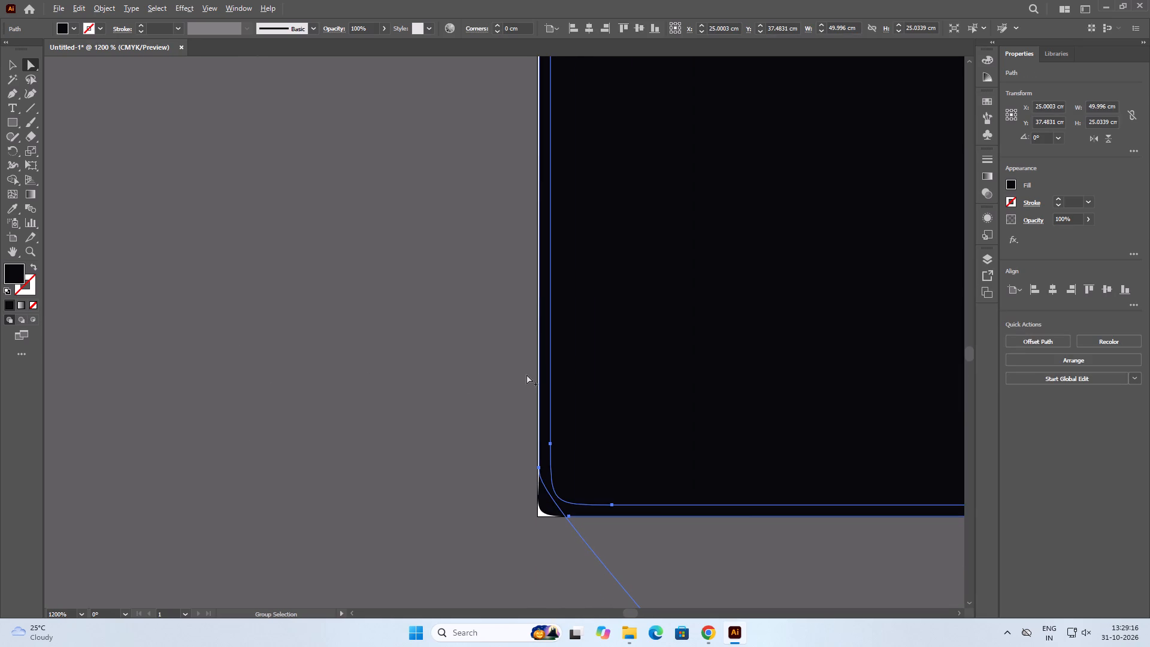
pyautogui.keyDown('alt'); pyautogui.scroll(-1, 534, 416); pyautogui.keyUp('alt')
pyautogui.keyDown('alt'); pyautogui.scroll(8, 537, 465); pyautogui.keyUp('alt')
pyautogui.keyDown('alt'); pyautogui.scroll(-1, 568, 385); pyautogui.keyUp('alt')
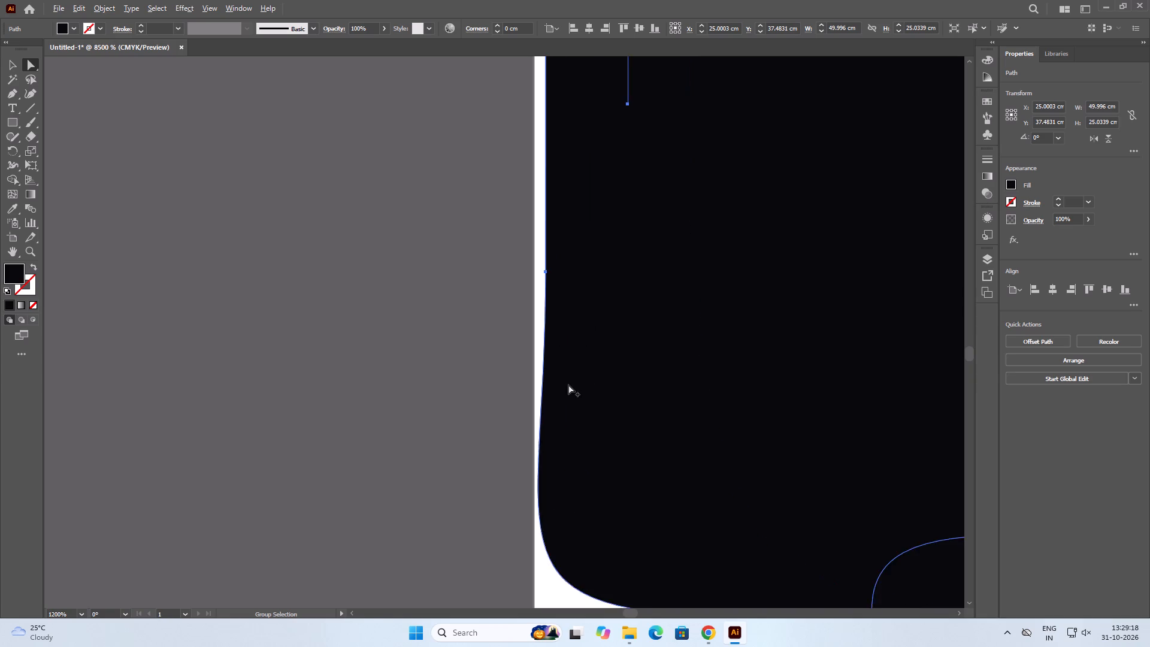
pyautogui.keyDown('alt'); pyautogui.scroll(-1, 568, 385); pyautogui.keyUp('alt')
pyautogui.click(575, 295)
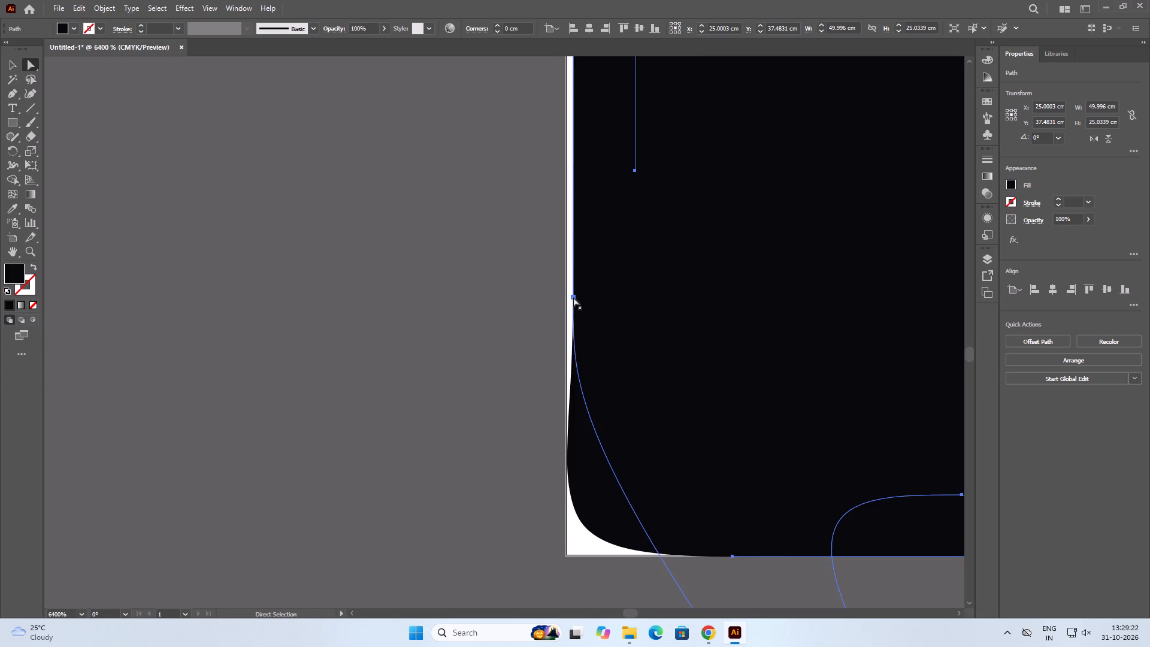
pyautogui.hotkey('ctrl', 'z')
pyautogui.click(573, 300)
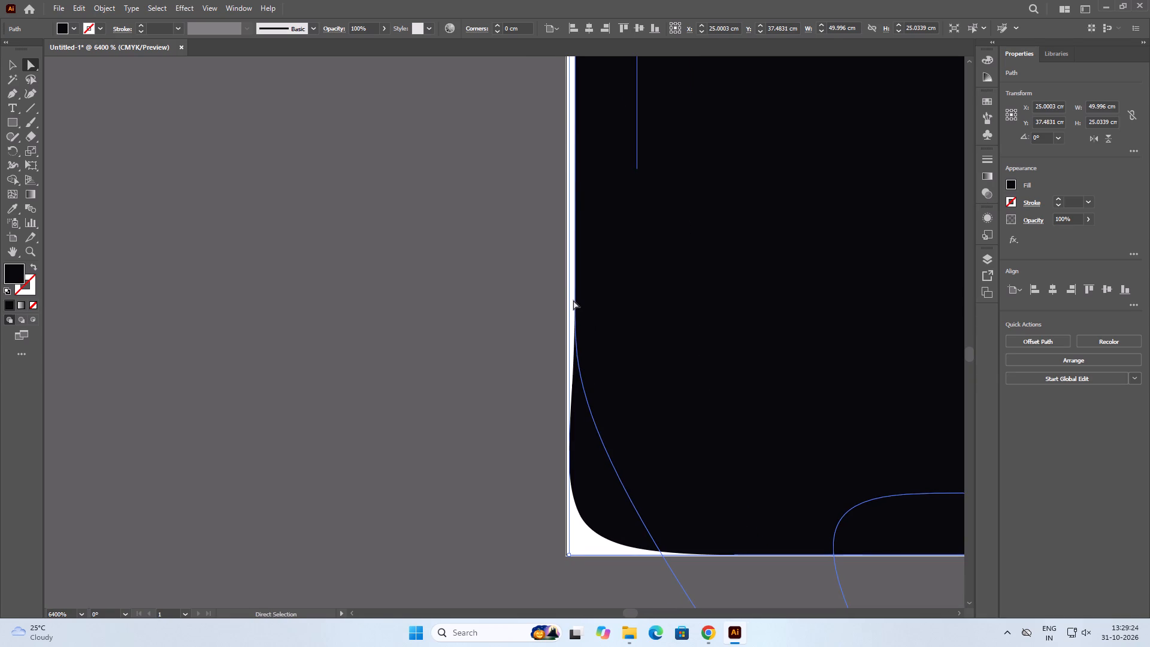
pyautogui.click(573, 292)
pyautogui.click(579, 302)
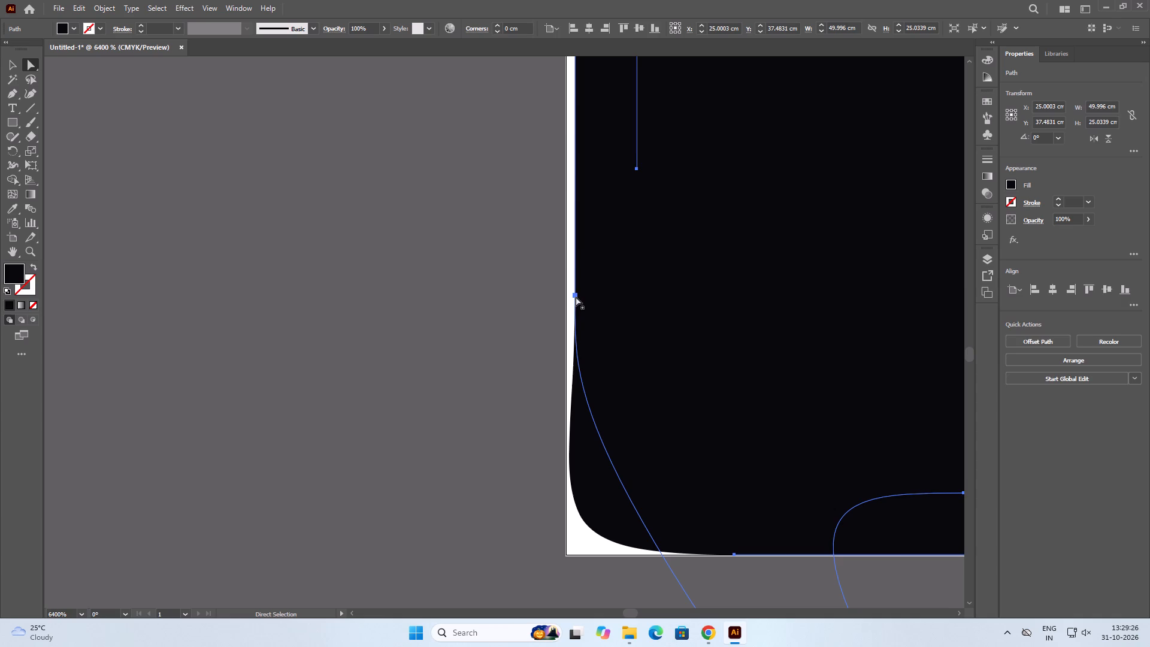
pyautogui.click(576, 297)
pyautogui.moveTo(576, 297); pyautogui.dragTo(566, 297)
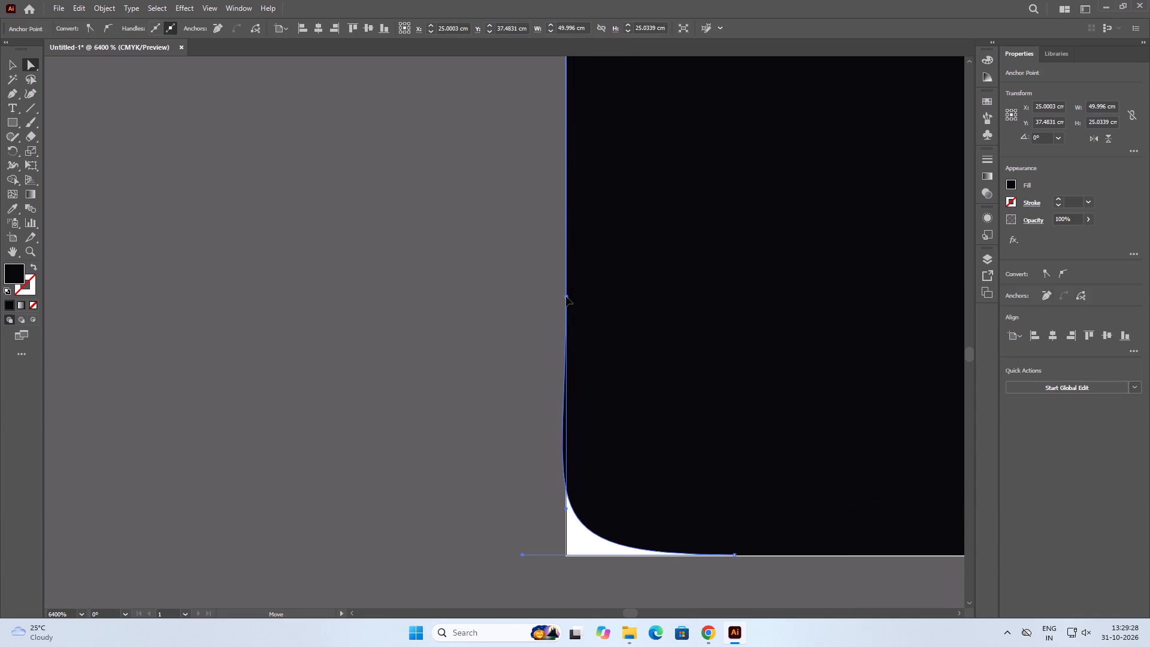
pyautogui.moveTo(566, 297); pyautogui.dragTo(570, 297)
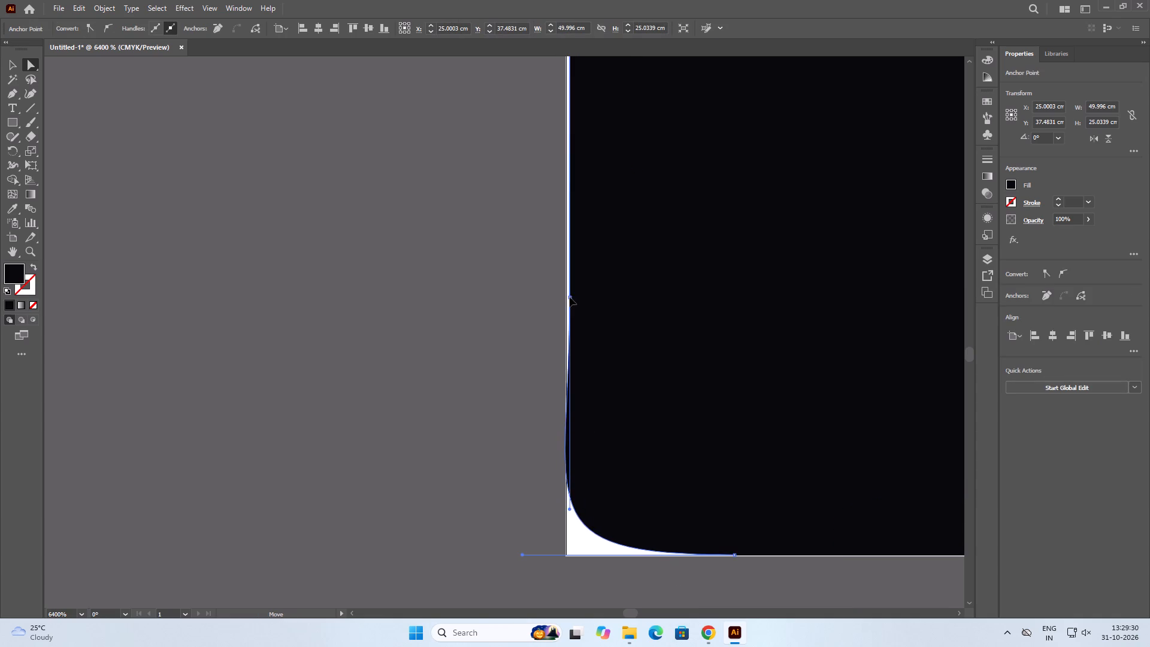
pyautogui.moveTo(570, 297); pyautogui.dragTo(567, 297)
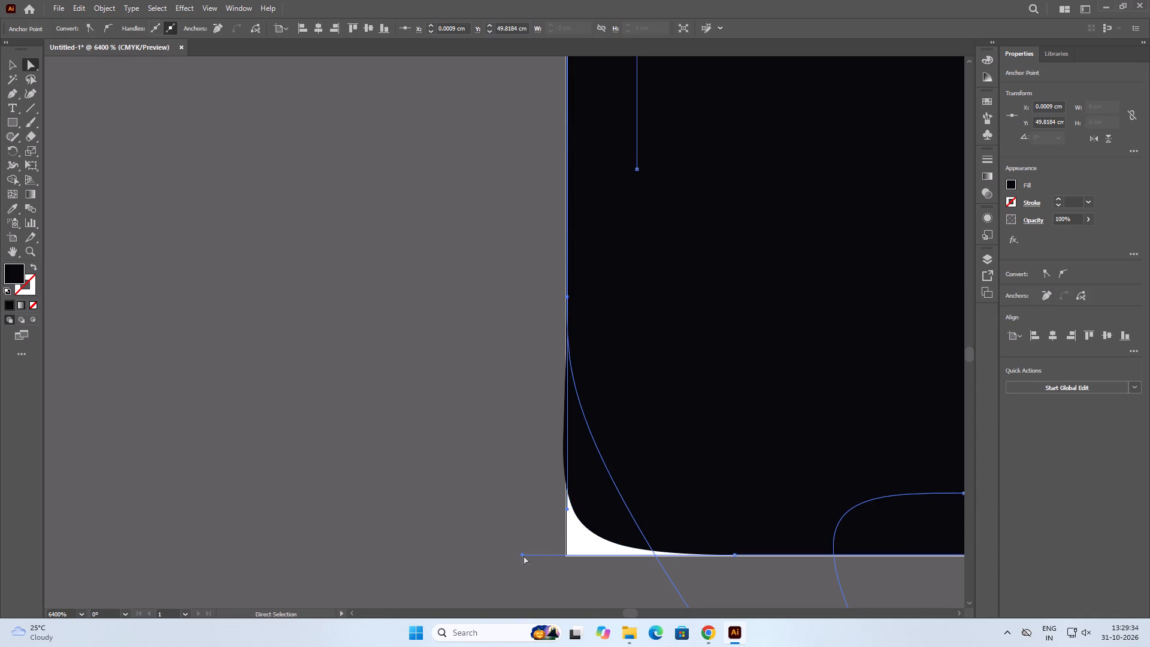
# Shorten the bottom-edge anchor's direction handle that extends past the artboard's lower-left corner.
pyautogui.moveTo(522, 555); pyautogui.dragTo(544, 556)
# Recolor the thin white strip along the upper half of the left edge with the near-black background color, using the Eyedropper, and deselect it.
pyautogui.scroll(-5, 544, 556)
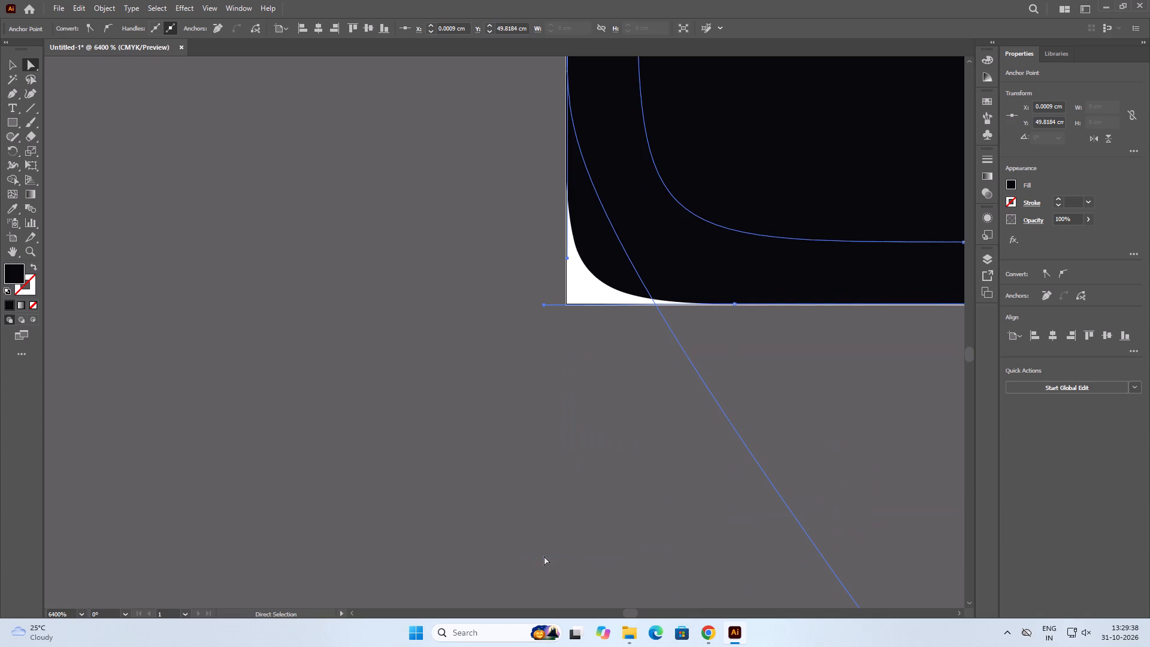
pyautogui.keyDown('alt'); pyautogui.scroll(-8, 544, 556); pyautogui.keyUp('alt')
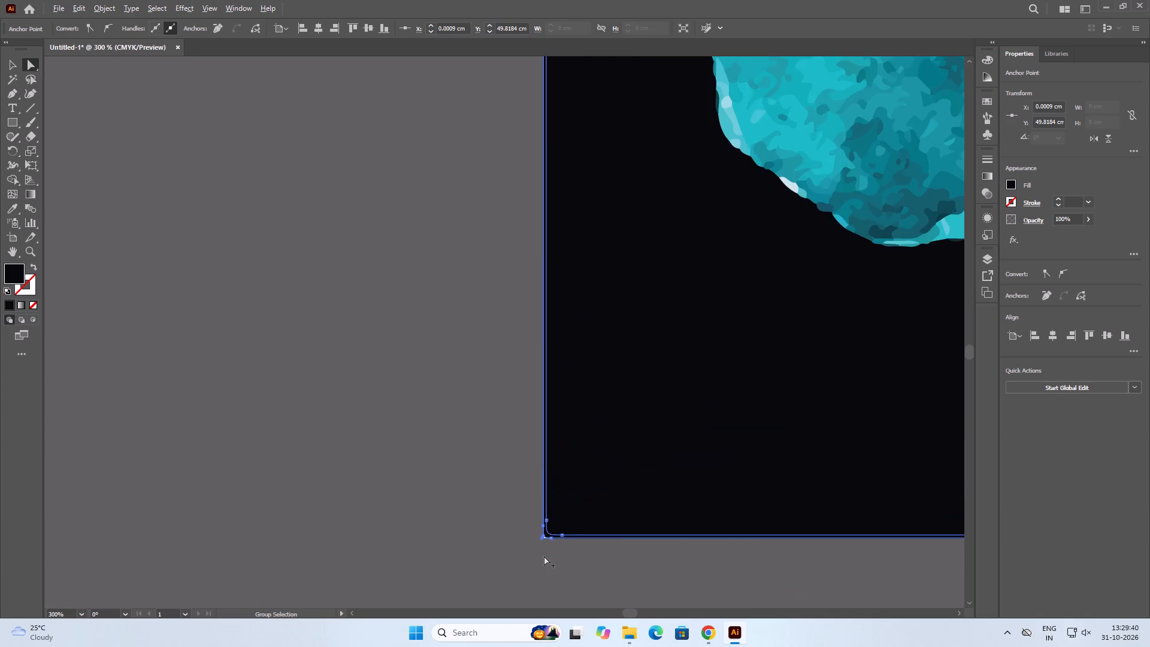
pyautogui.keyDown('alt'); pyautogui.scroll(-5, 544, 556); pyautogui.keyUp('alt')
pyautogui.keyDown('alt'); pyautogui.scroll(5, 553, 231); pyautogui.keyUp('alt')
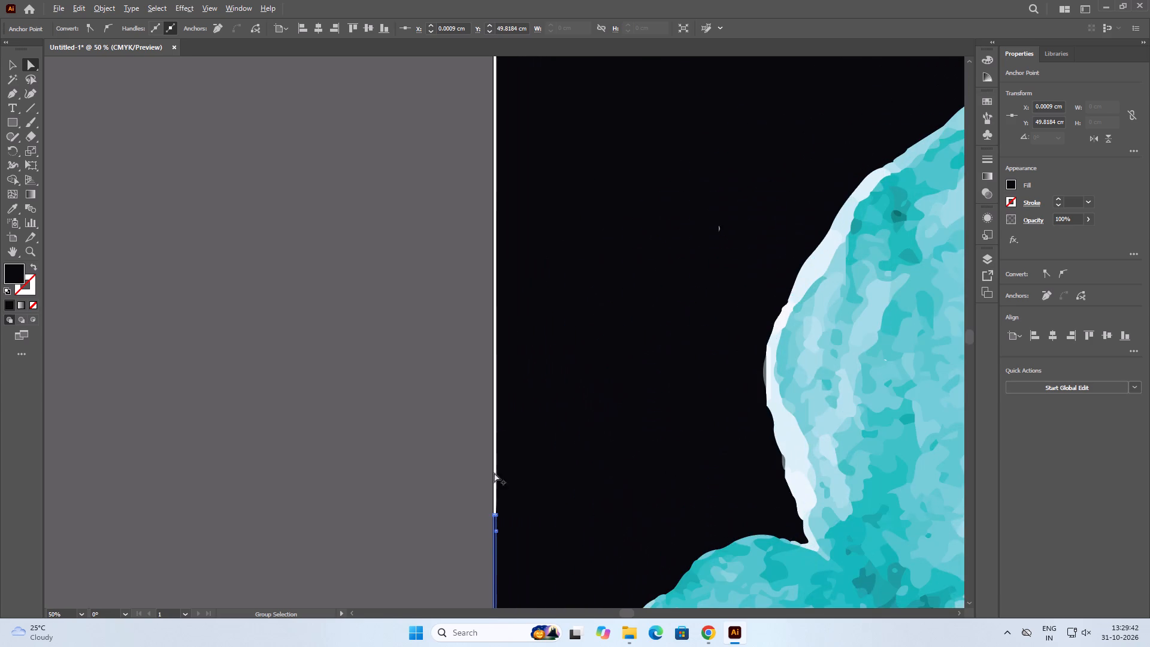
pyautogui.keyDown('alt'); pyautogui.scroll(2, 490, 491); pyautogui.keyUp('alt')
pyautogui.click(501, 513)
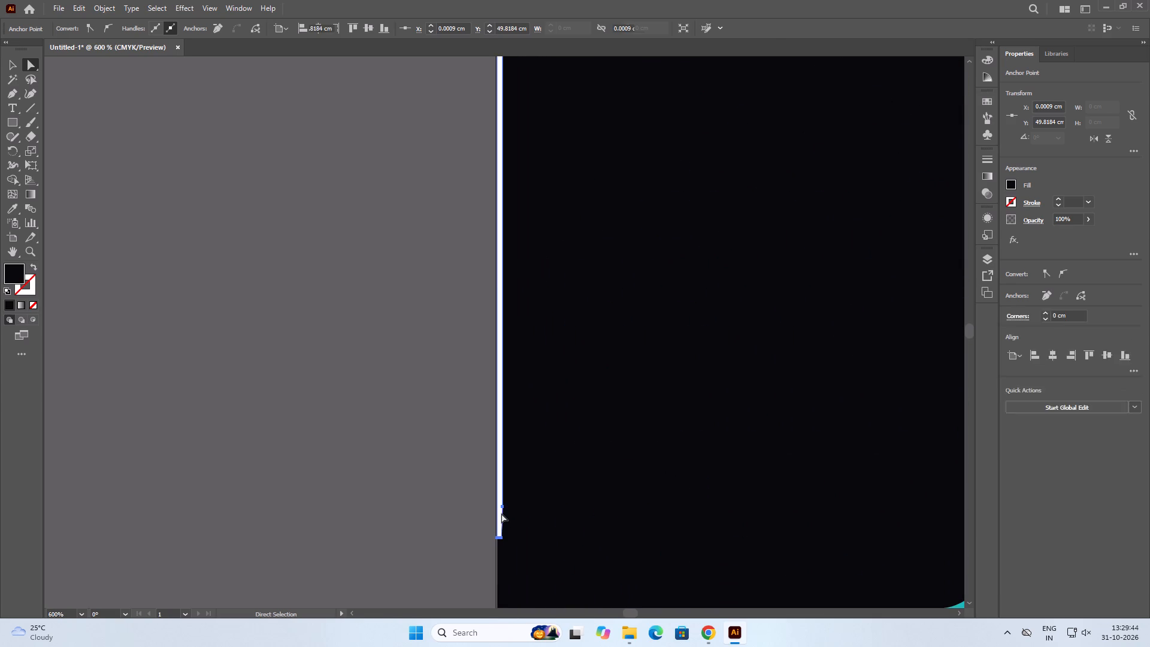
pyautogui.click(16, 208)
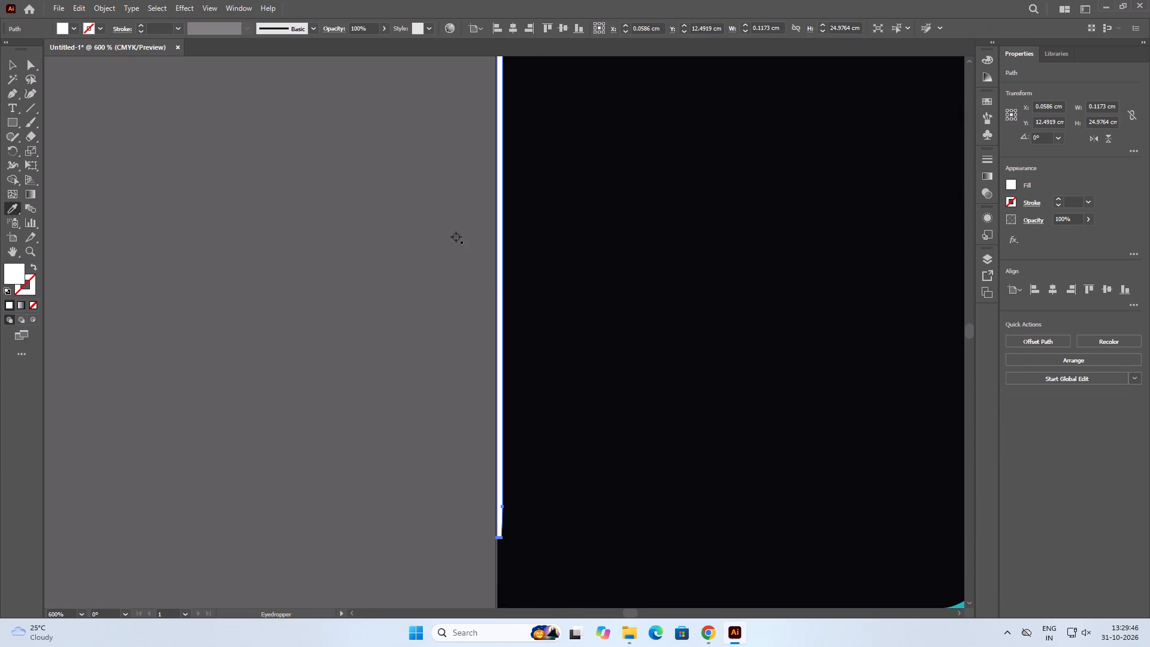
pyautogui.click(594, 237)
pyautogui.click(6, 63)
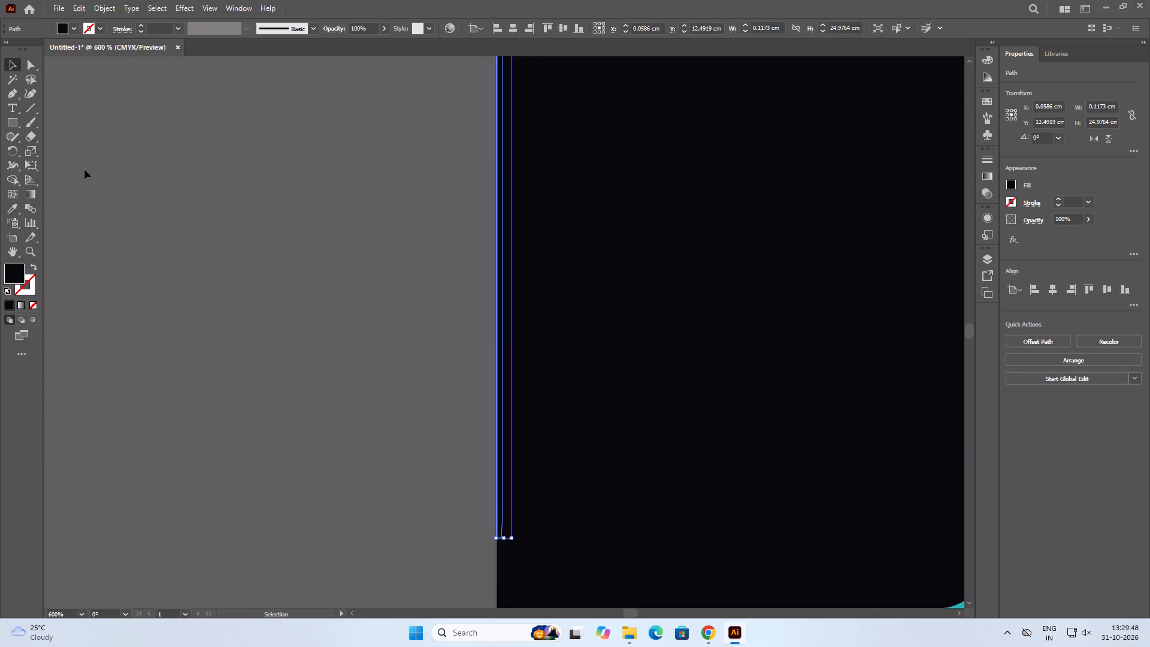
pyautogui.click(175, 241)
# Lengthen the right-edge anchor's direction handle at the upper-right corner straight up, slightly past the artboard's top edge, to reduce the white corner gap.
pyautogui.keyDown('alt'); pyautogui.scroll(-6, 353, 356); pyautogui.keyUp('alt')
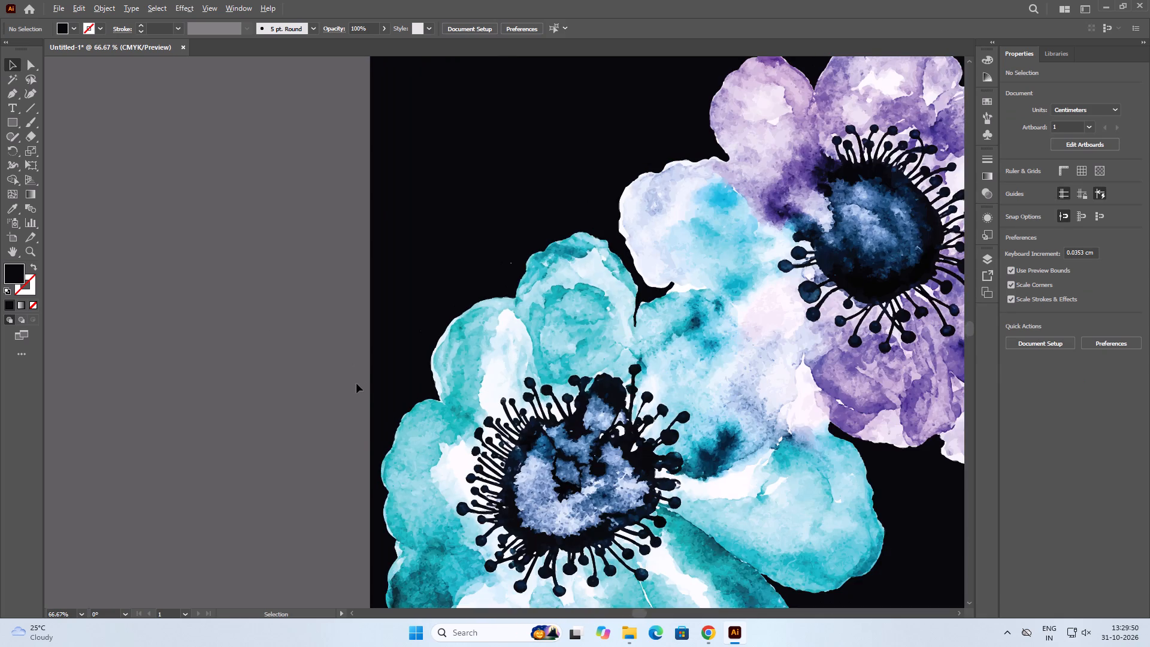
pyautogui.keyDown('alt'); pyautogui.scroll(-2, 360, 377); pyautogui.keyUp('alt')
pyautogui.keyDown('alt'); pyautogui.scroll(2, 762, 189); pyautogui.keyUp('alt')
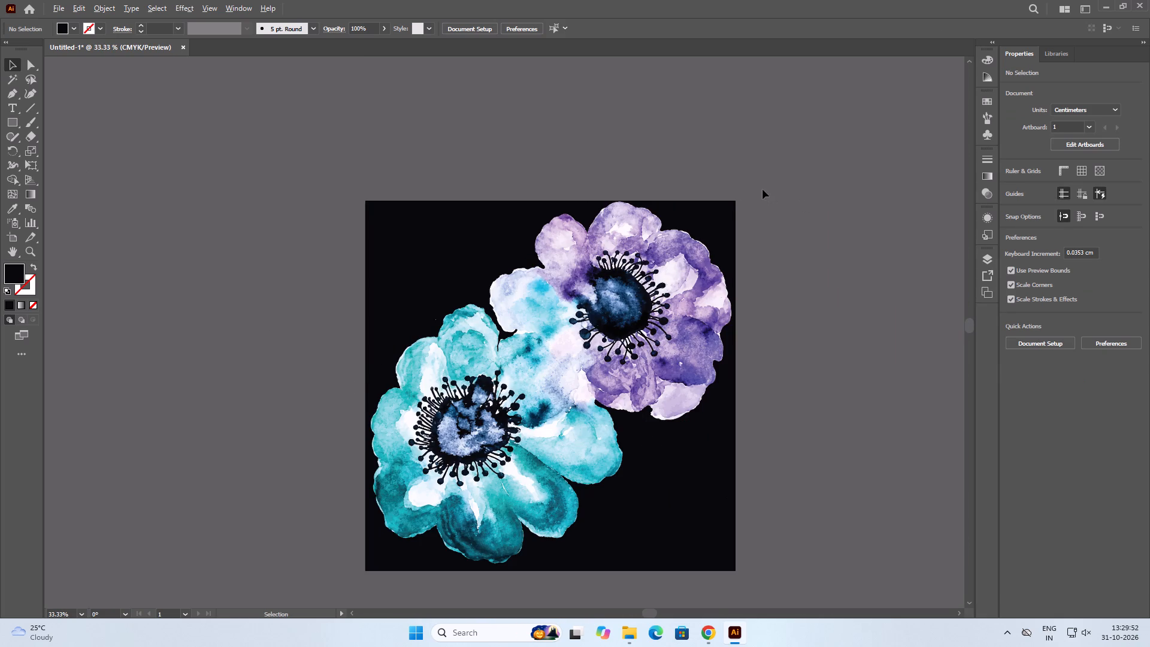
pyautogui.keyDown('alt'); pyautogui.scroll(4, 762, 189); pyautogui.keyUp('alt')
pyautogui.keyDown('alt'); pyautogui.scroll(5, 487, 277); pyautogui.keyUp('alt')
pyautogui.keyDown('alt'); pyautogui.scroll(4, 646, 388); pyautogui.keyUp('alt')
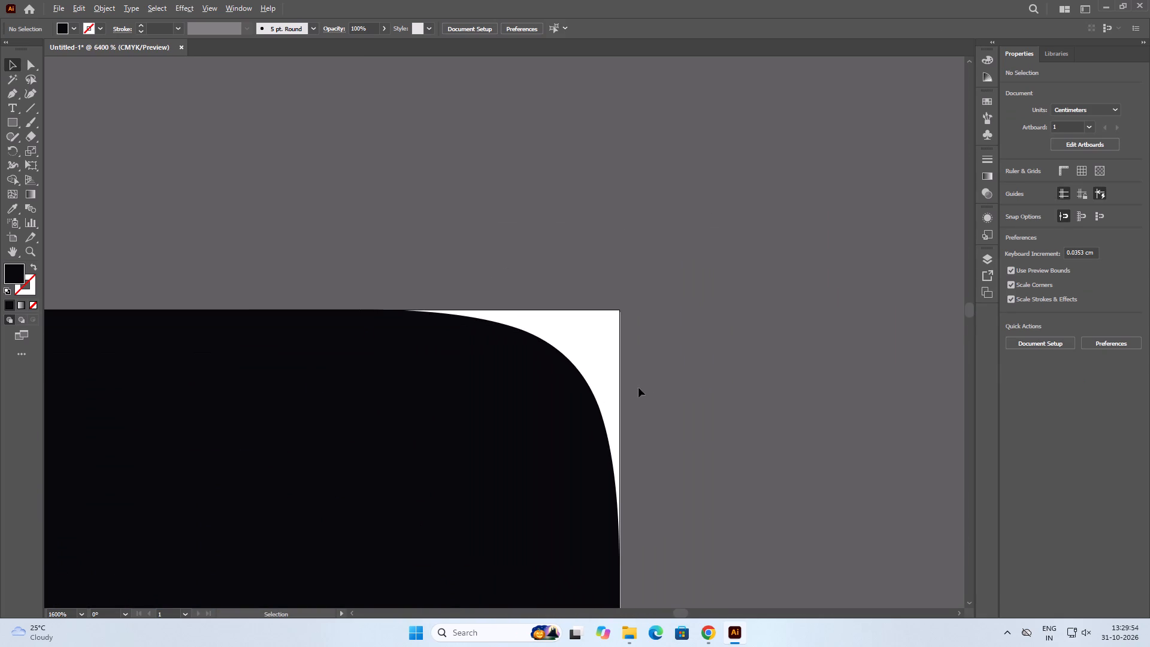
pyautogui.click(583, 347)
pyautogui.click(565, 361)
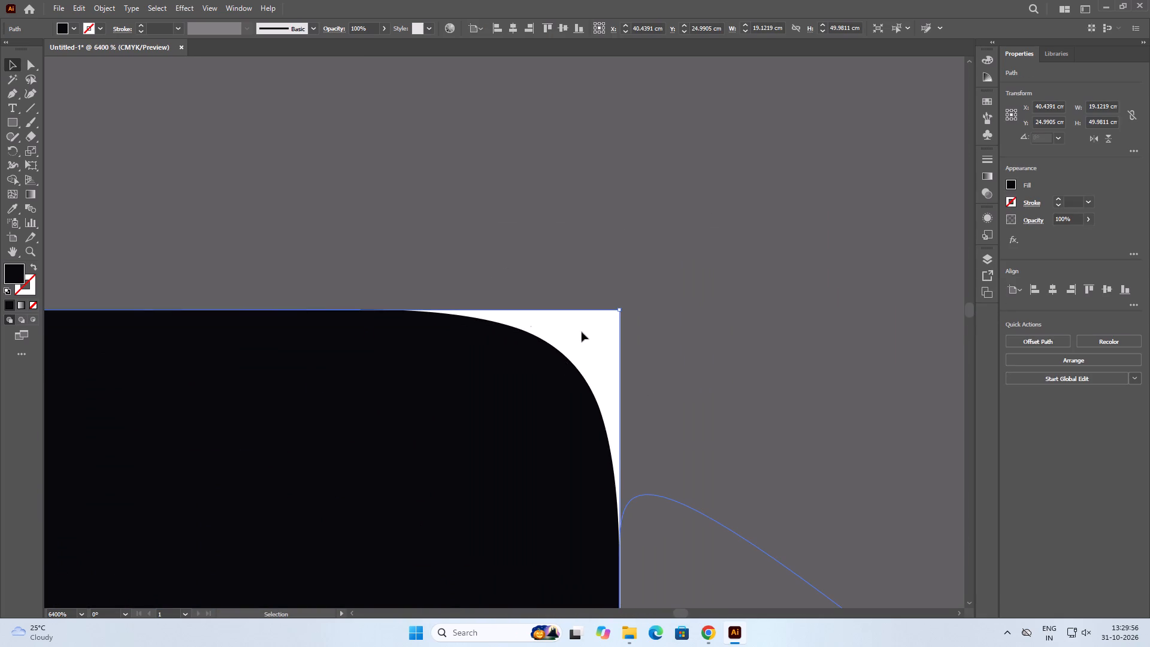
pyautogui.click(32, 64)
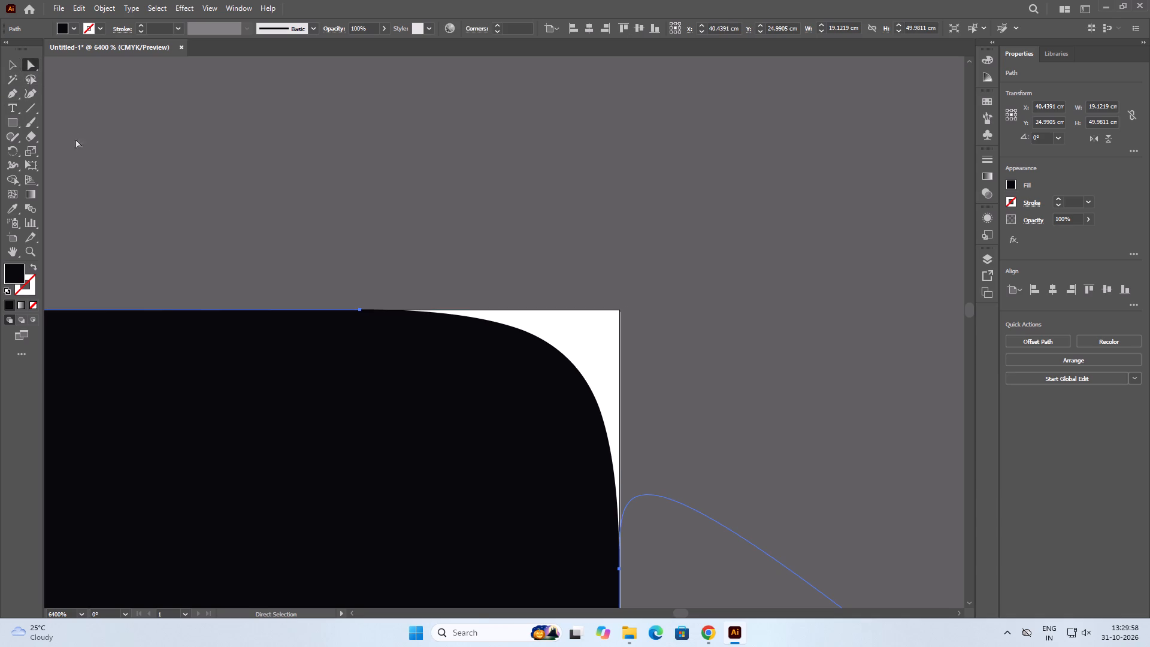
pyautogui.click(355, 390)
pyautogui.scroll(-7, 515, 371)
pyautogui.scroll(3, 518, 370)
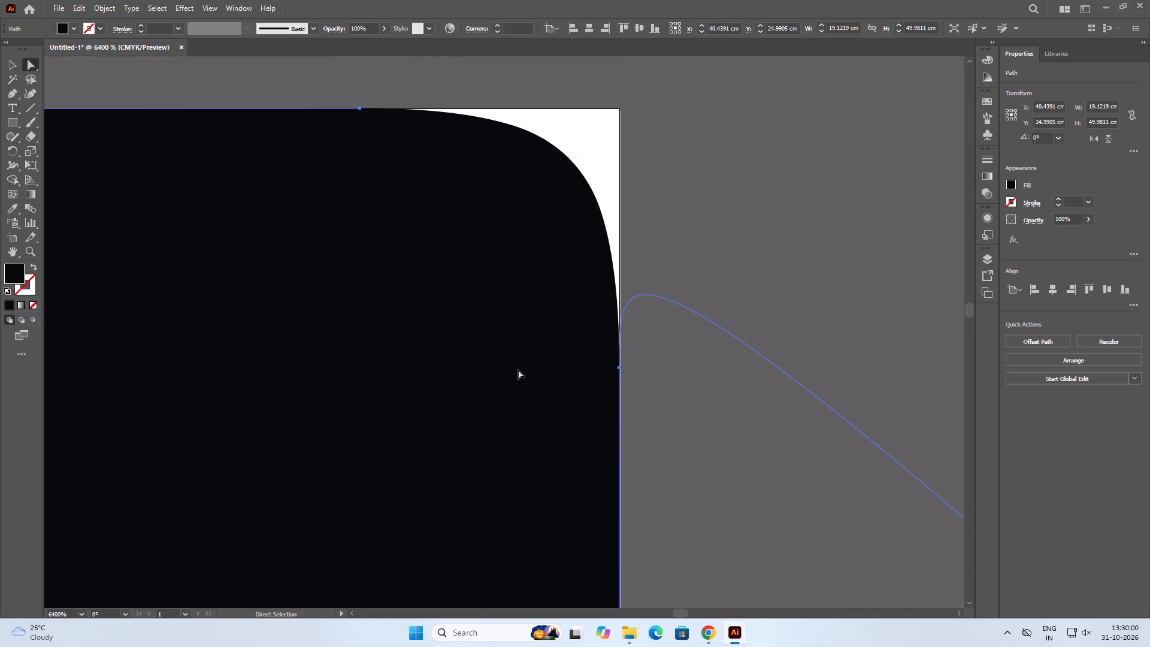
pyautogui.click(620, 368)
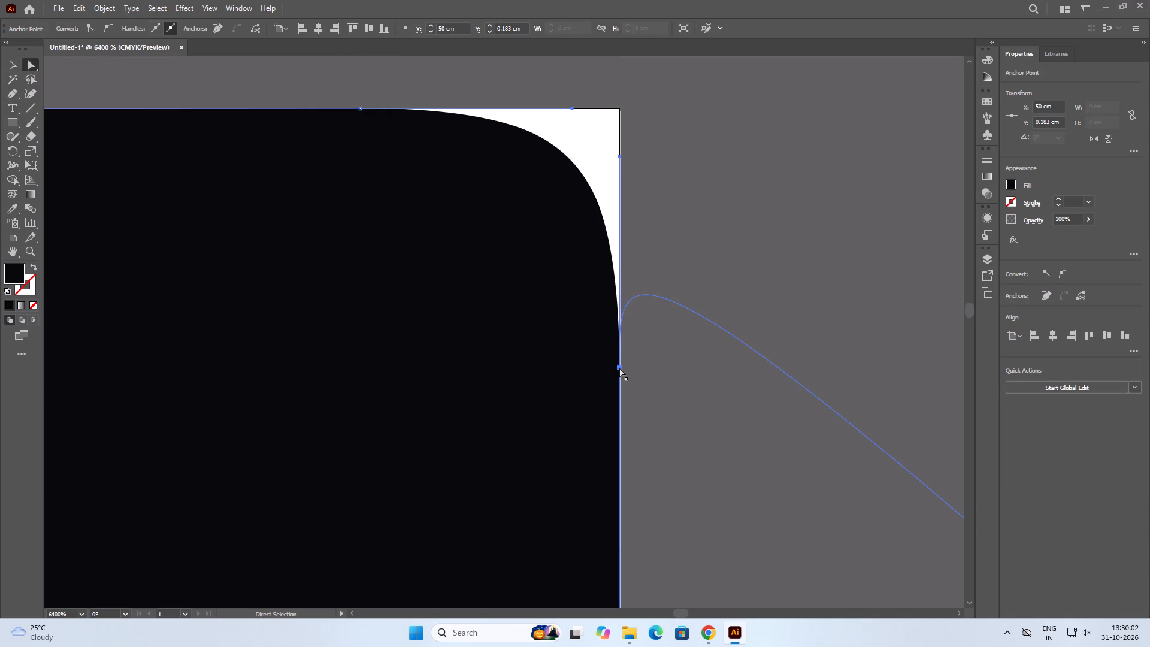
pyautogui.moveTo(619, 158); pyautogui.dragTo(619, 143)
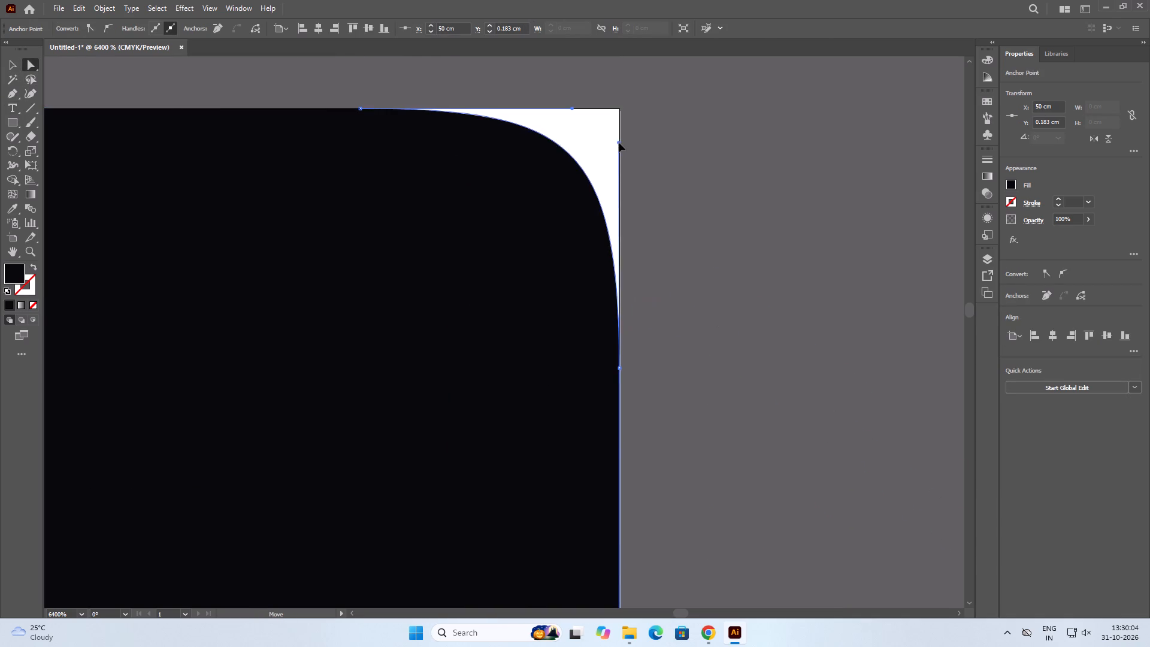
pyautogui.moveTo(619, 143); pyautogui.dragTo(634, 64)
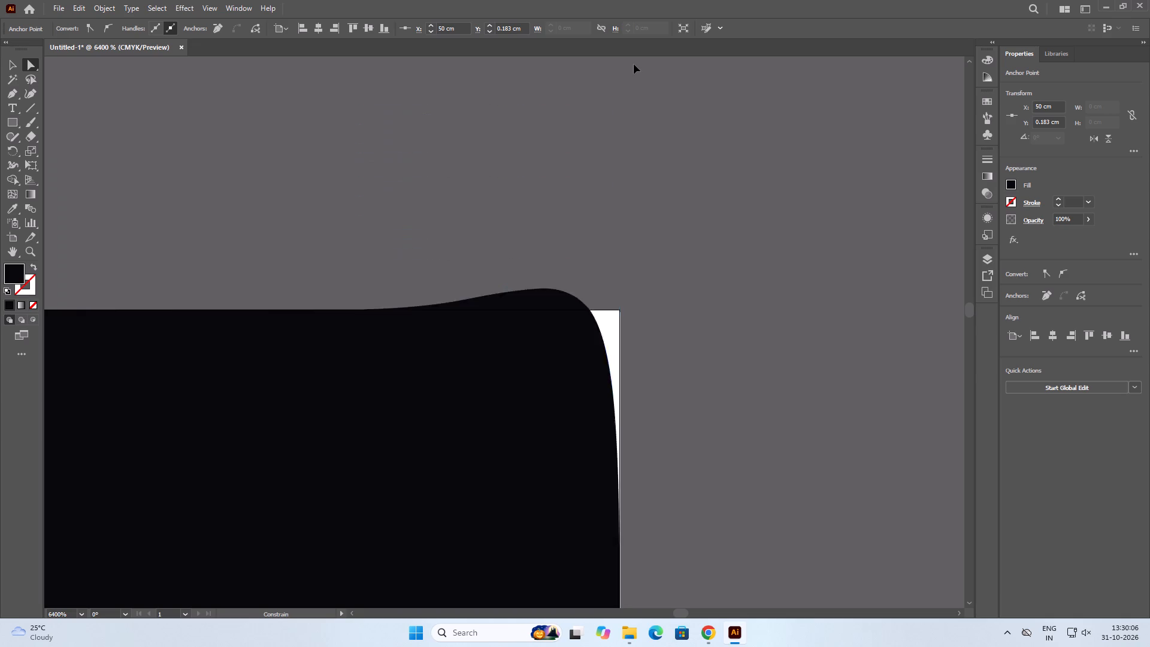
pyautogui.moveTo(634, 64); pyautogui.dragTo(640, 498)
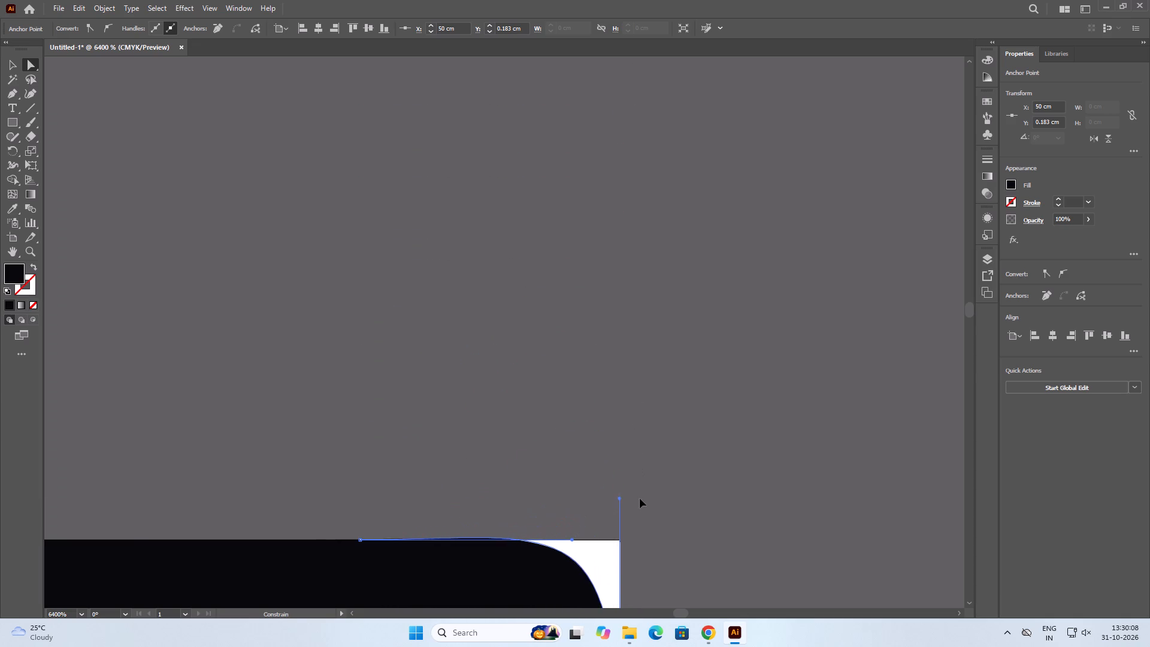
pyautogui.moveTo(640, 498); pyautogui.dragTo(641, 512)
# Lengthen the top-edge anchor's direction handle horizontally past the artboard's right edge to fill more of the upper-right corner, and deselect the path.
pyautogui.scroll(-4, 597, 424)
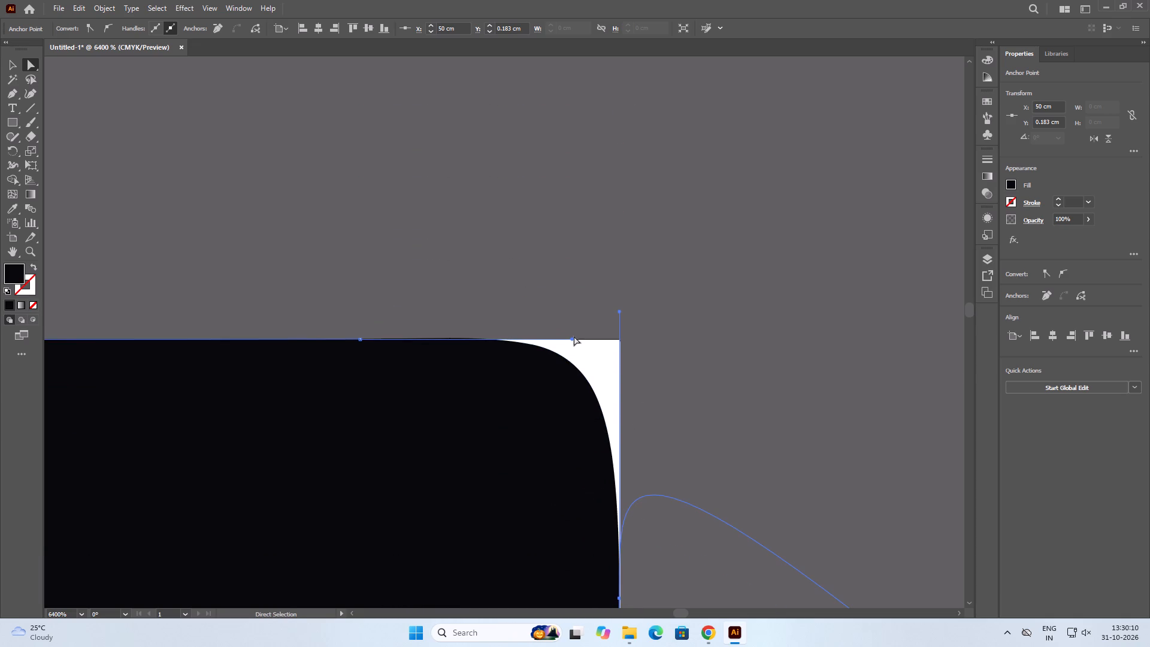
pyautogui.moveTo(571, 338); pyautogui.dragTo(659, 342)
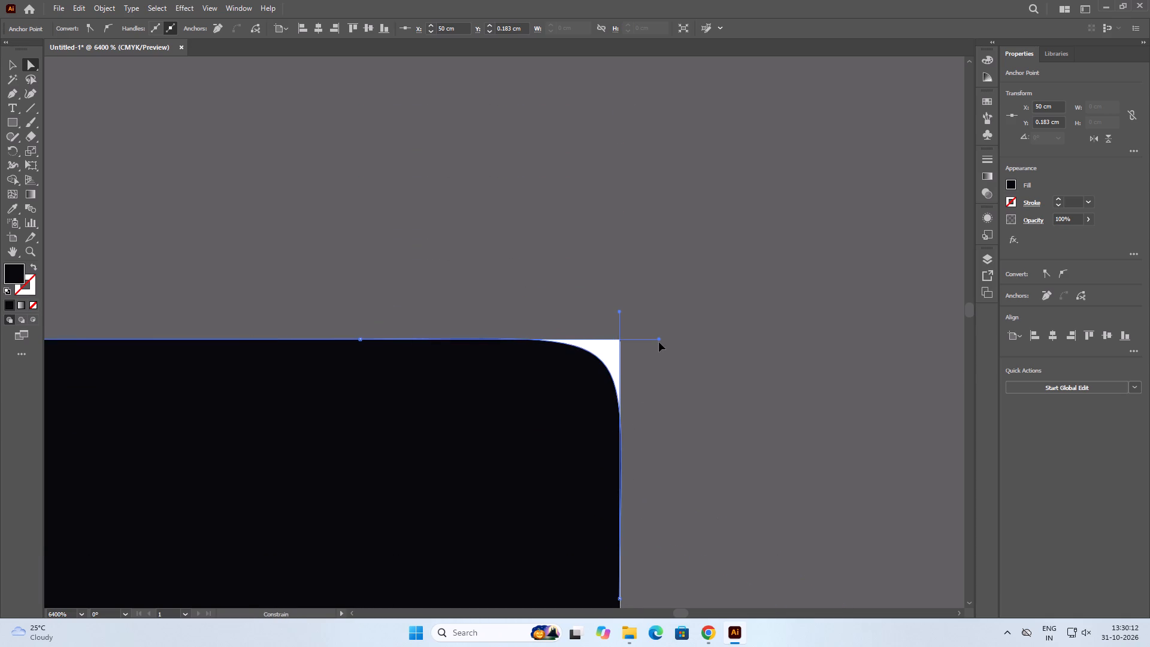
pyautogui.moveTo(659, 342); pyautogui.dragTo(646, 343)
pyautogui.click(667, 370)
# Start saving the document as a new file and choose the NEW CAD FILE folder as its destination.
pyautogui.keyDown('alt'); pyautogui.scroll(-1, 667, 358); pyautogui.keyUp('alt')
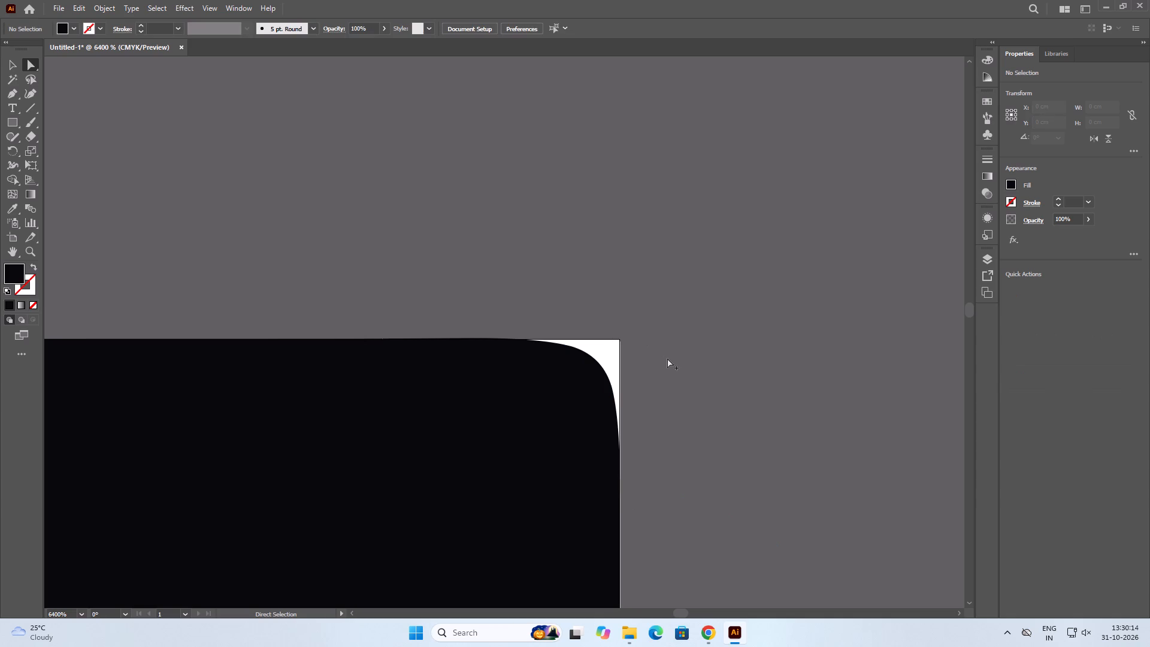
pyautogui.keyDown('alt'); pyautogui.scroll(-5, 667, 358); pyautogui.keyUp('alt')
pyautogui.scroll(-13, 667, 358)
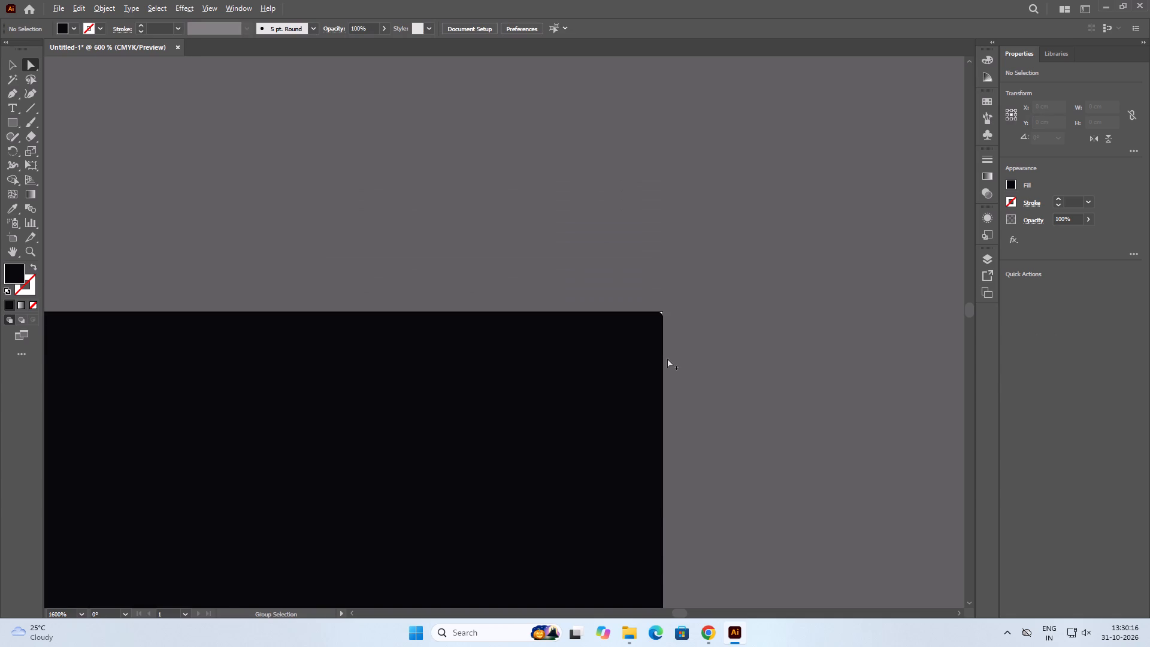
pyautogui.keyDown('alt'); pyautogui.scroll(-9, 667, 358); pyautogui.keyUp('alt')
pyautogui.scroll(2, 448, 226)
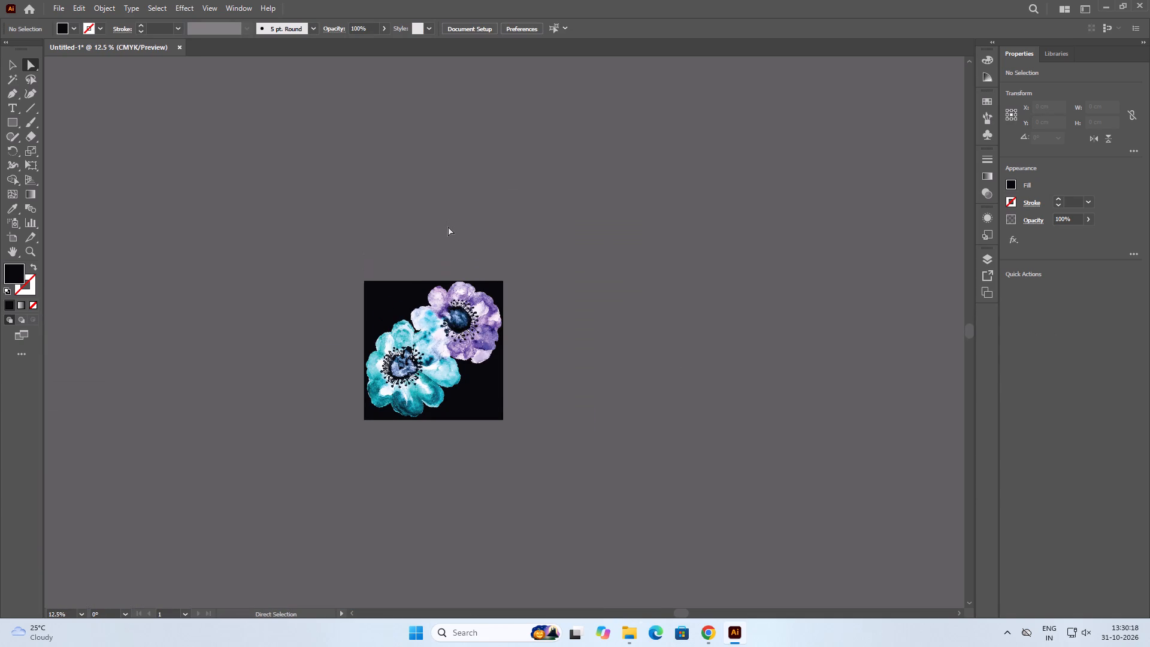
pyautogui.hotkey('ctrl', 'shift', 's')
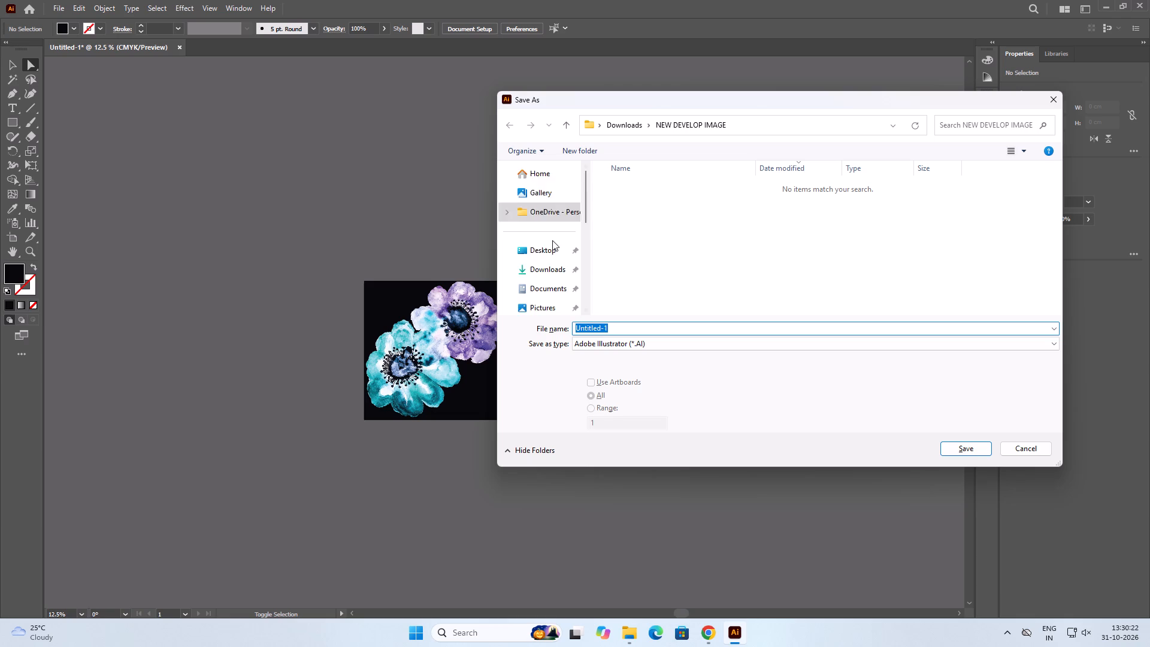
pyautogui.scroll(-5, 552, 240)
pyautogui.scroll(1, 550, 208)
pyautogui.click(552, 232)
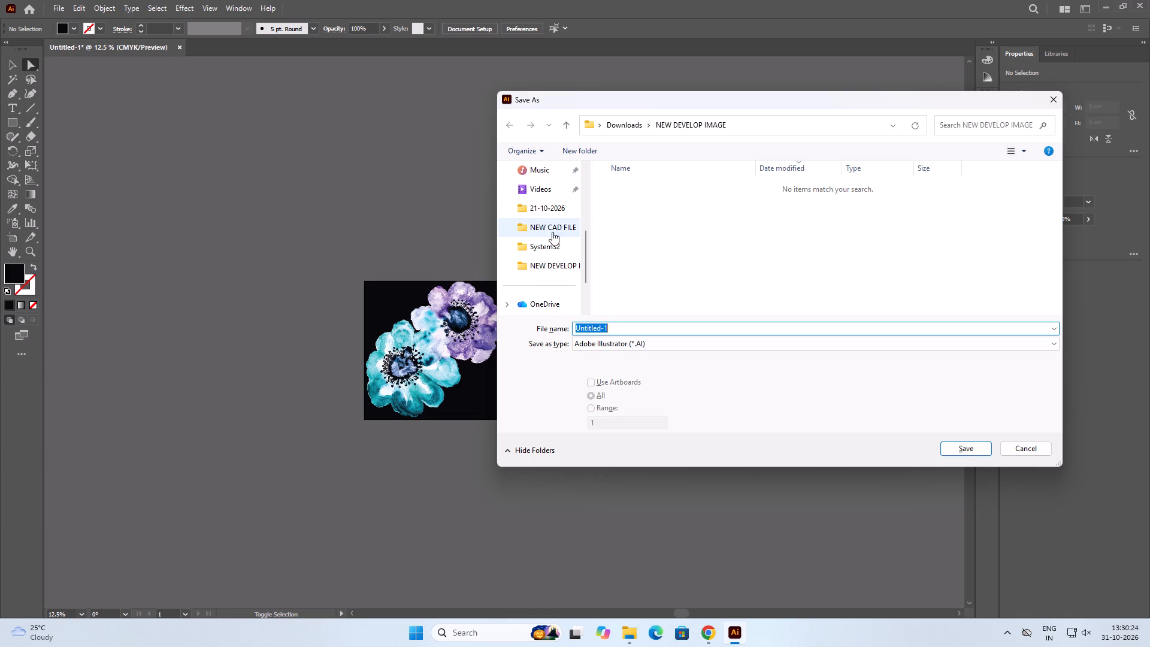
pyautogui.scroll(-6, 666, 261)
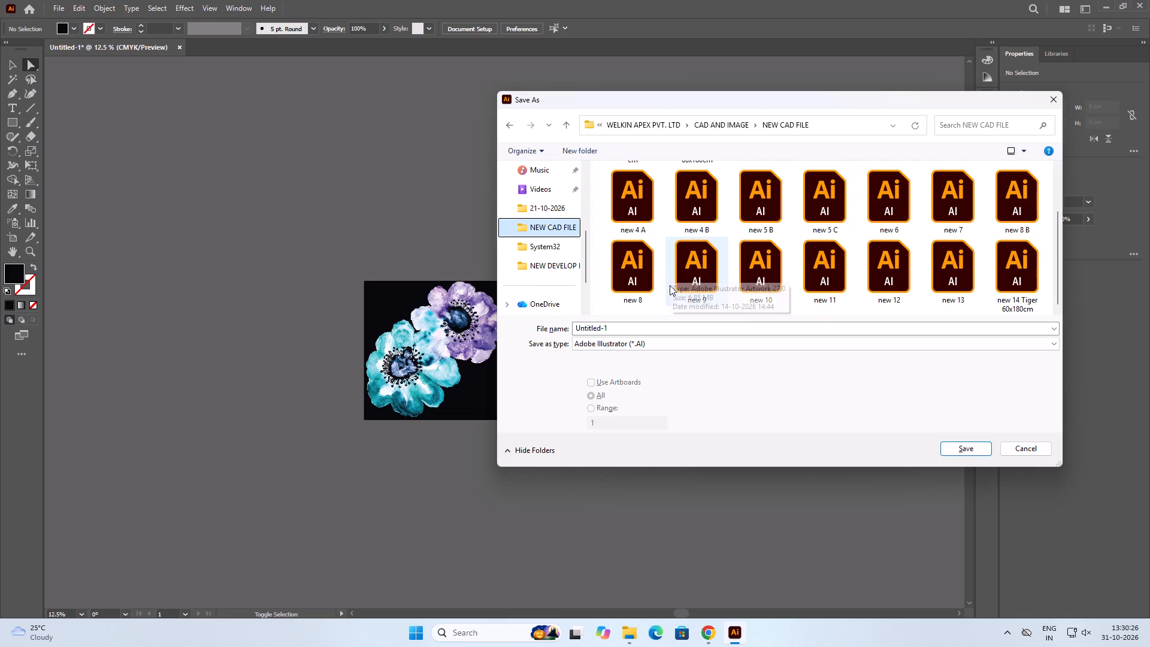
# Name the file NEW DEVELOPMENT 1 50X50 and save it in Adobe Illustrator format with the preset Illustrator 2020 options.
pyautogui.click(615, 323)
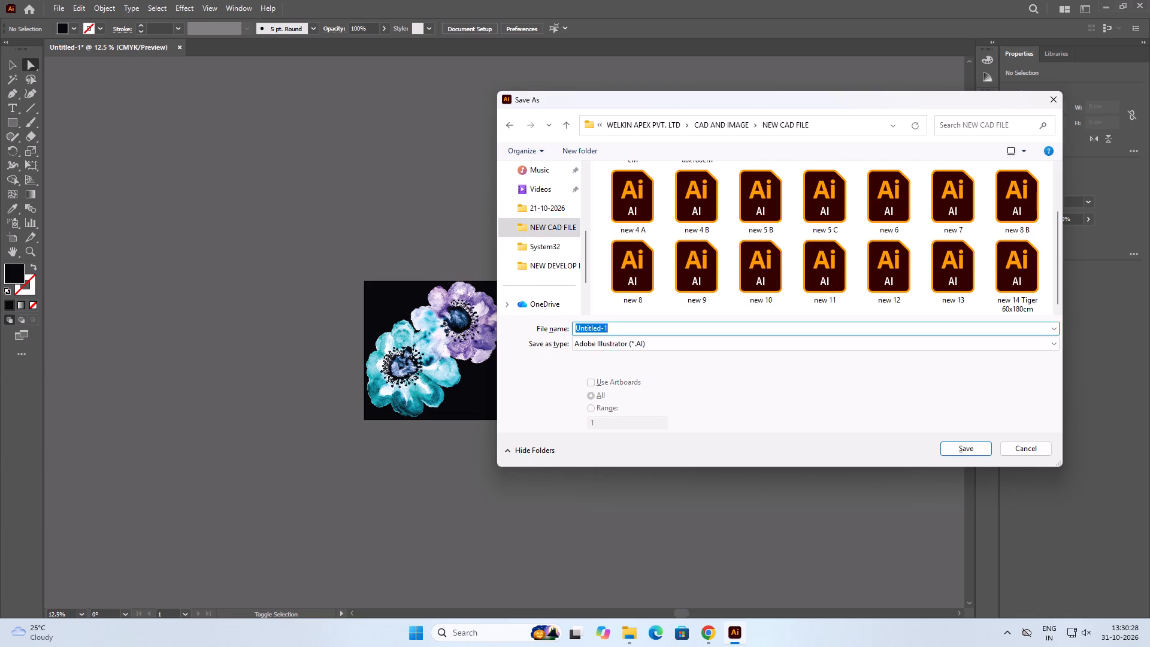
pyautogui.click(617, 330)
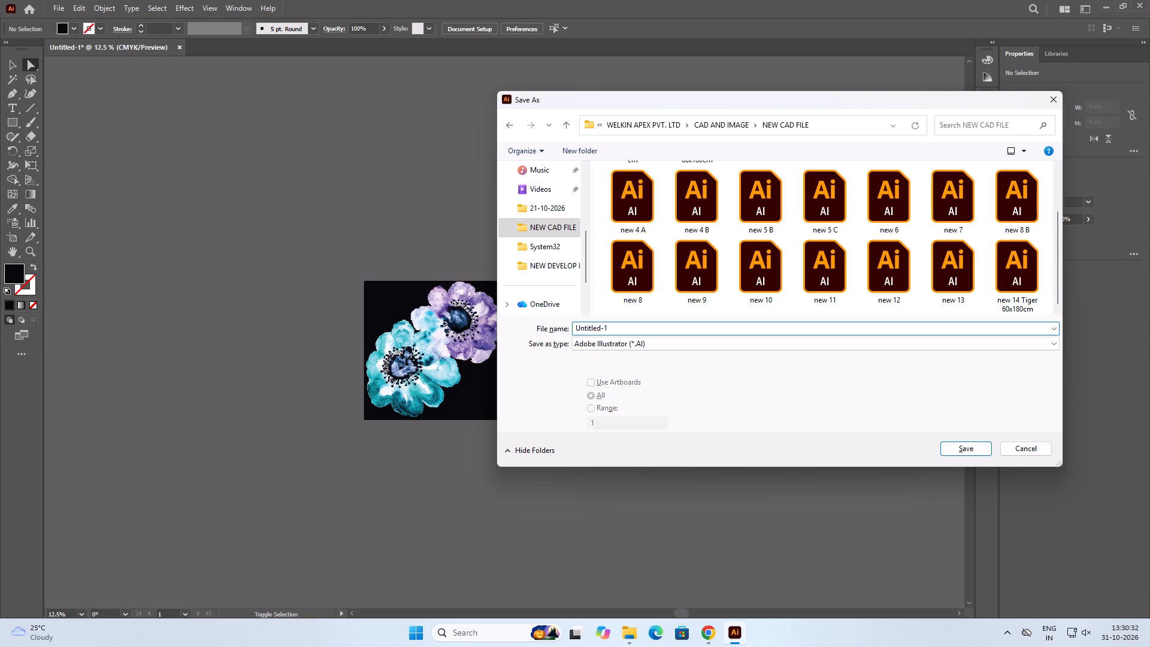
pyautogui.write('NEW')
pyautogui.hotkey('ctrl', 'a')
pyautogui.write('NEW')
pyautogui.press('space')
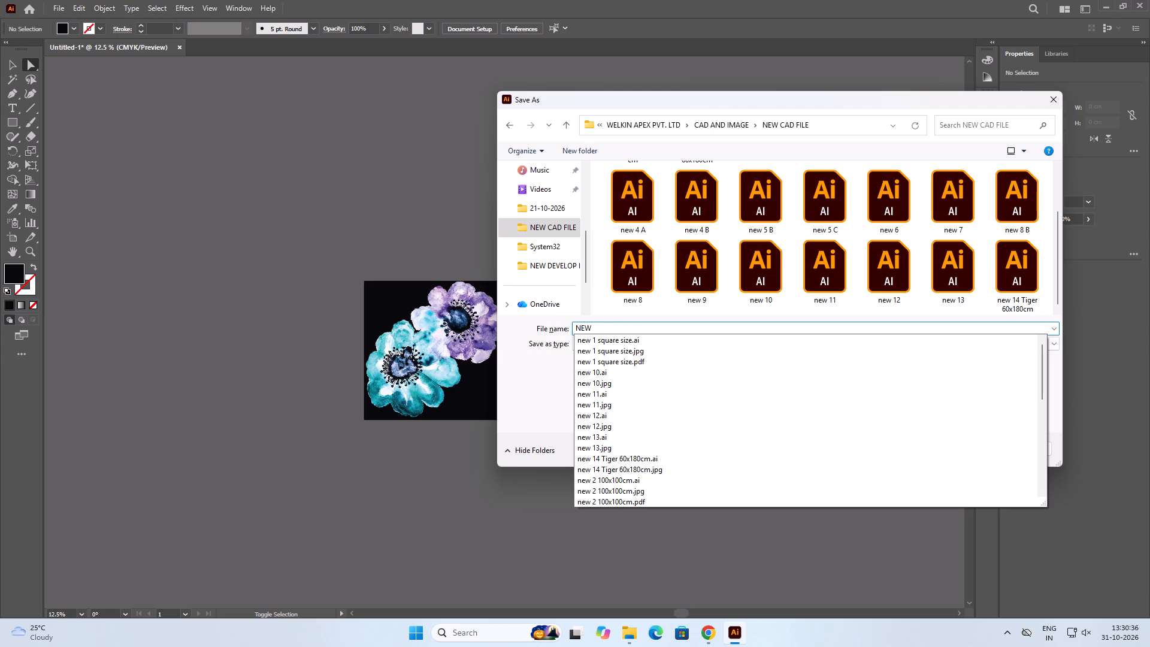
pyautogui.write('DEVELOP')
pyautogui.write('MENT')
pyautogui.press('space')
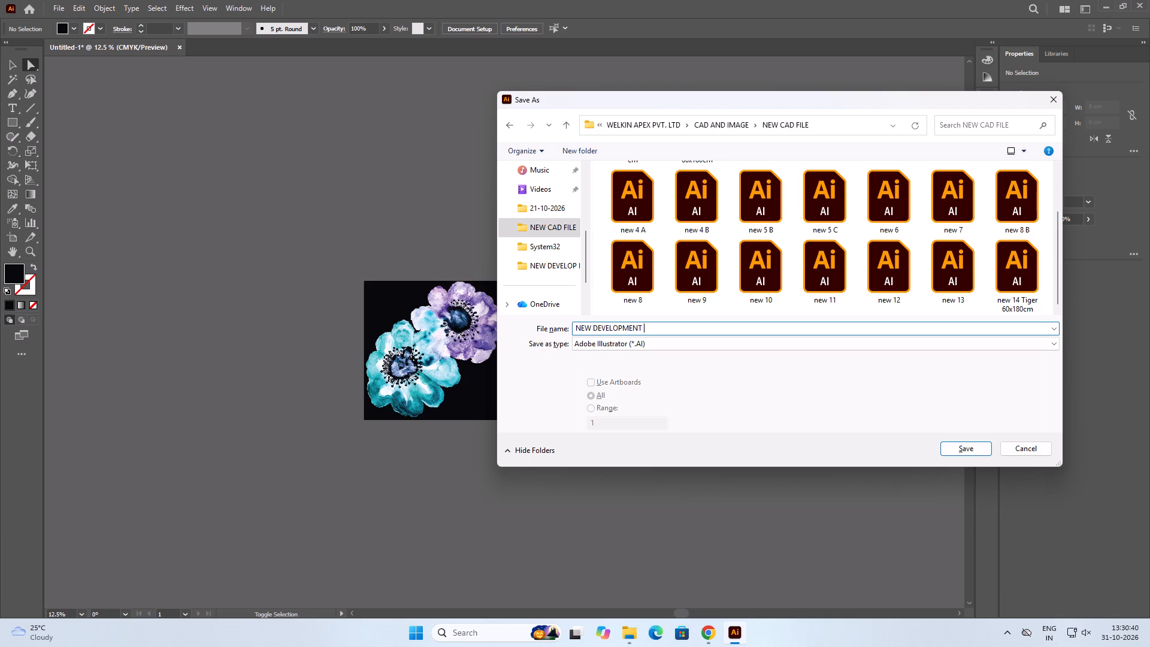
pyautogui.press('1')
pyautogui.press('space')
pyautogui.write('5050')
pyautogui.press('Left')
pyautogui.press('Left')
pyautogui.press('x')
pyautogui.press('Return')
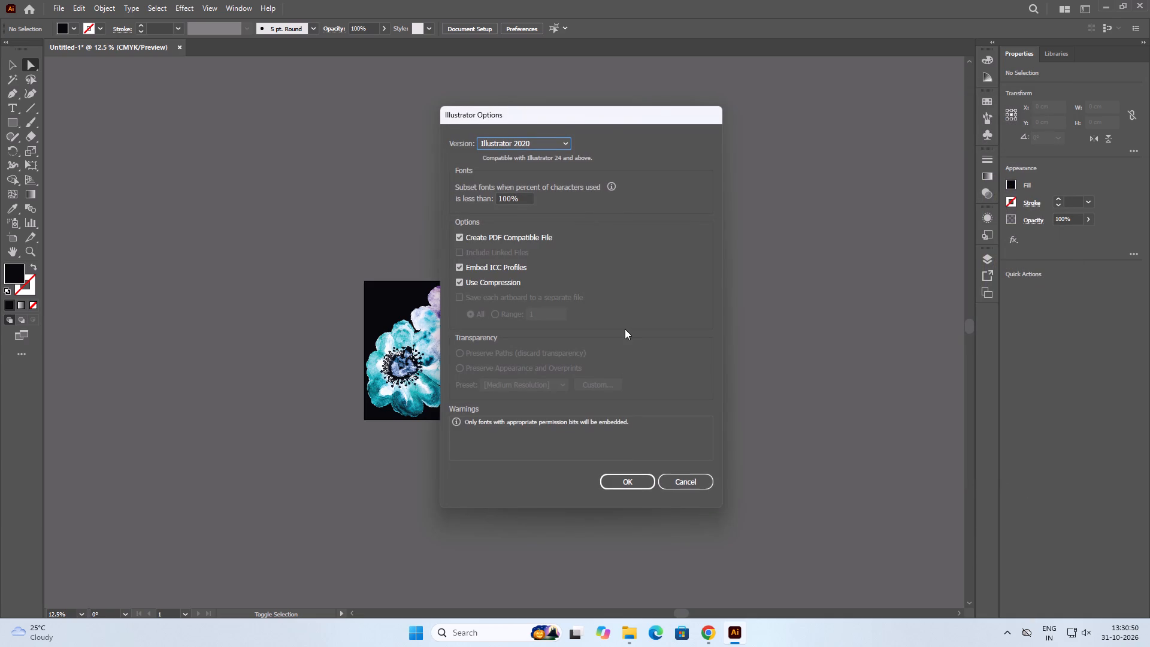
pyautogui.click(626, 478)
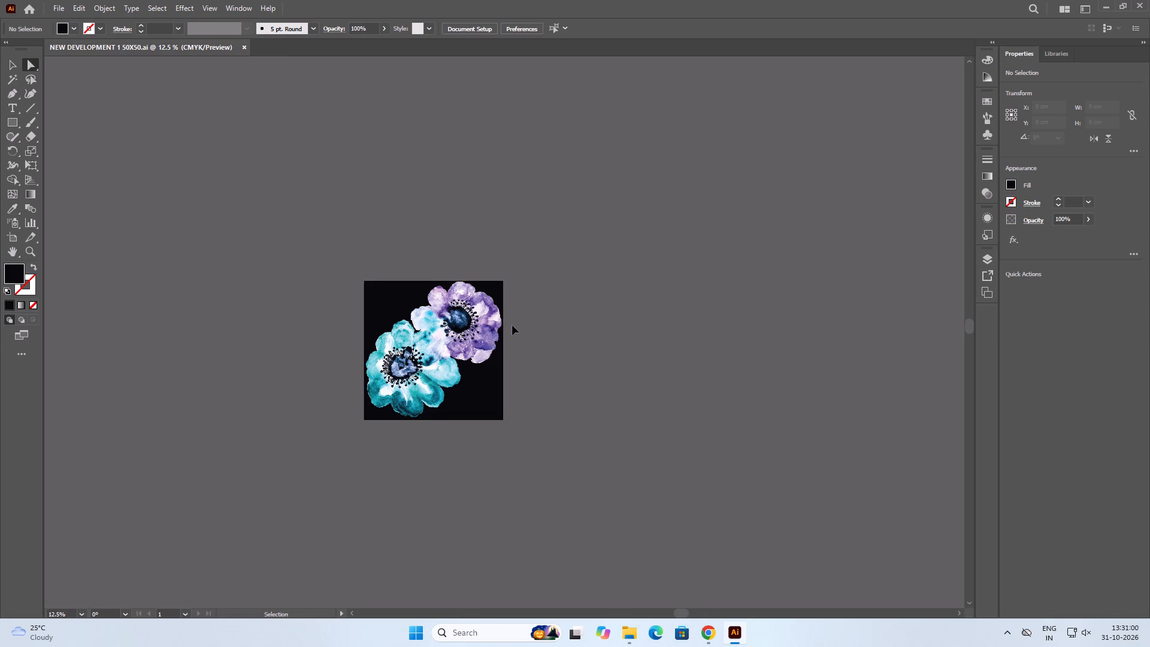
# Export the design as a JPEG named NEW DEVELOPMENT 1 50X50 into the NEW CAD FILE folder, accepting the preset JPEG options.
pyautogui.click(51, 7)
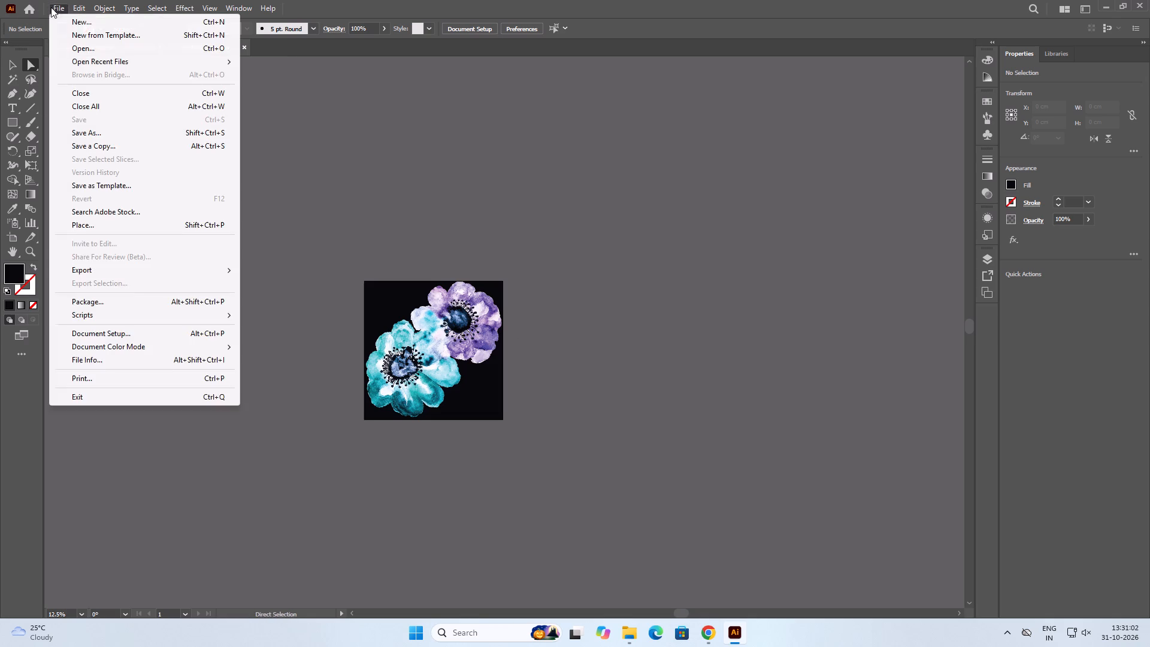
pyautogui.click(86, 264)
pyautogui.click(307, 285)
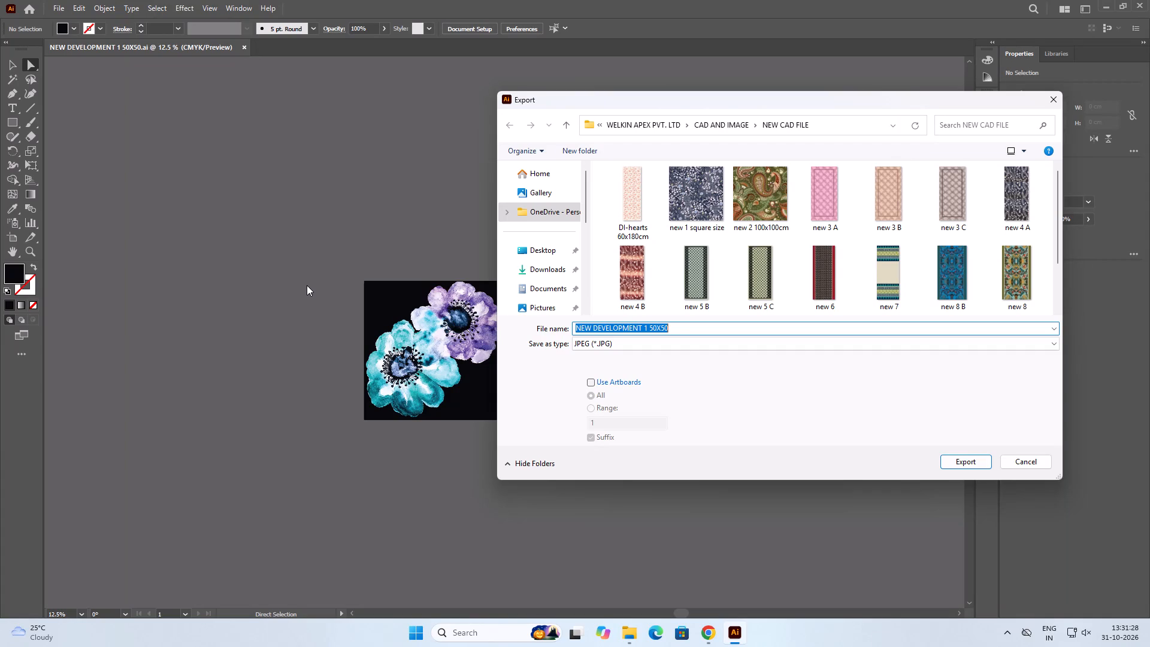
pyautogui.scroll(-7, 876, 305)
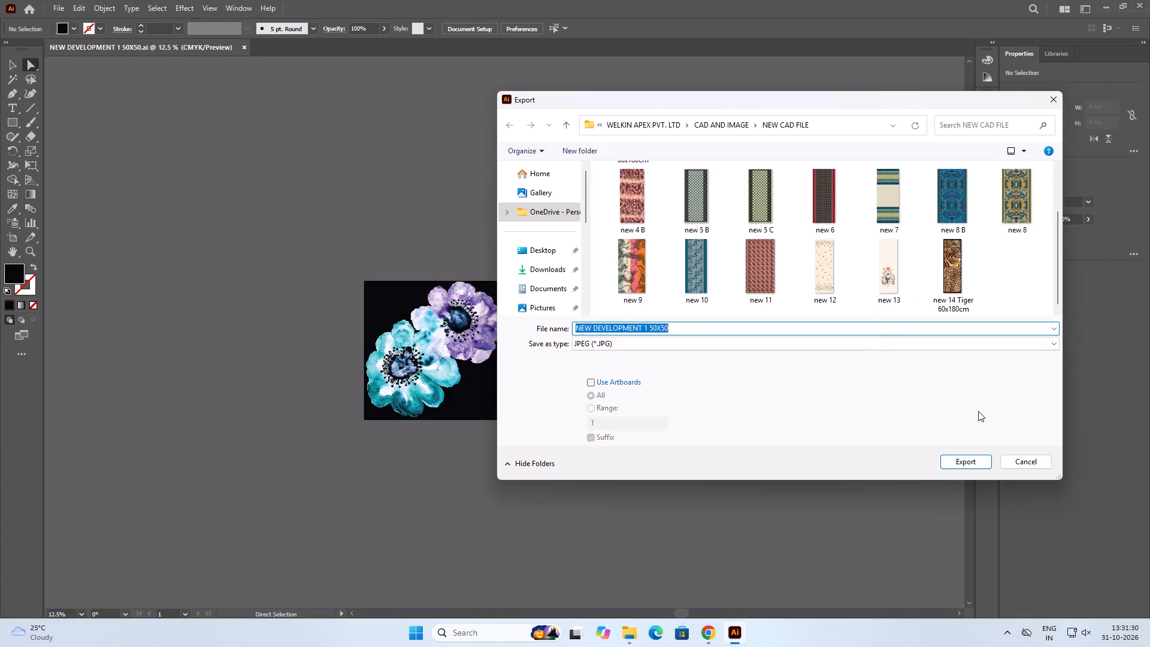
pyautogui.click(967, 464)
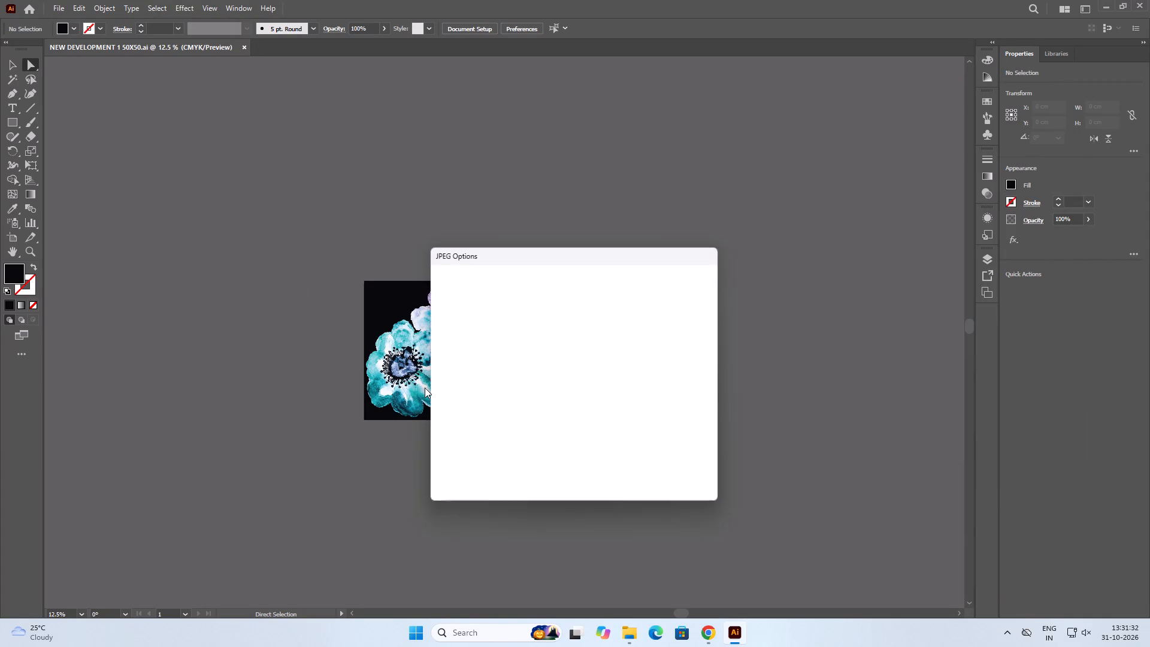
pyautogui.click(645, 477)
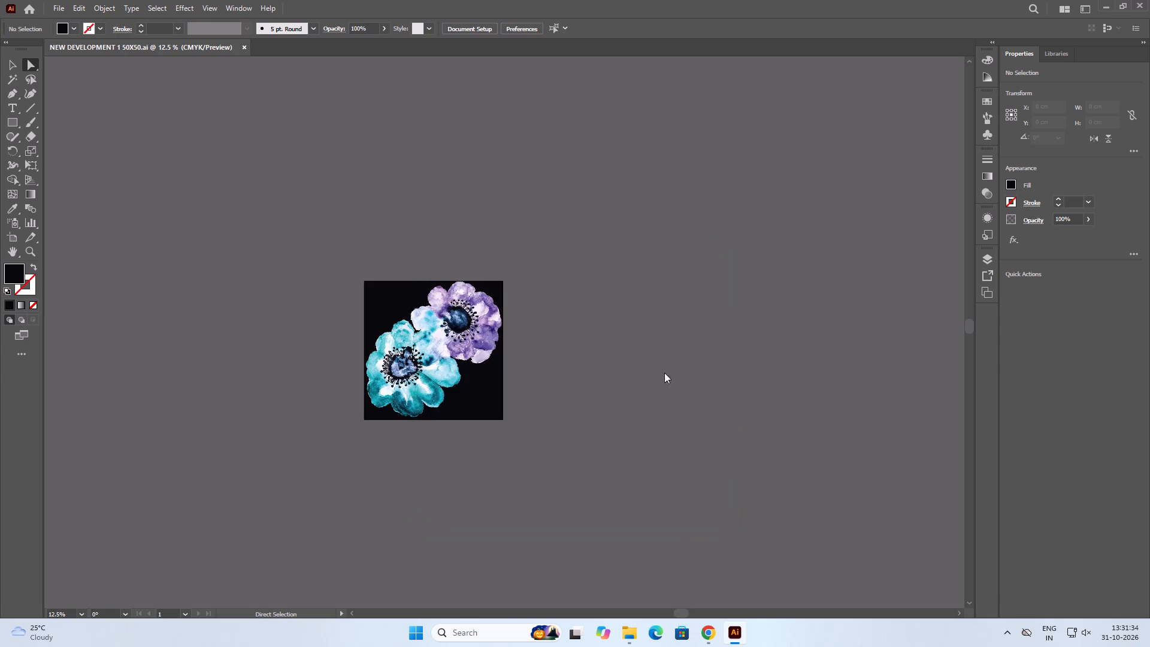
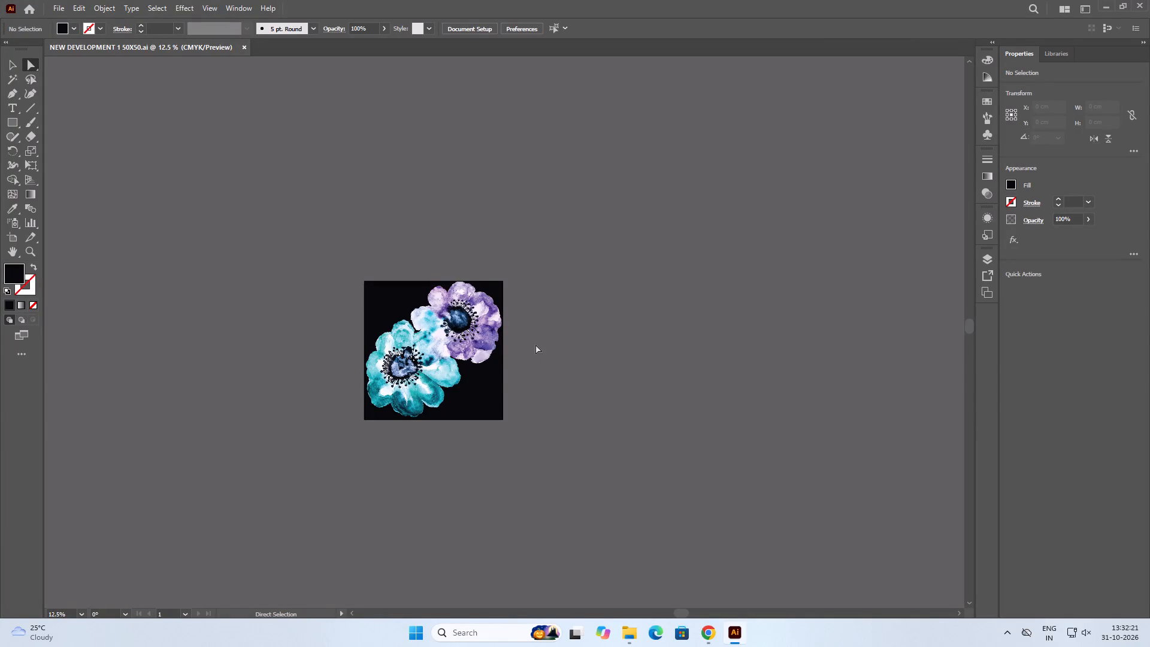
# Close the finished NEW DEVELOPMENT 1 50X50 document.
pyautogui.click(495, 376)
pyautogui.click(531, 370)
pyautogui.click(246, 48)
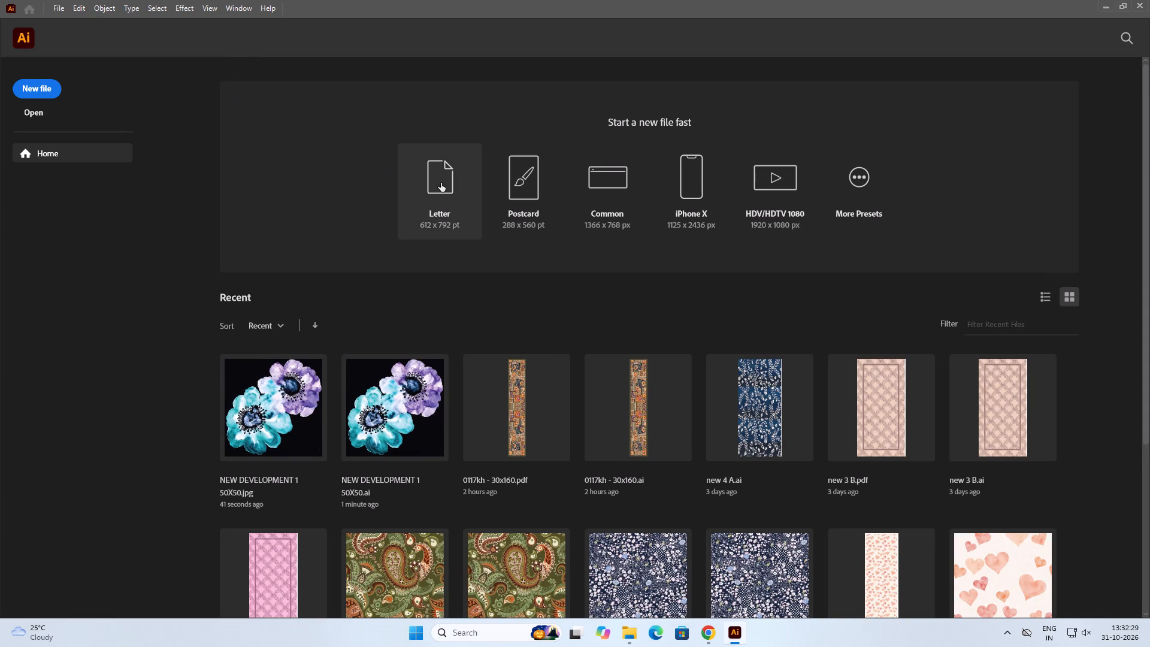
# Create a new document from the Letter preset and set its document units to centimetres.
pyautogui.click(443, 183)
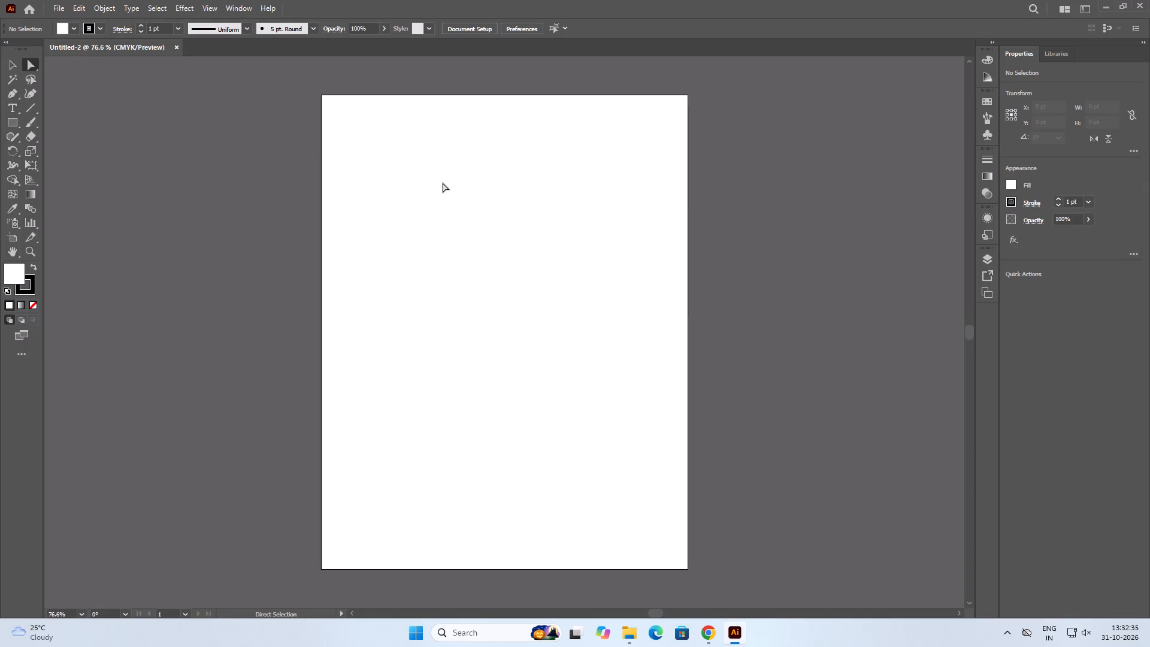
pyautogui.click(5, 238)
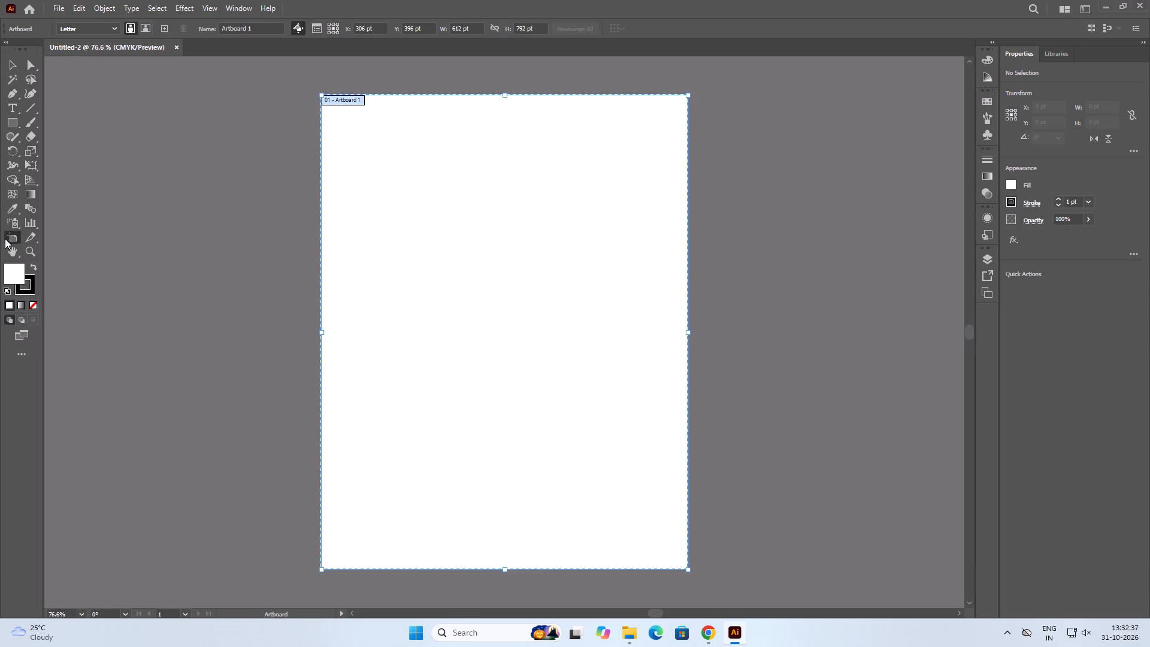
pyautogui.click(11, 62)
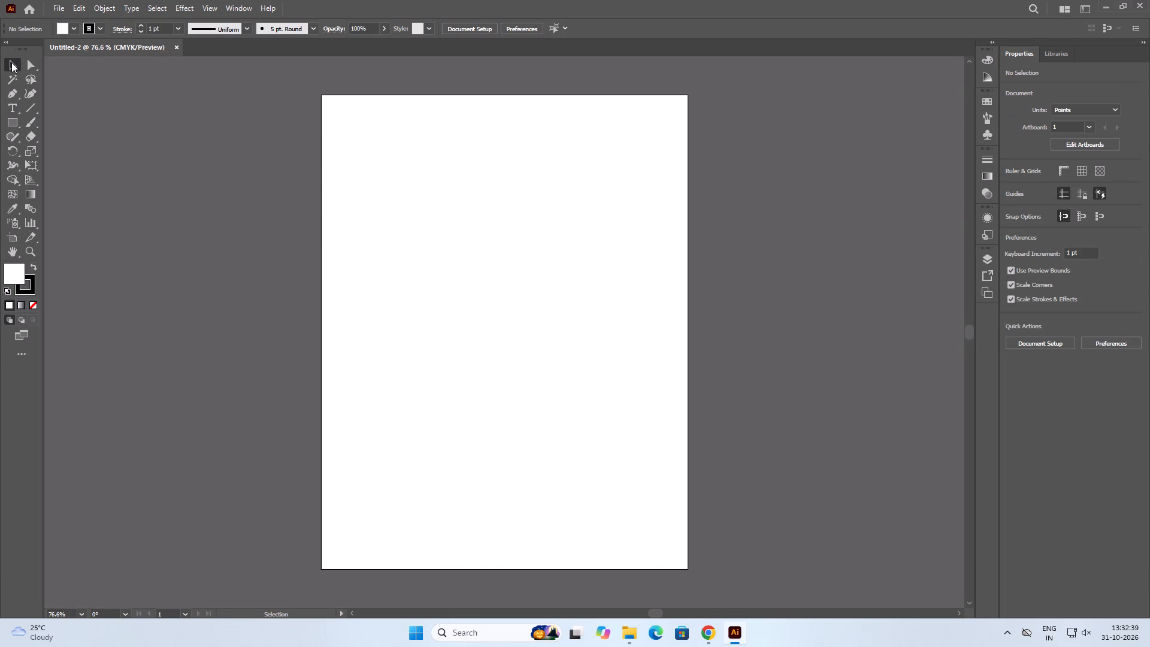
pyautogui.click(53, 4)
pyautogui.click(114, 336)
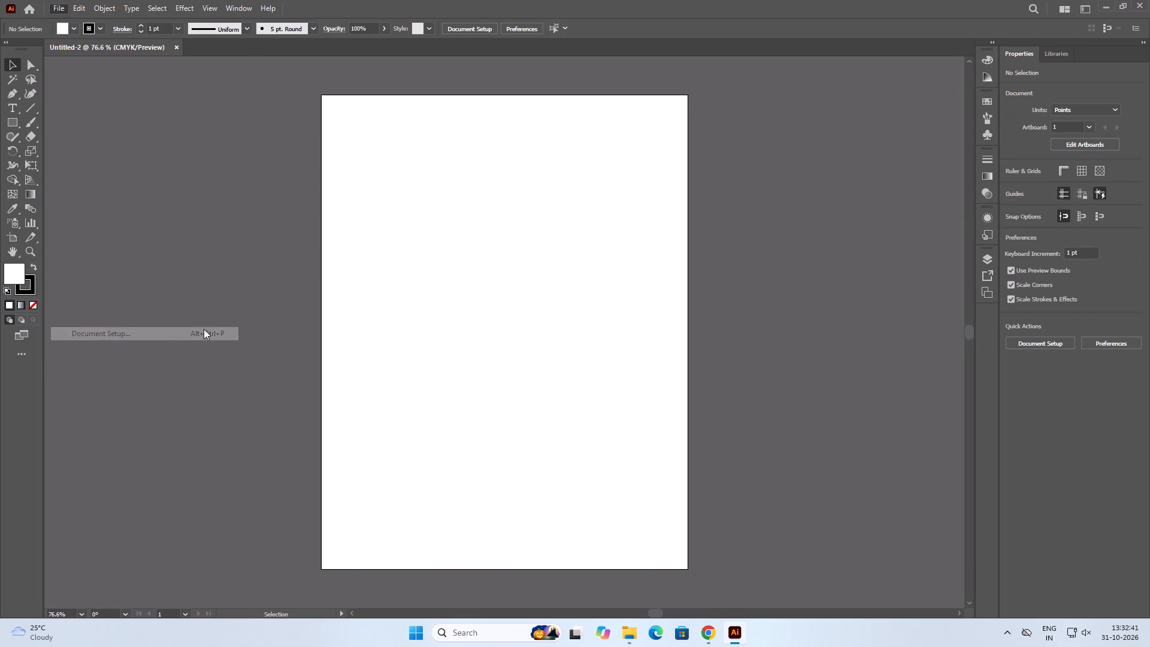
pyautogui.click(512, 216)
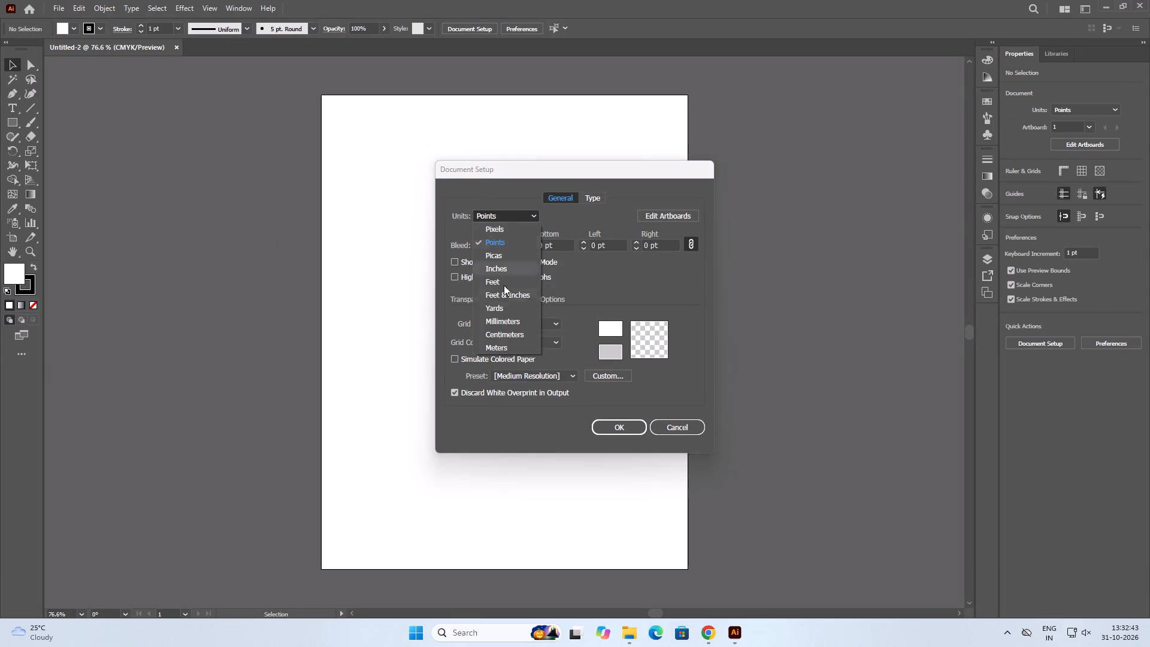
pyautogui.click(501, 331)
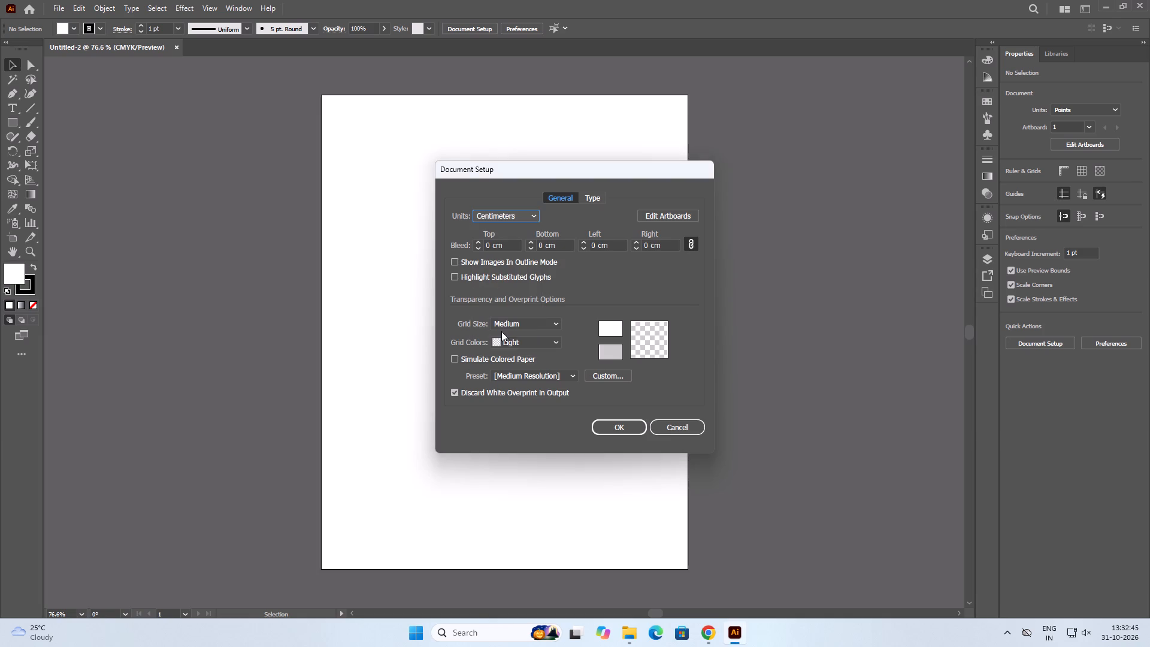
pyautogui.click(598, 423)
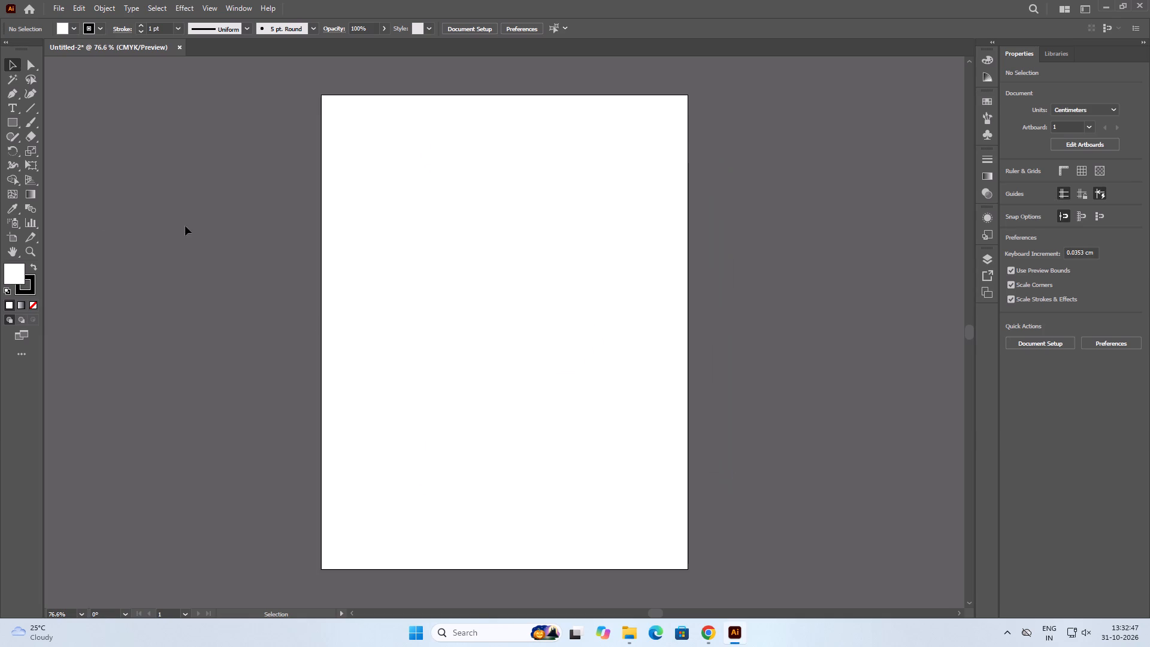
pyautogui.click(77, 168)
# Resize the artboard to 50 cm wide by 50 cm high and fit it in view.
pyautogui.click(14, 237)
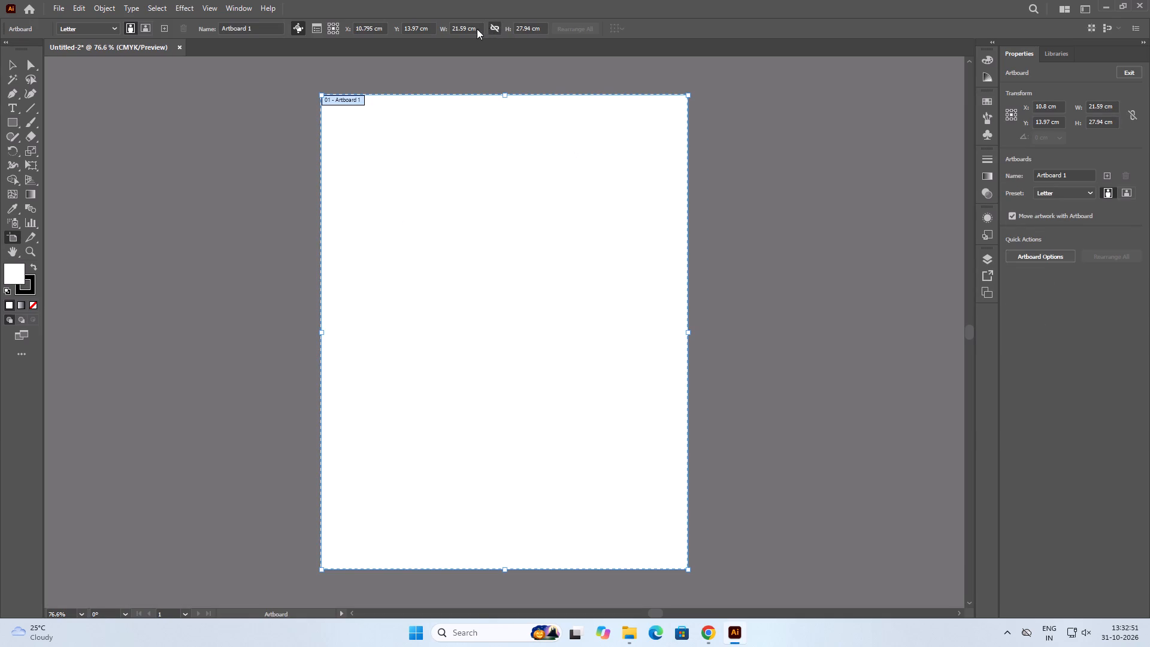
pyautogui.click(464, 28)
pyautogui.hotkey('ctrl', 'a')
pyautogui.write('50')
pyautogui.press('Tab')
pyautogui.write('60')
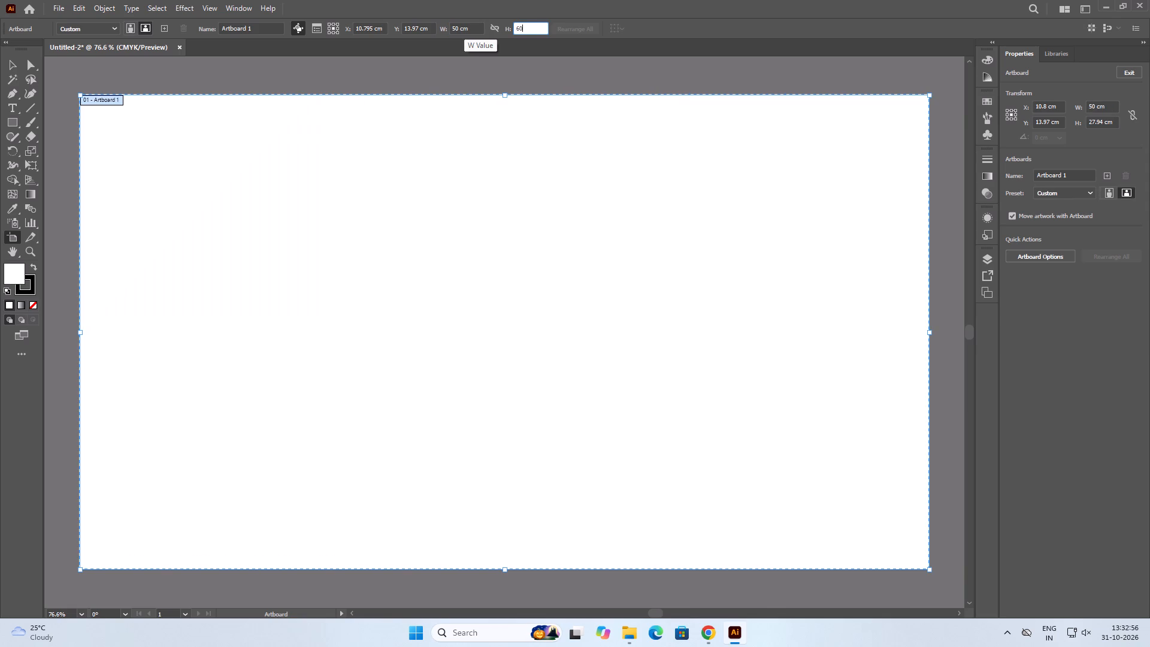
pyautogui.press('BackSpace')
pyautogui.press('BackSpace')
pyautogui.write('50')
pyautogui.press('Return')
pyautogui.hotkey('ctrl', '0')
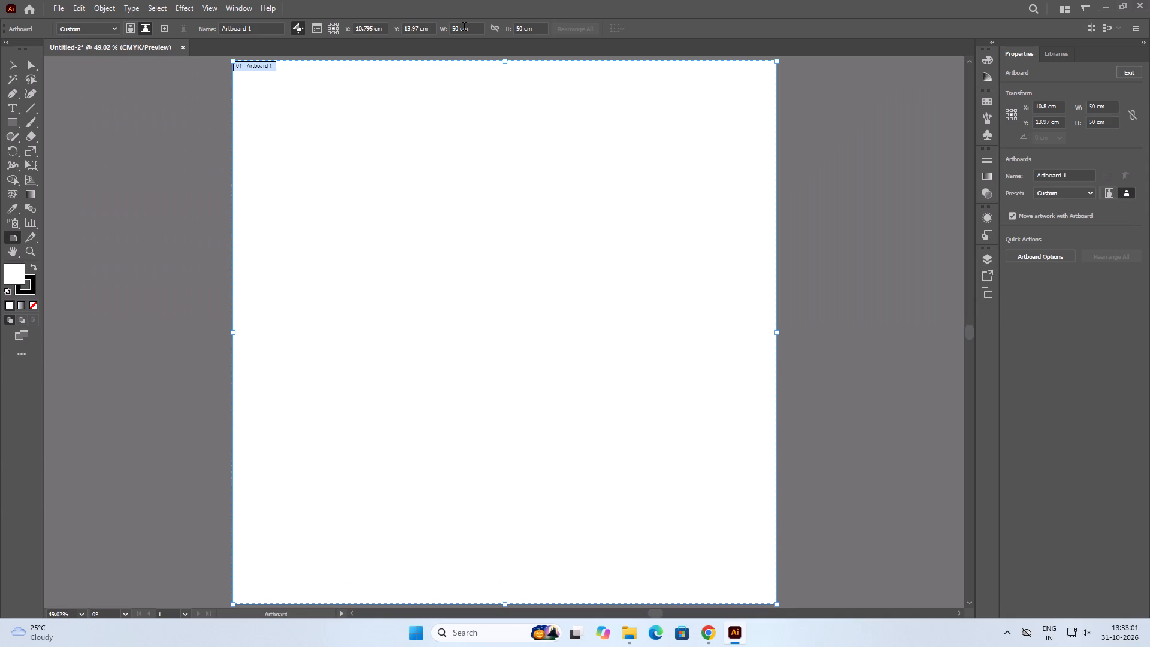
pyautogui.click(9, 66)
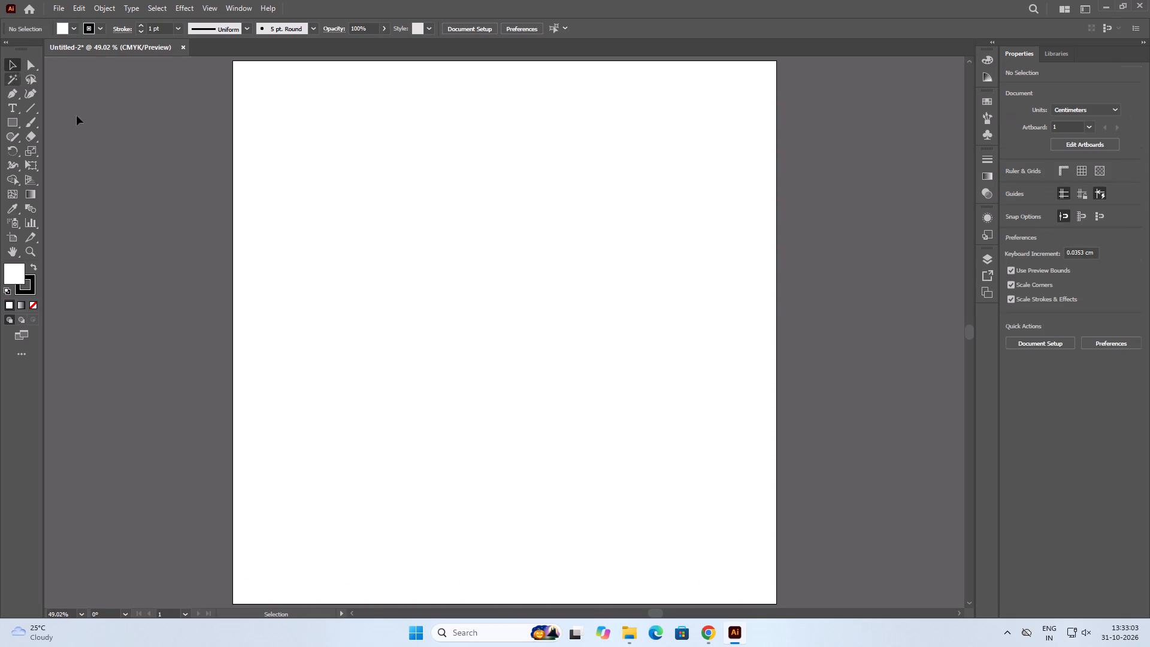
# Place the linked image 50X50 2.png from the NEW DEVELOP IMAGE folder in Downloads into the document.
pyautogui.click(171, 141)
pyautogui.hotkey('ctrl', 'shift', 'p')
pyautogui.click(526, 267)
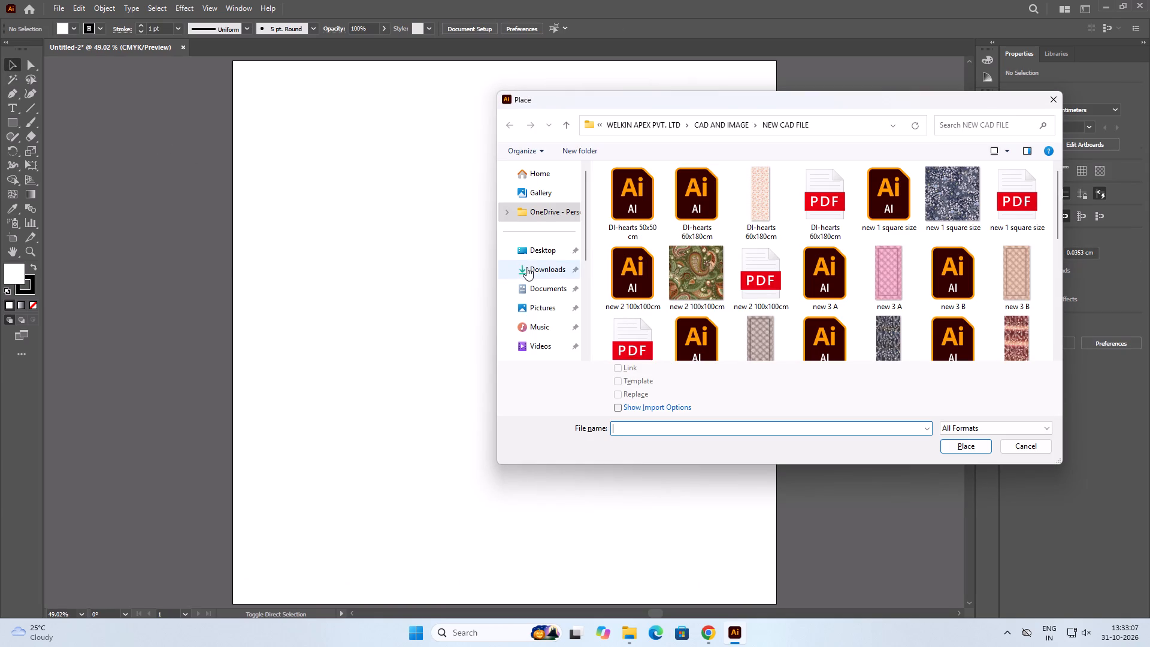
pyautogui.scroll(-6, 679, 255)
pyautogui.scroll(3, 679, 255)
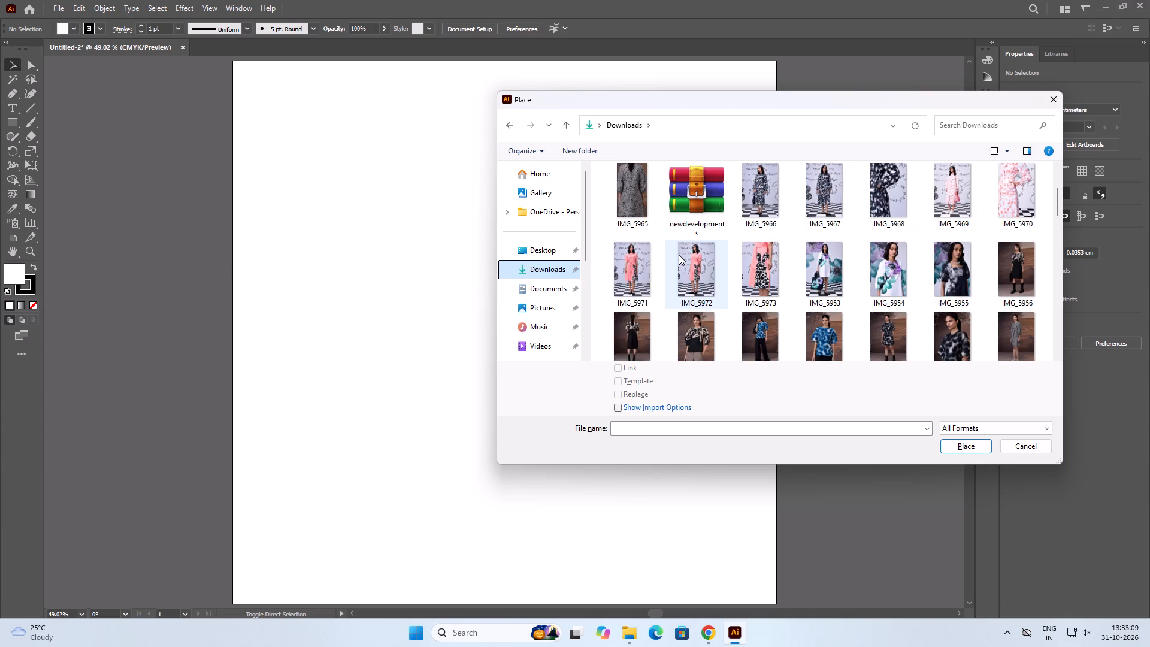
pyautogui.scroll(3, 679, 255)
pyautogui.scroll(-4, 679, 255)
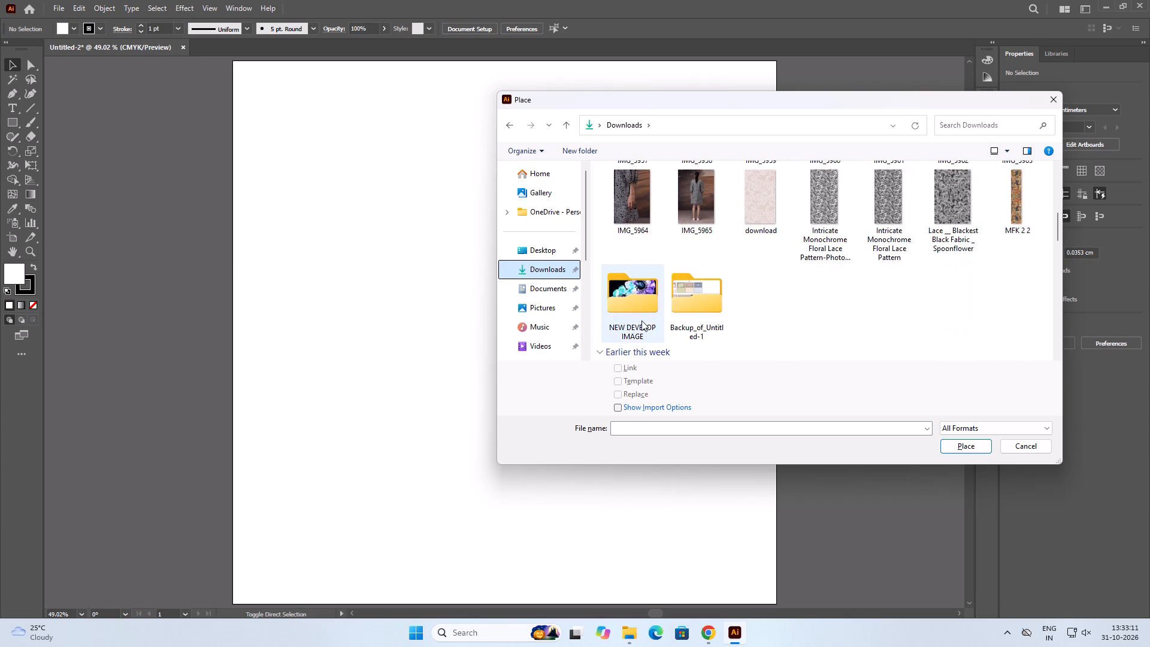
pyautogui.doubleClick(641, 321)
pyautogui.tripleClick(655, 219)
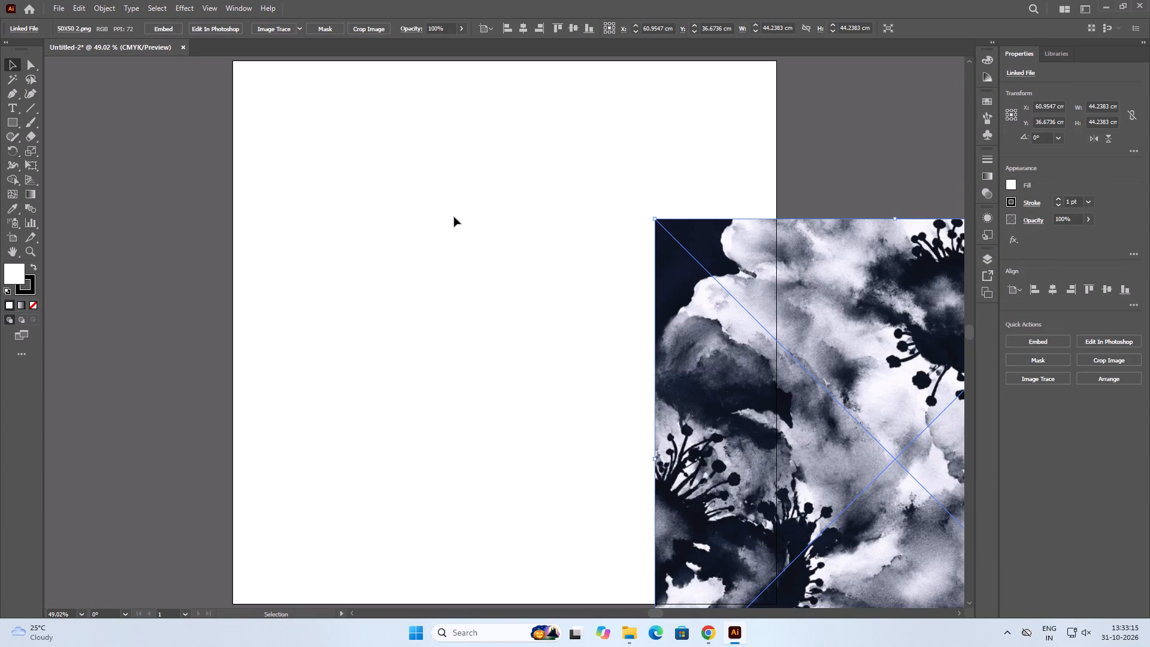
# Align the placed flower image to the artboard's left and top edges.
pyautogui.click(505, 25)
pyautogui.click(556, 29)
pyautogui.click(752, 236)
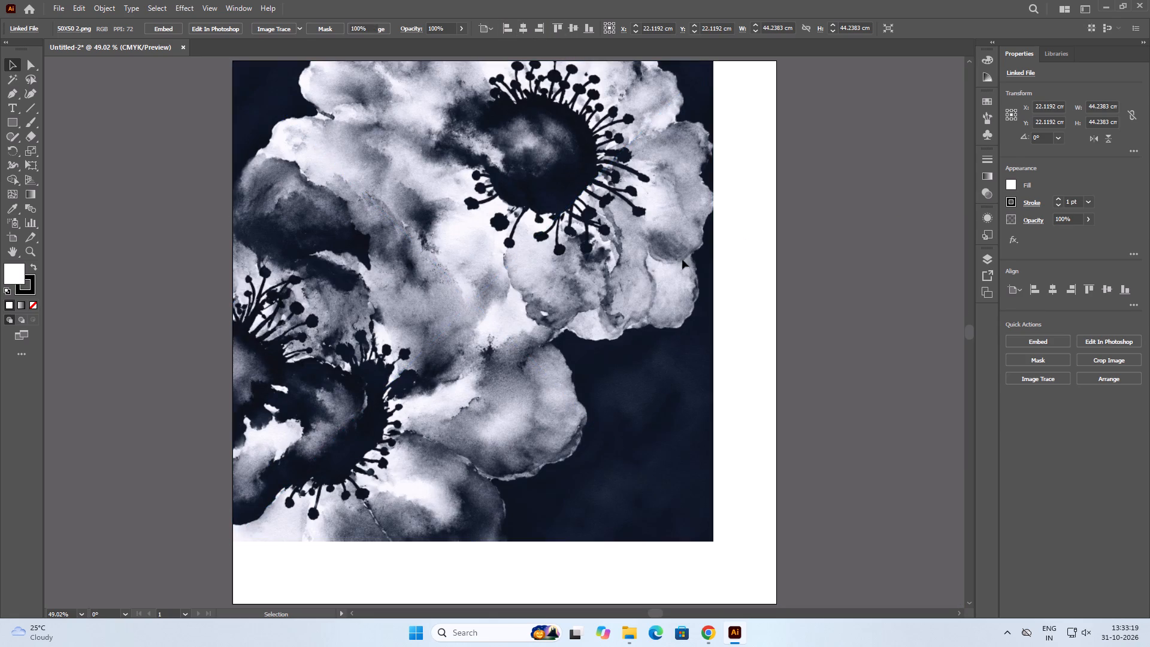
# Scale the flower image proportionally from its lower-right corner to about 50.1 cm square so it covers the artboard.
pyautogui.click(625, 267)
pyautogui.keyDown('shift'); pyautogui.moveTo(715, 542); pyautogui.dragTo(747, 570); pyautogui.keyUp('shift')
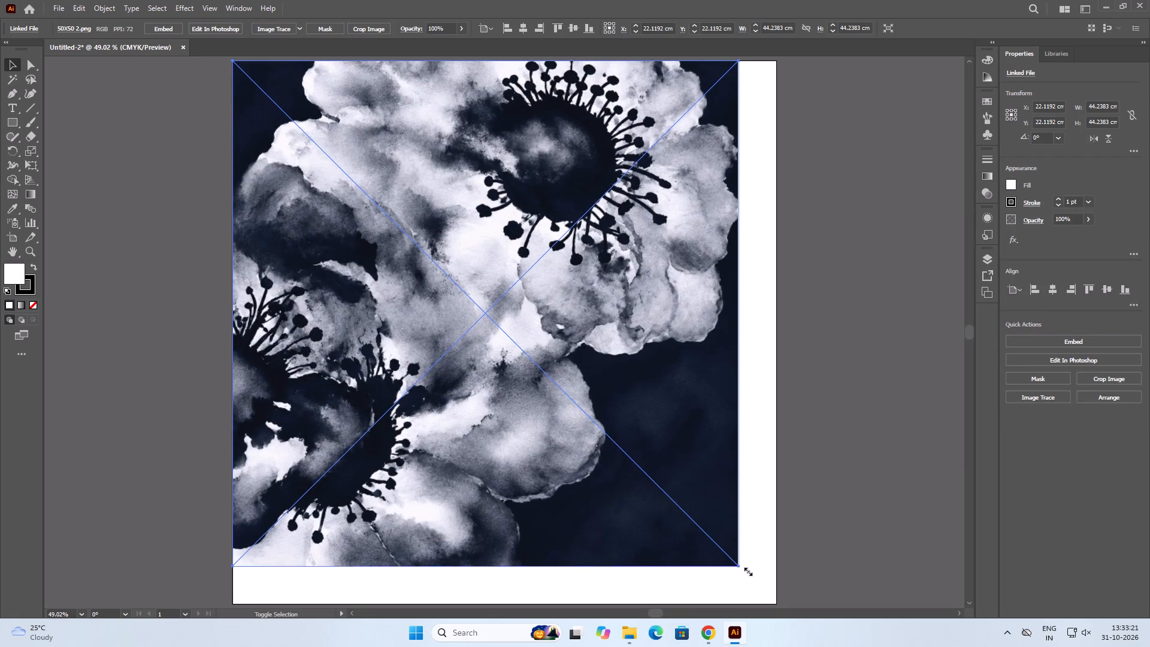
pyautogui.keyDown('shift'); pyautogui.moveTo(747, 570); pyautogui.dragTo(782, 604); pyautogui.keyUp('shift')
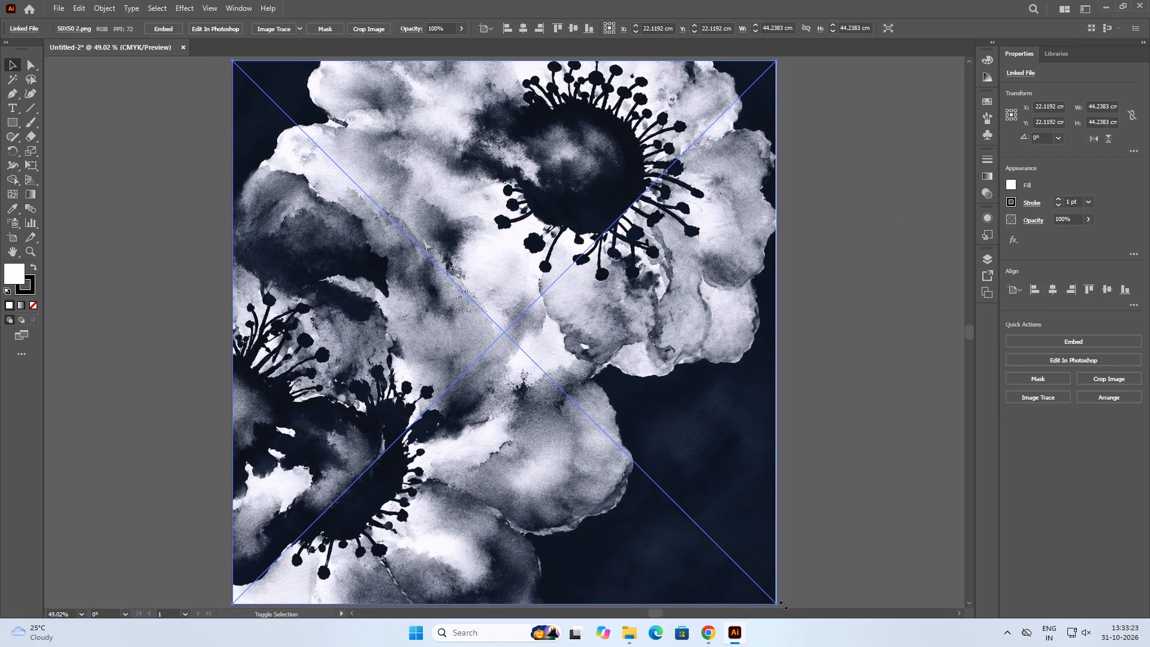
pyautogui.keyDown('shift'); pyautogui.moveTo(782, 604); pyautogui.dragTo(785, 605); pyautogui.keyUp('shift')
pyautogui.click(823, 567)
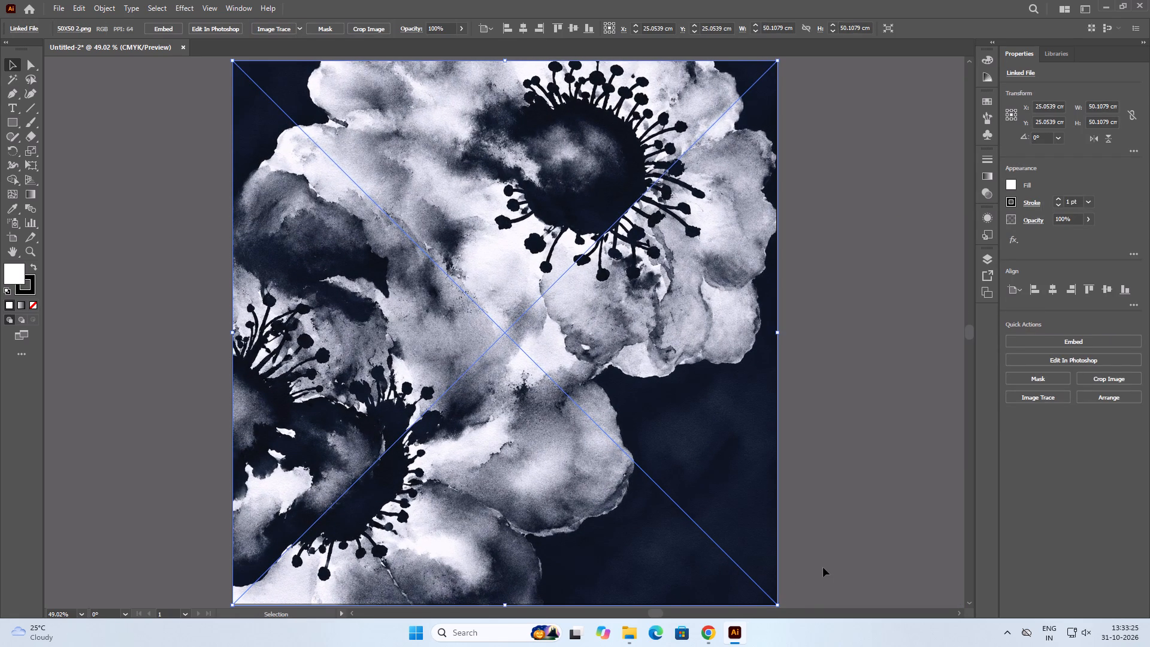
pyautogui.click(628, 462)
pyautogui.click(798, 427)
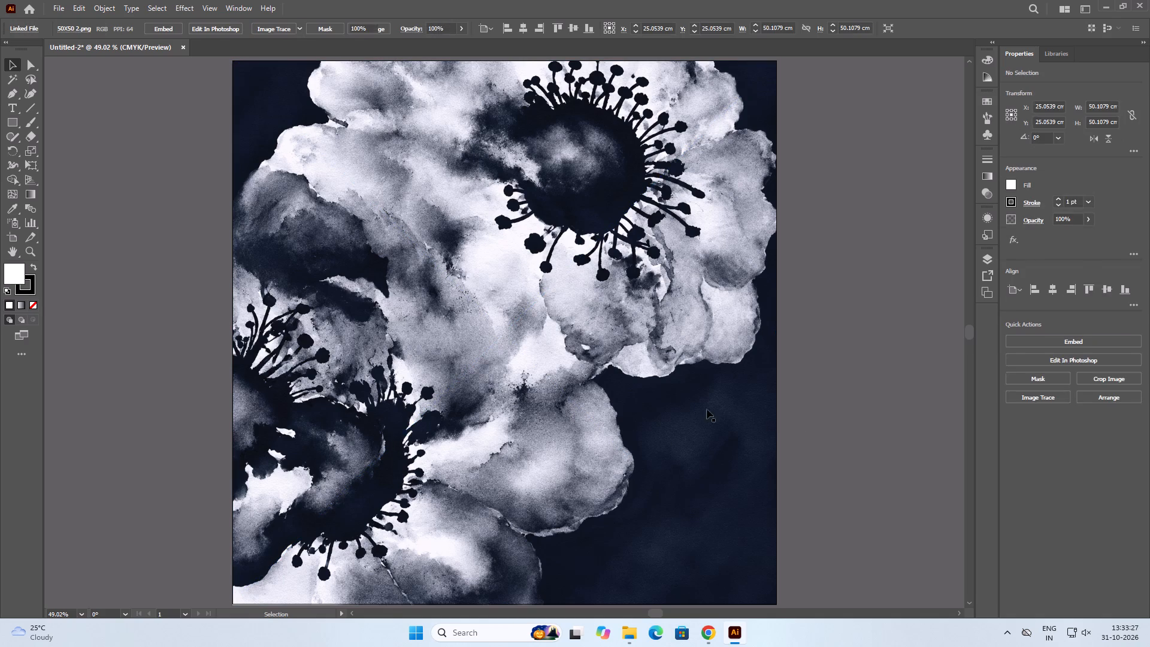
# Set the flower image's width and height to exactly 50 cm each.
pyautogui.keyDown('alt'); pyautogui.scroll(-2, 512, 338); pyautogui.keyUp('alt')
pyautogui.click(543, 330)
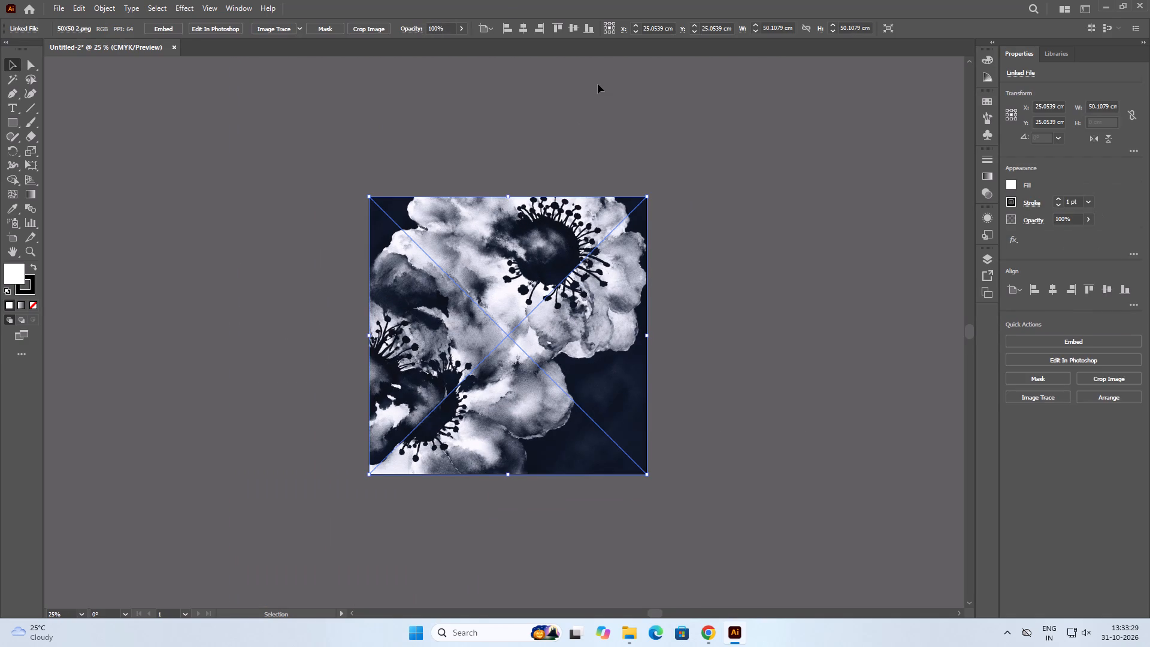
pyautogui.click(777, 26)
pyautogui.hotkey('ctrl', 'a')
pyautogui.write('50')
pyautogui.press('Tab')
pyautogui.write('50')
pyautogui.press('Return')
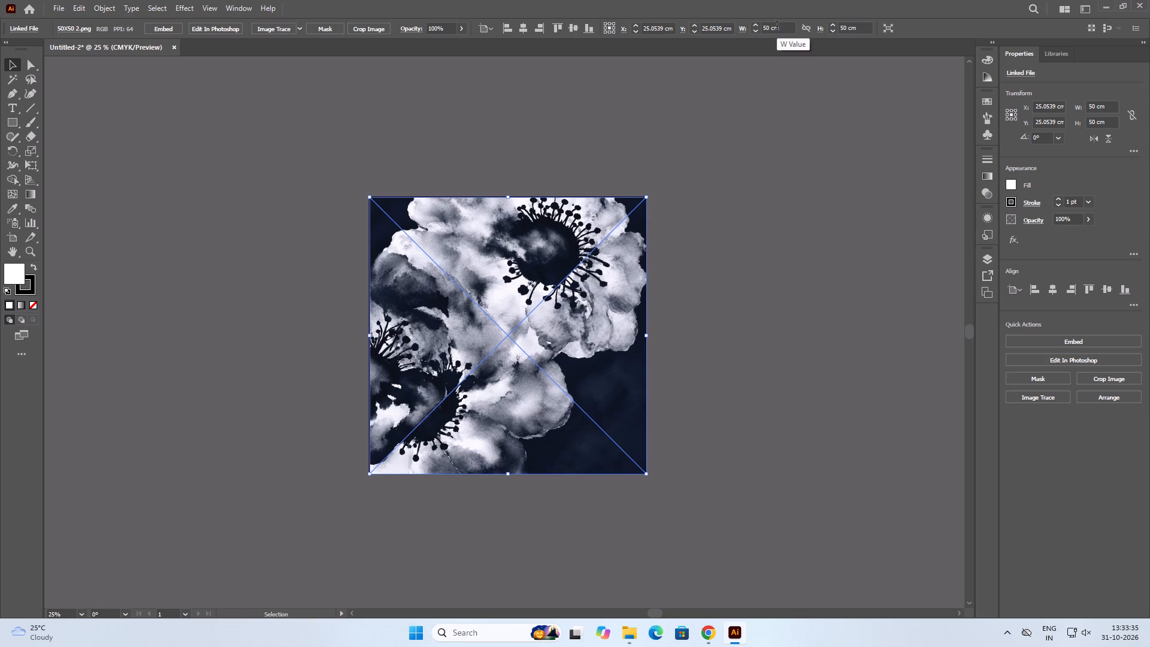
pyautogui.click(796, 303)
# Align the 50 cm flower image to the artboard's left edge, centre it vertically and horizontally, and deselect it.
pyautogui.click(516, 265)
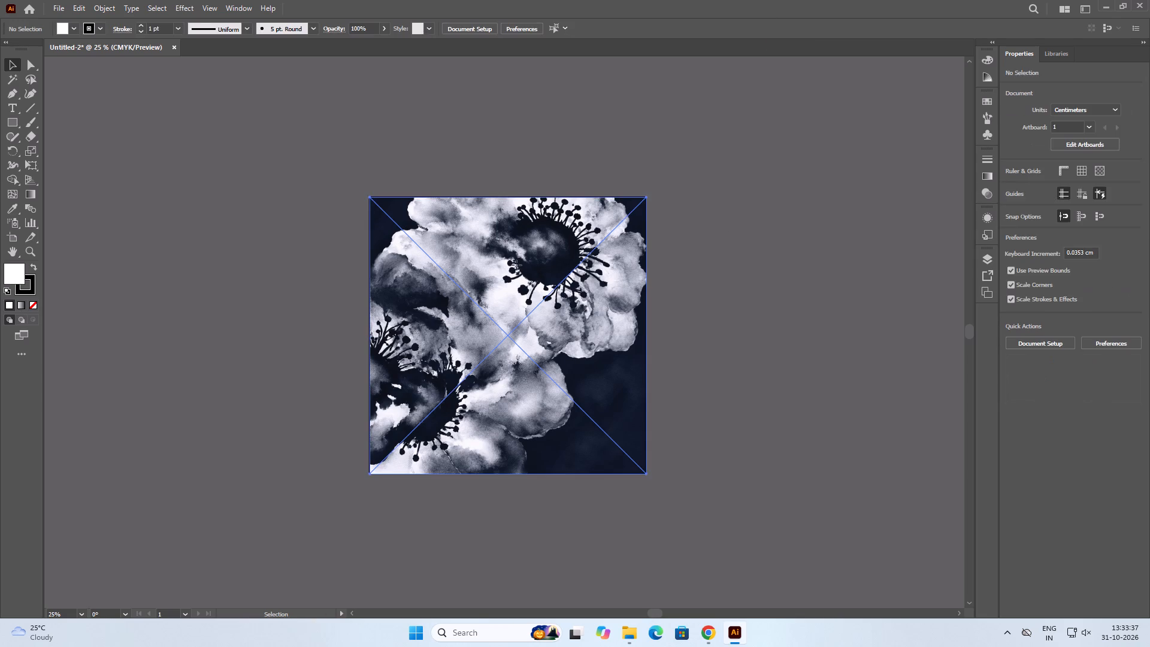
pyautogui.click(507, 31)
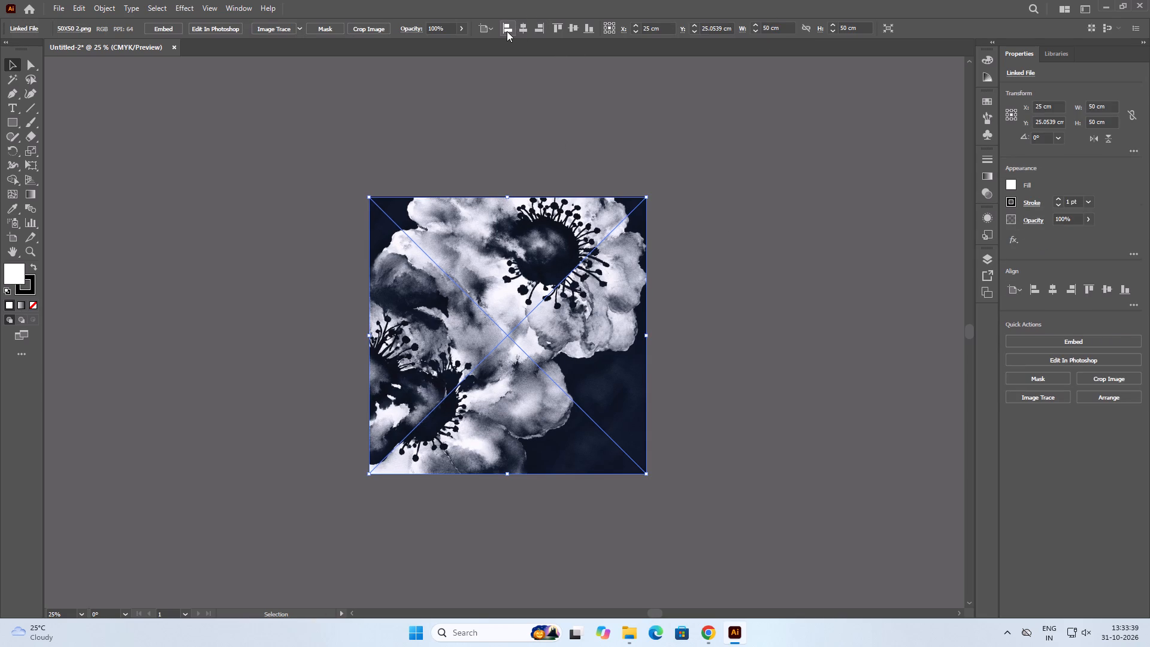
pyautogui.click(570, 27)
pyautogui.click(524, 26)
pyautogui.click(692, 231)
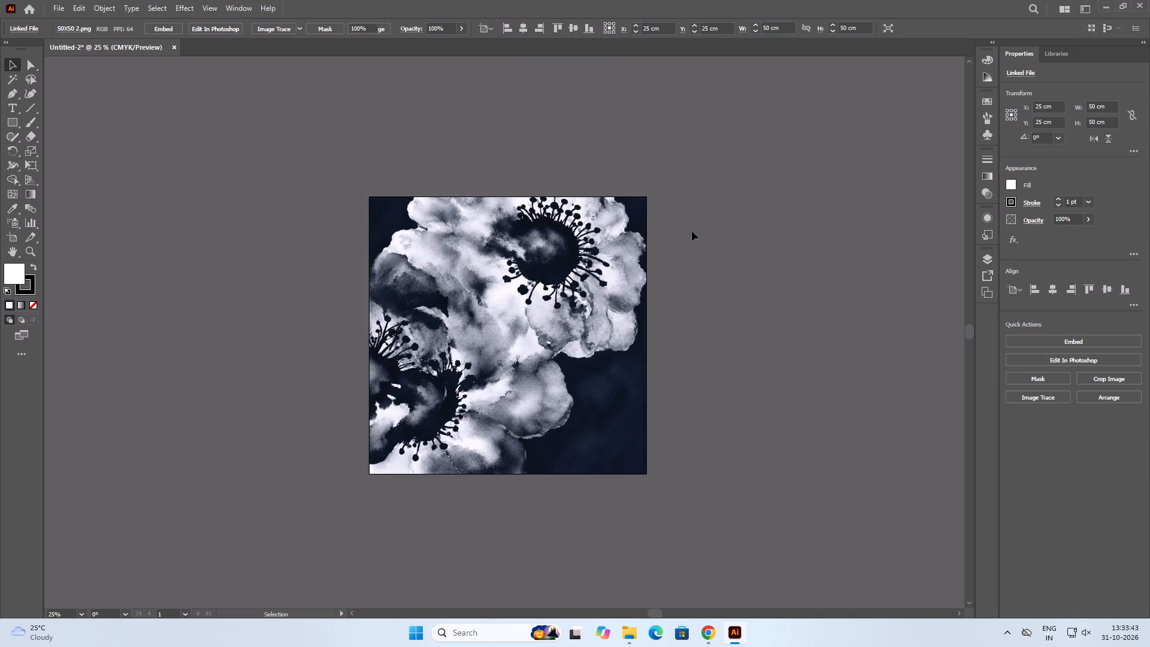
# Image Trace the 50 cm flower image with the High Fidelity Photo preset.
pyautogui.click(586, 247)
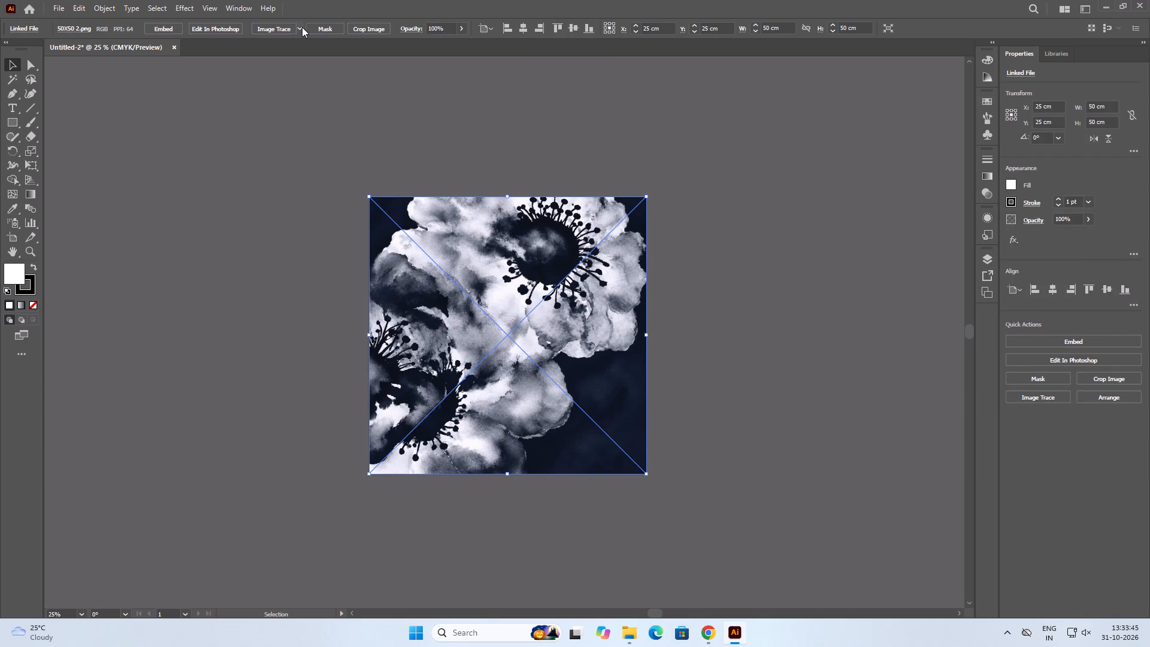
pyautogui.click(301, 27)
pyautogui.click(319, 74)
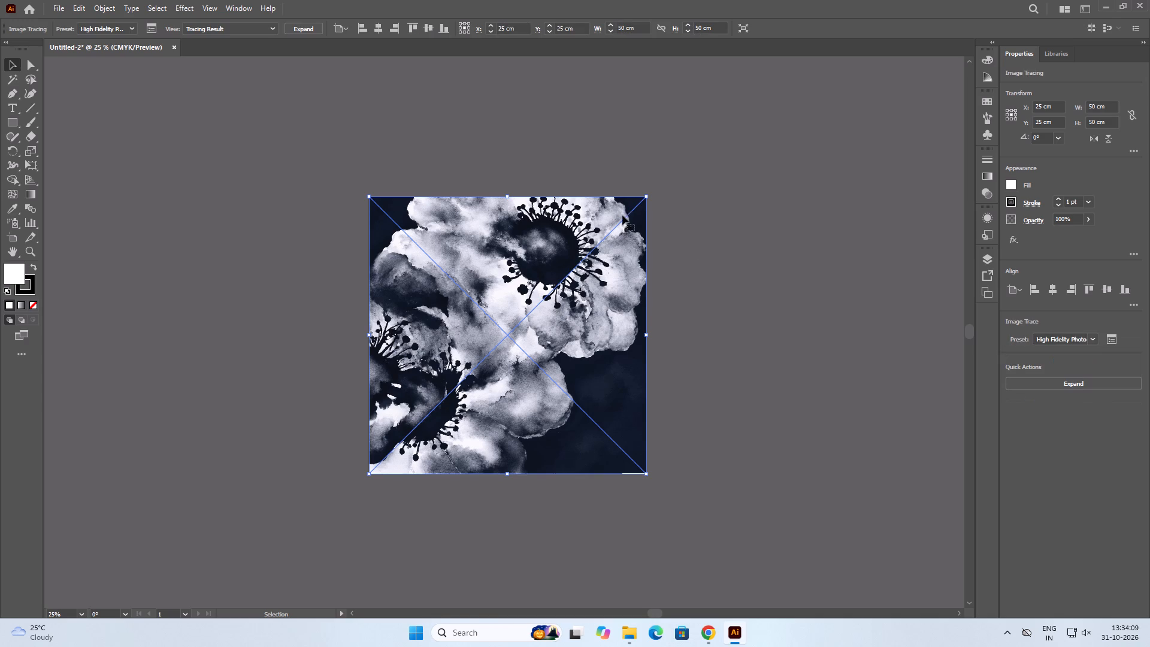
pyautogui.click(785, 279)
# Expand the traced flower image into editable paths after checking its lower edge.
pyautogui.click(621, 294)
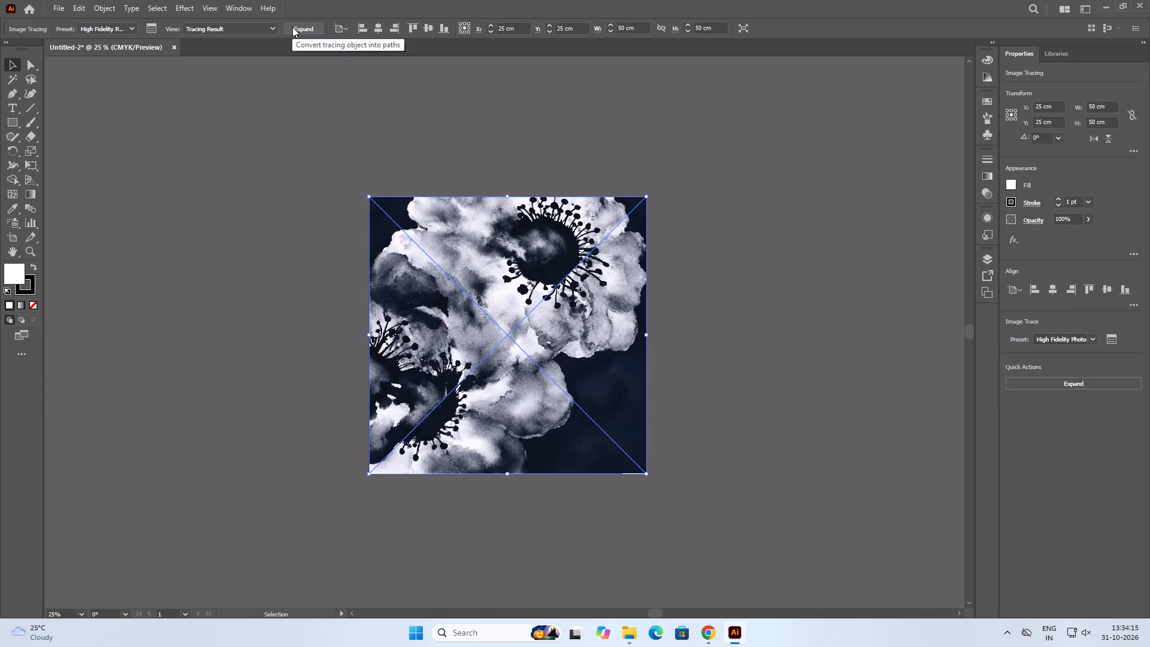
pyautogui.click(725, 422)
pyautogui.scroll(3, 638, 510)
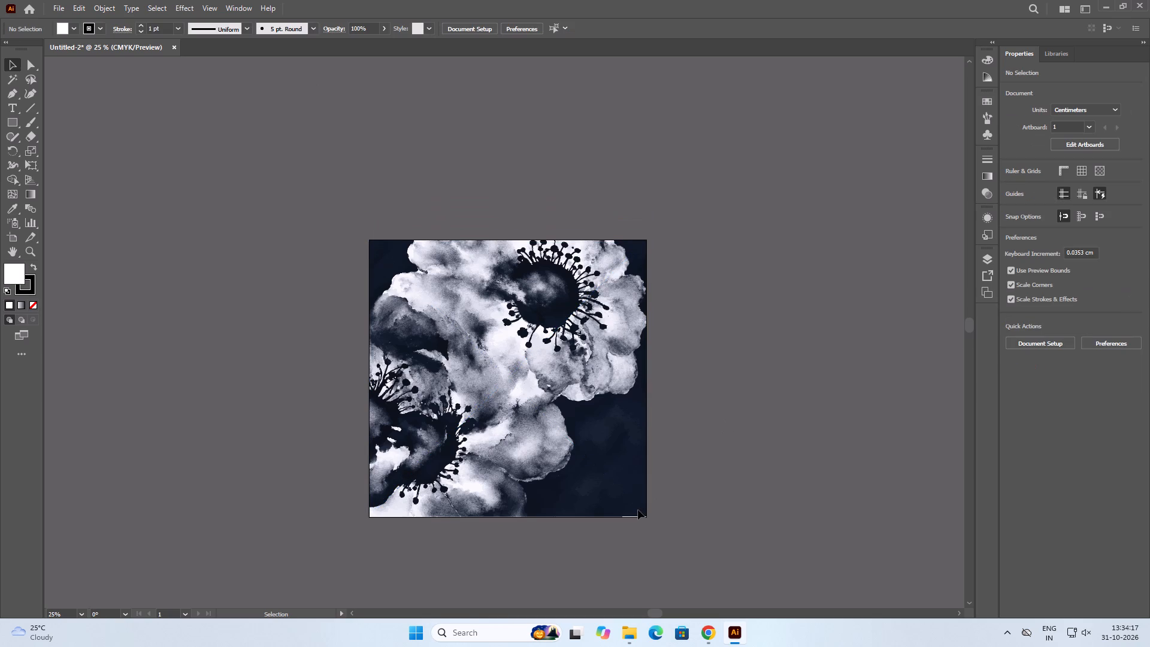
pyautogui.scroll(-3, 638, 510)
pyautogui.keyDown('alt'); pyautogui.scroll(3, 638, 510); pyautogui.keyUp('alt')
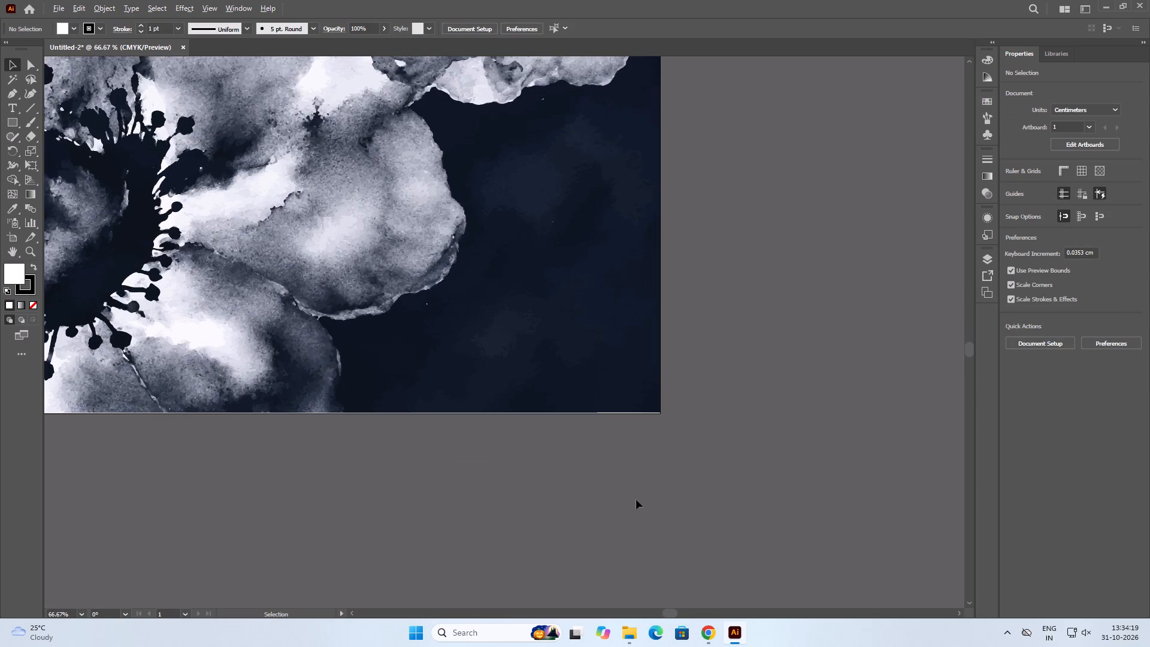
pyautogui.keyDown('alt'); pyautogui.scroll(3, 598, 404); pyautogui.keyUp('alt')
pyautogui.keyDown('alt'); pyautogui.scroll(-4, 598, 404); pyautogui.keyUp('alt')
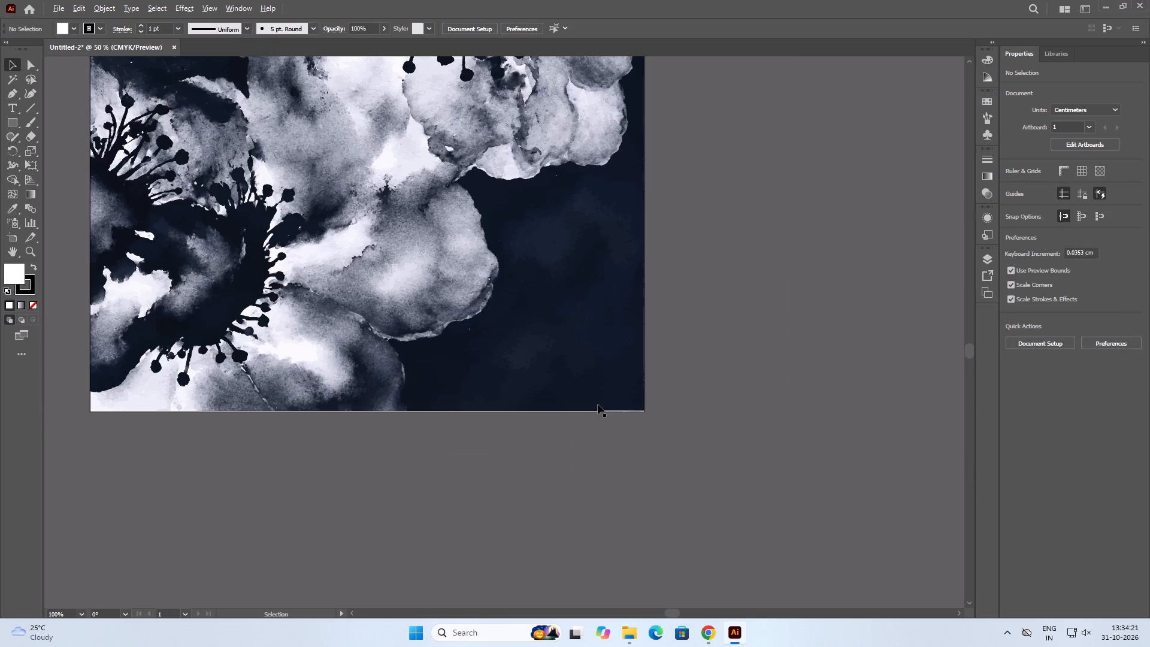
pyautogui.click(589, 399)
pyautogui.click(304, 25)
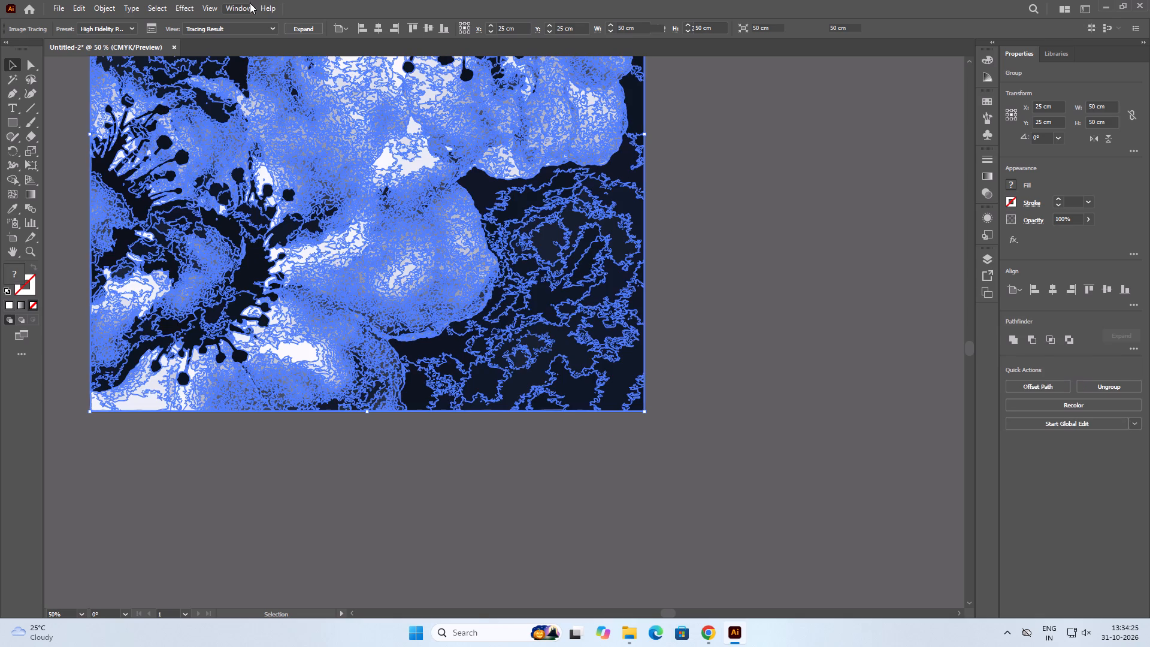
# Ungroup the expanded flower artwork so that single paths can be selected.
pyautogui.rightClick(378, 209)
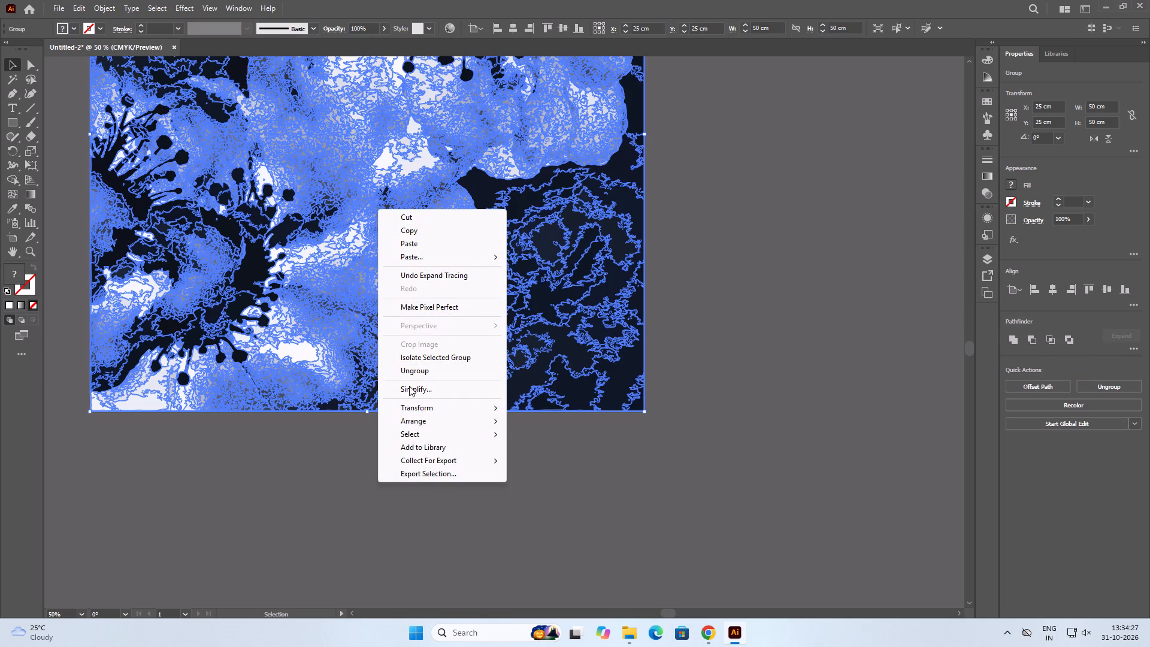
pyautogui.click(414, 374)
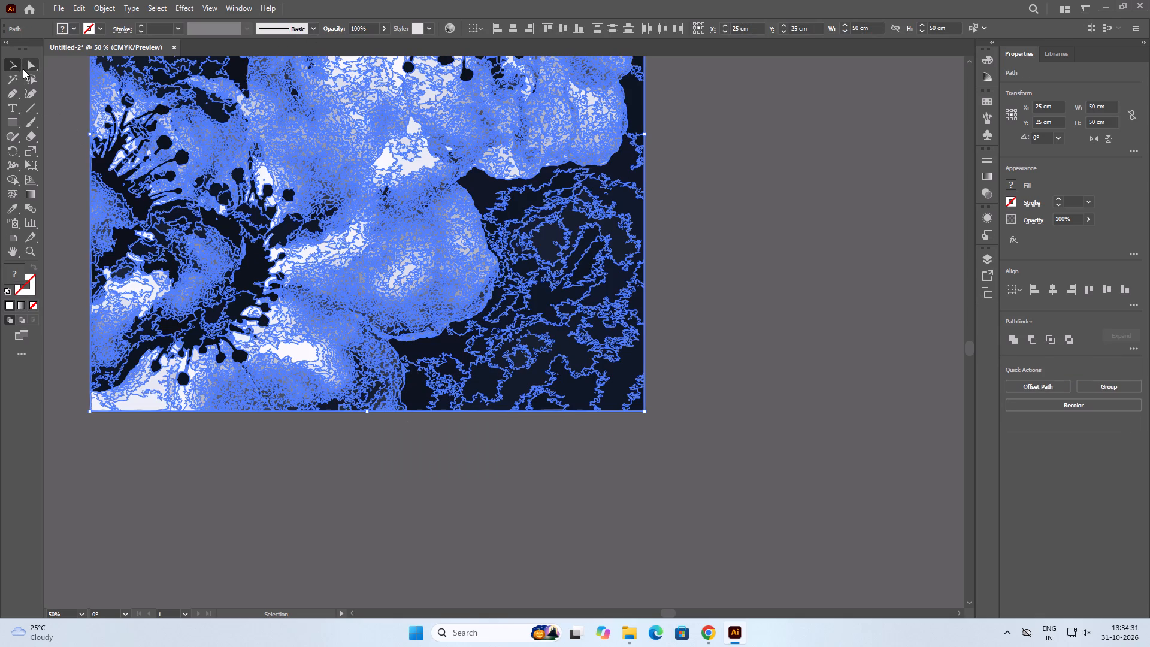
pyautogui.click(722, 323)
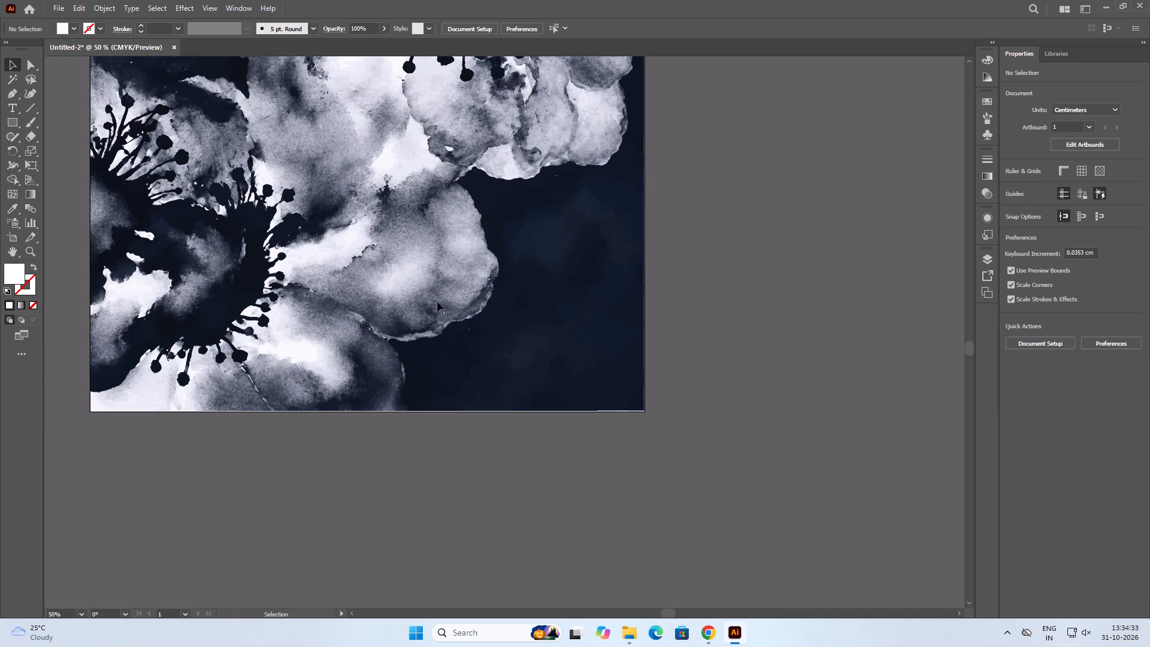
pyautogui.click(429, 292)
pyautogui.click(687, 349)
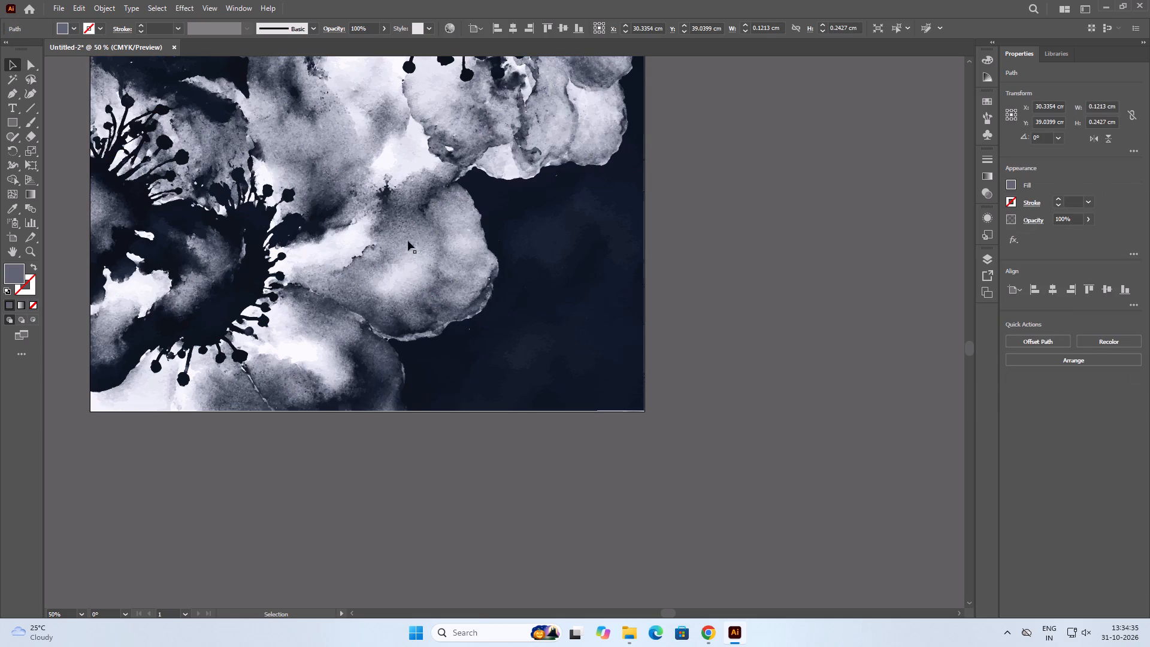
# Recolour the thin white strip along the artboard's bottom edge with dark navy sampled from the adjacent background using the Eyedropper.
pyautogui.scroll(-2, 588, 229)
pyautogui.keyDown('alt'); pyautogui.scroll(3, 429, 421); pyautogui.keyUp('alt')
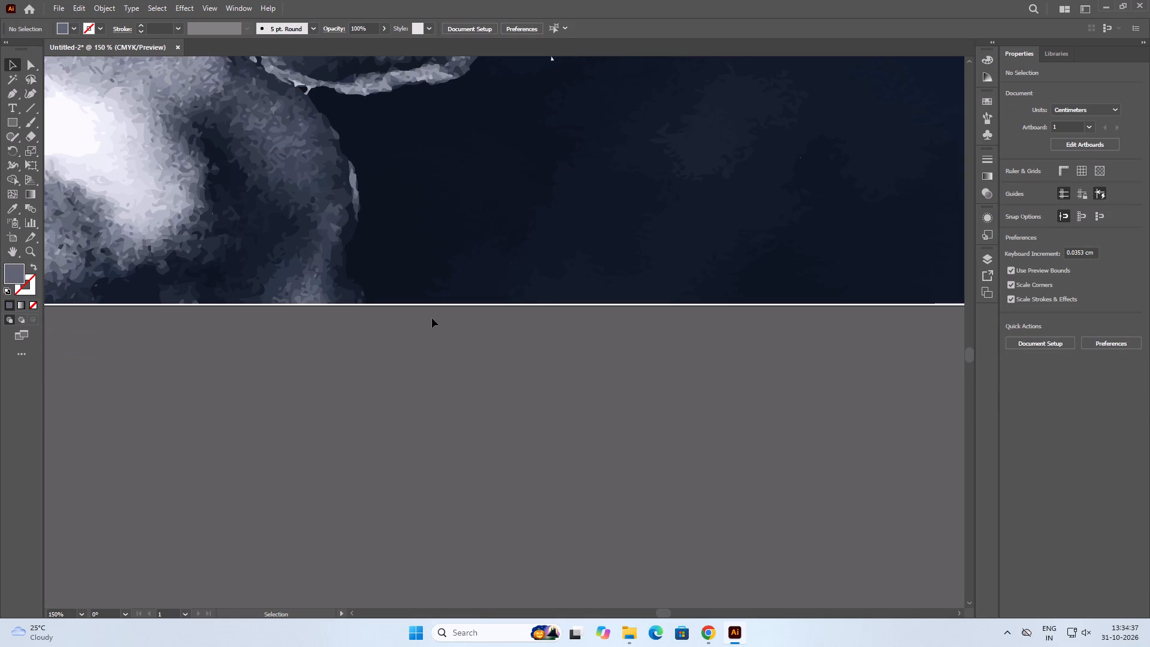
pyautogui.click(433, 304)
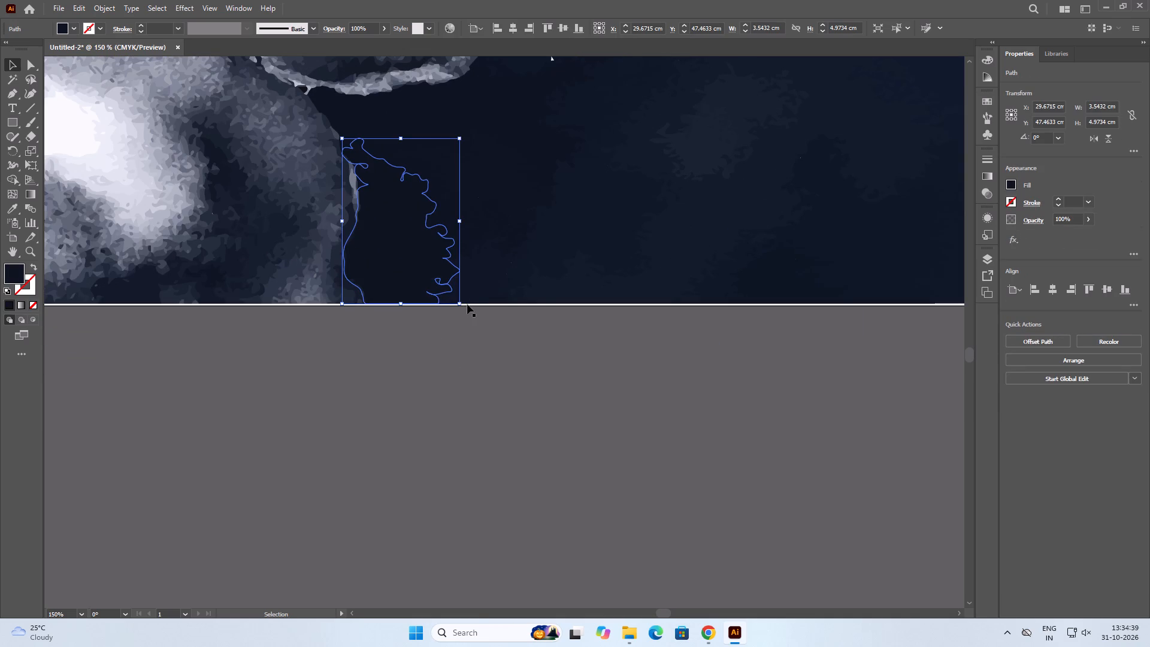
pyautogui.click(470, 306)
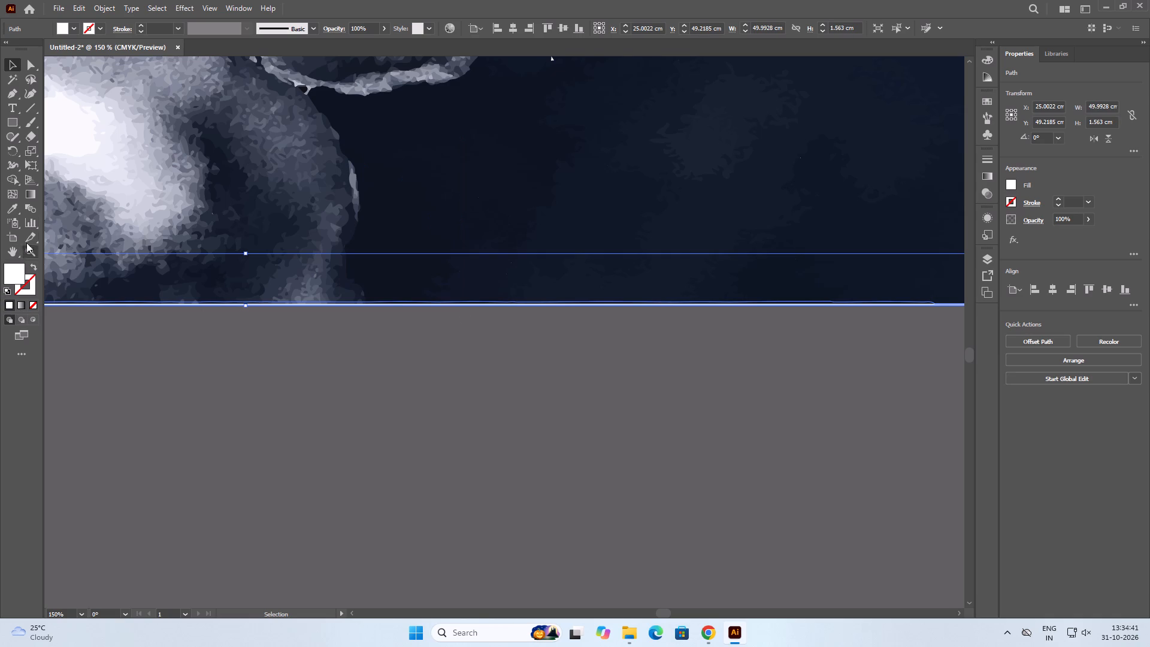
pyautogui.click(16, 209)
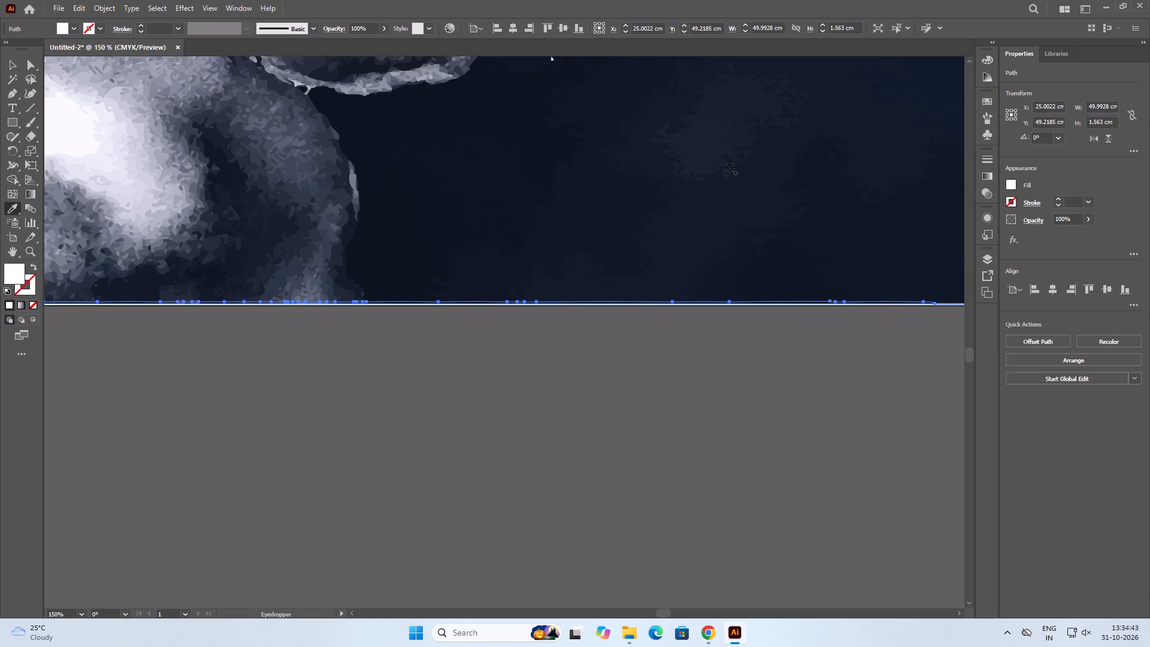
pyautogui.click(804, 289)
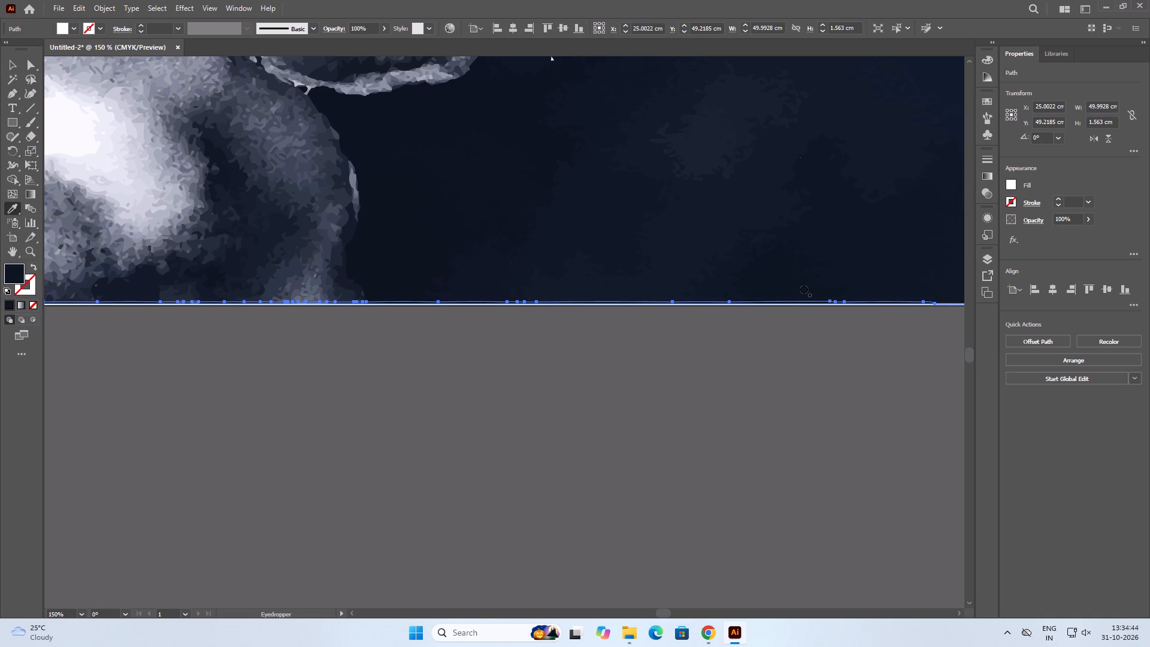
pyautogui.click(10, 58)
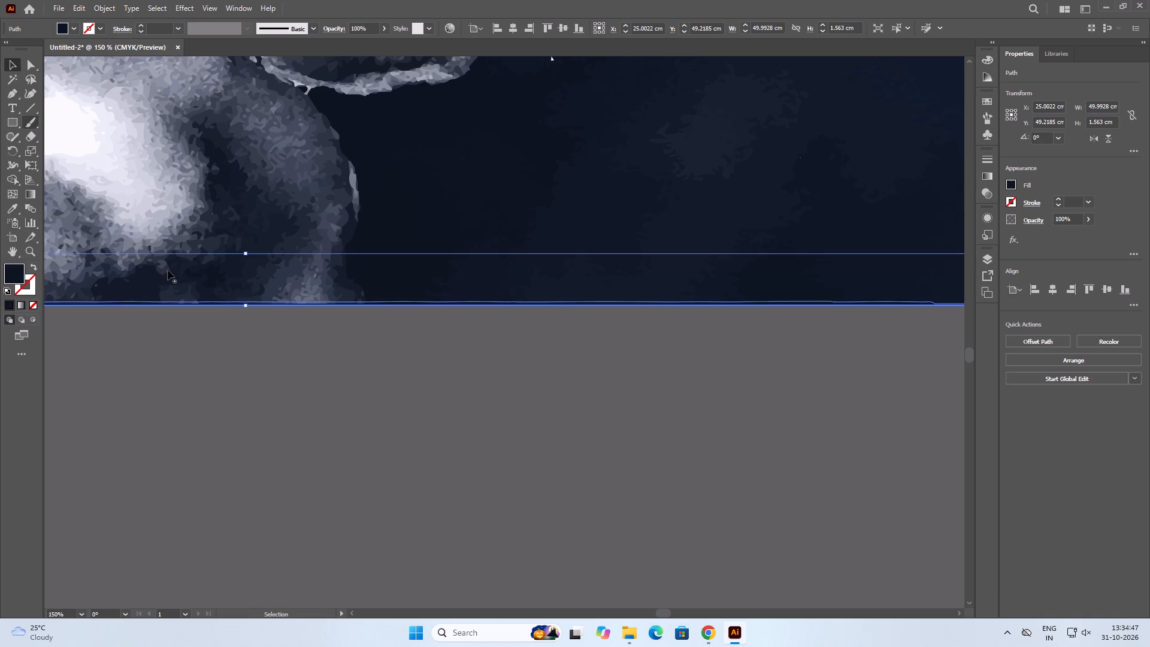
pyautogui.click(369, 416)
# Select all the flower artwork's paths and group them.
pyautogui.keyDown('alt'); pyautogui.scroll(-3, 471, 388); pyautogui.keyUp('alt')
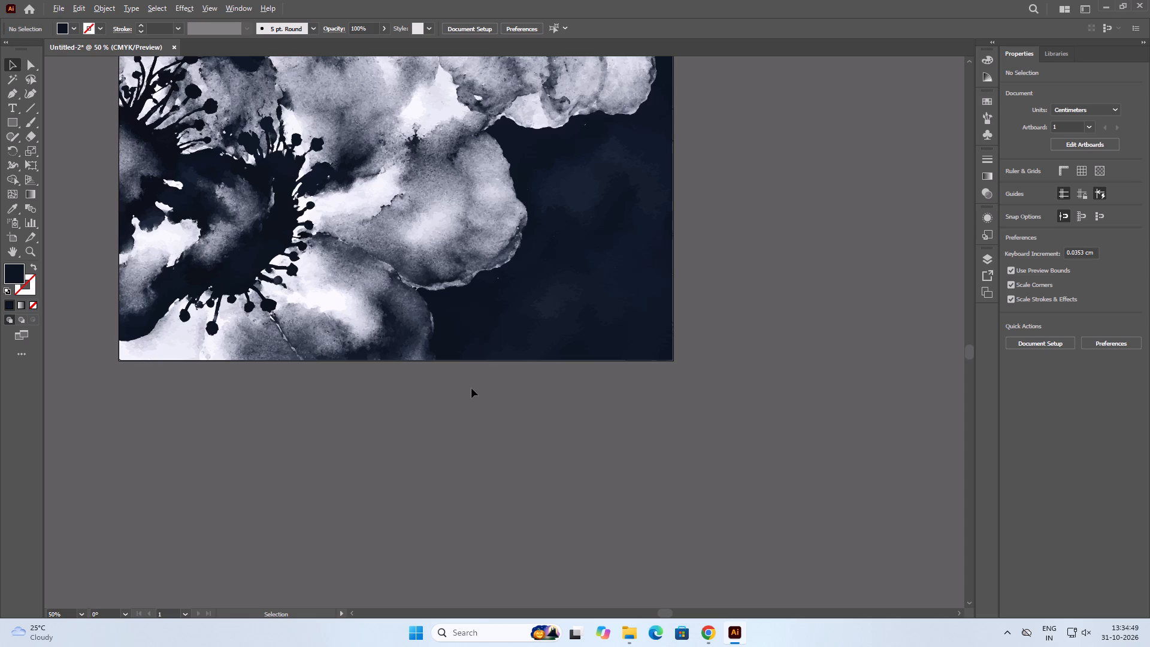
pyautogui.keyDown('alt'); pyautogui.scroll(-2, 471, 388); pyautogui.keyUp('alt')
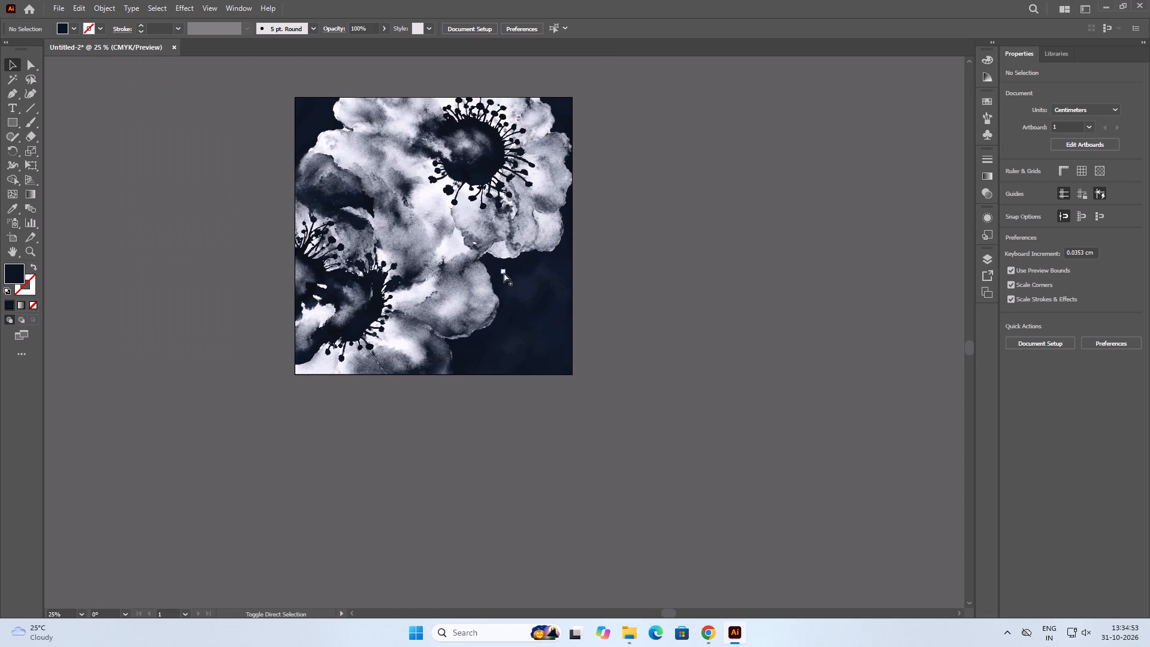
pyautogui.hotkey('ctrl', 'a')
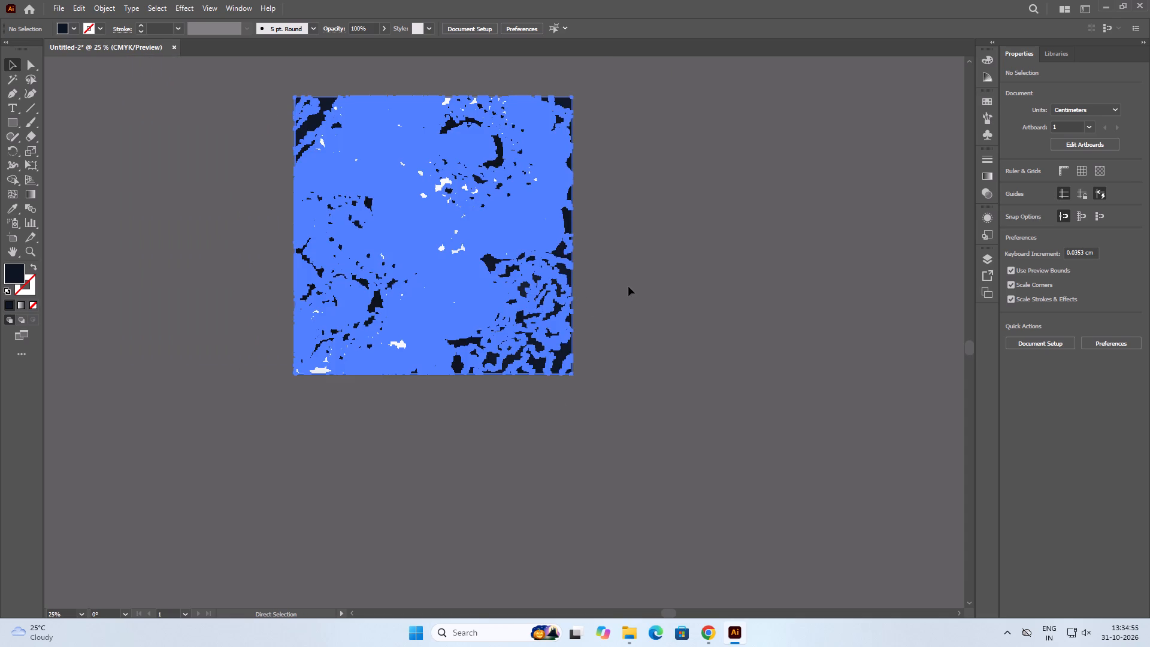
pyautogui.hotkey('ctrl', 'g')
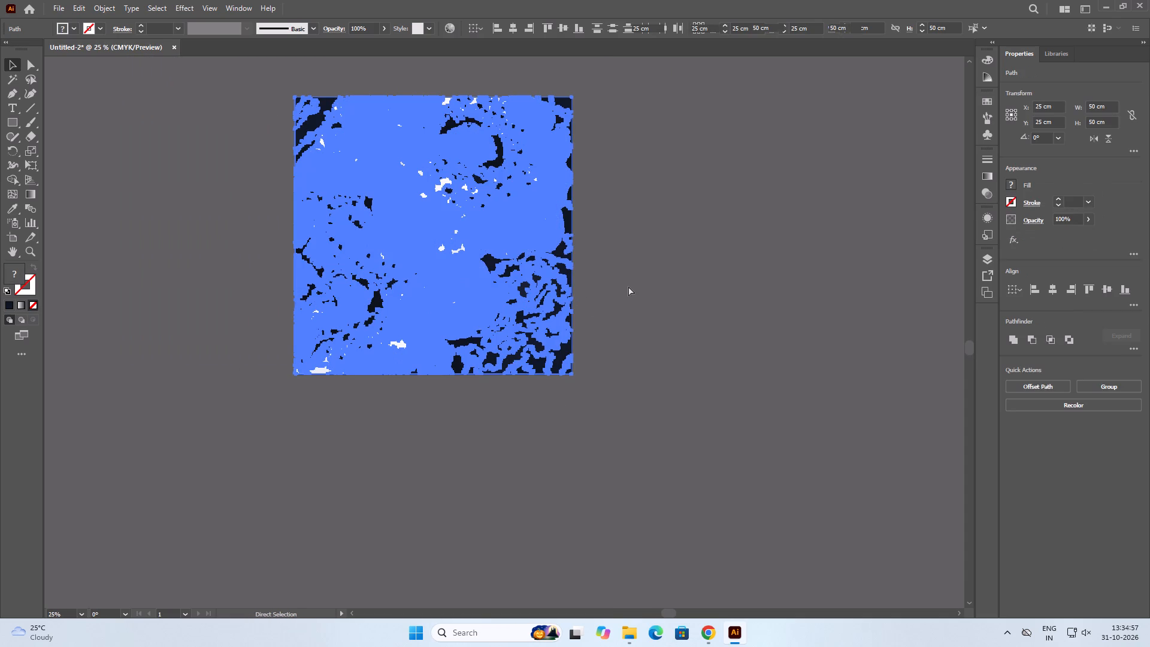
# Save the document as NEW DEVELOPMENT 2 50X50 in the NEW CAD FILE folder, in Adobe Illustrator format, version Illustrator 2020.
pyautogui.hotkey('ctrl', 'shift', 's')
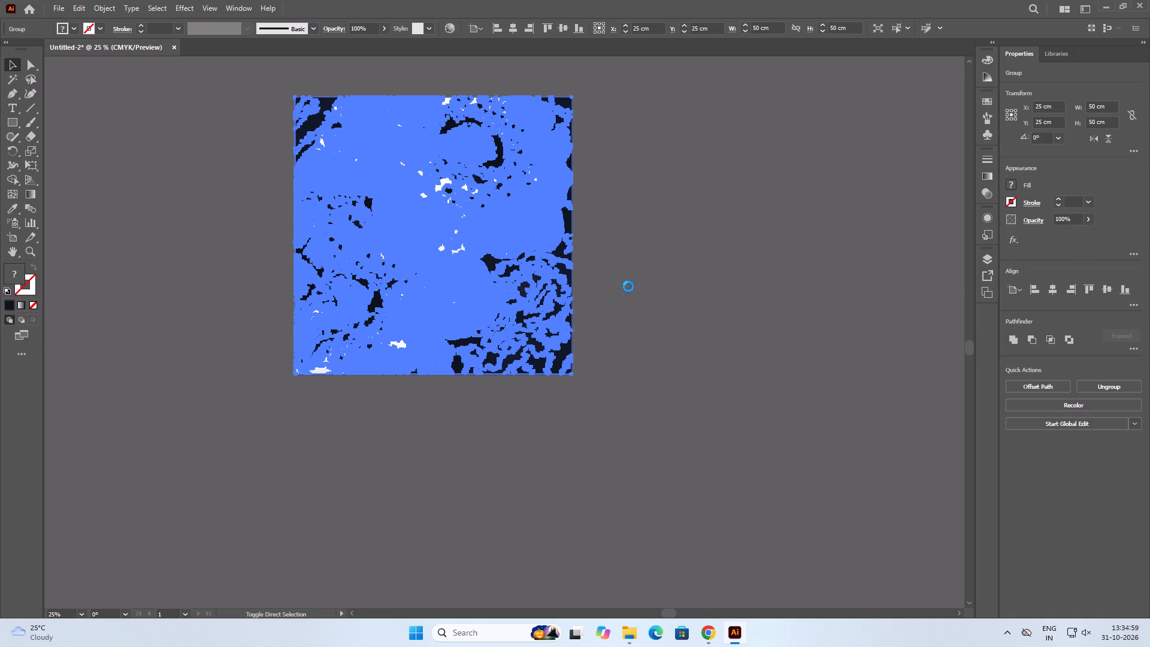
pyautogui.scroll(-1, 548, 267)
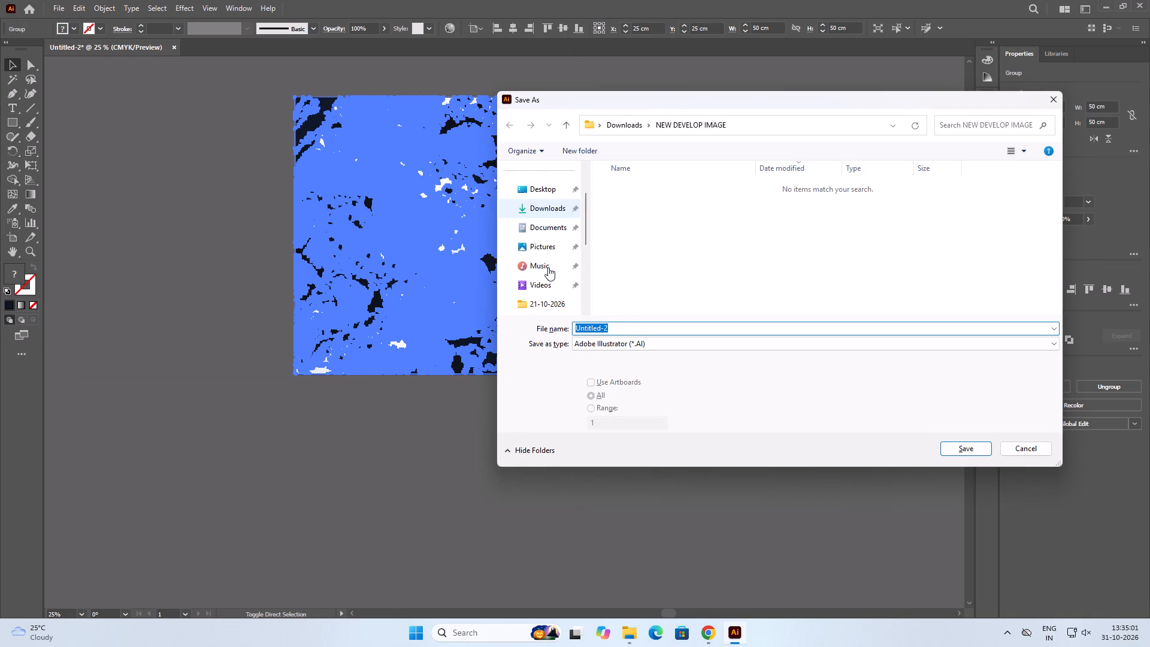
pyautogui.scroll(-1, 548, 267)
pyautogui.click(548, 267)
pyautogui.scroll(-6, 818, 298)
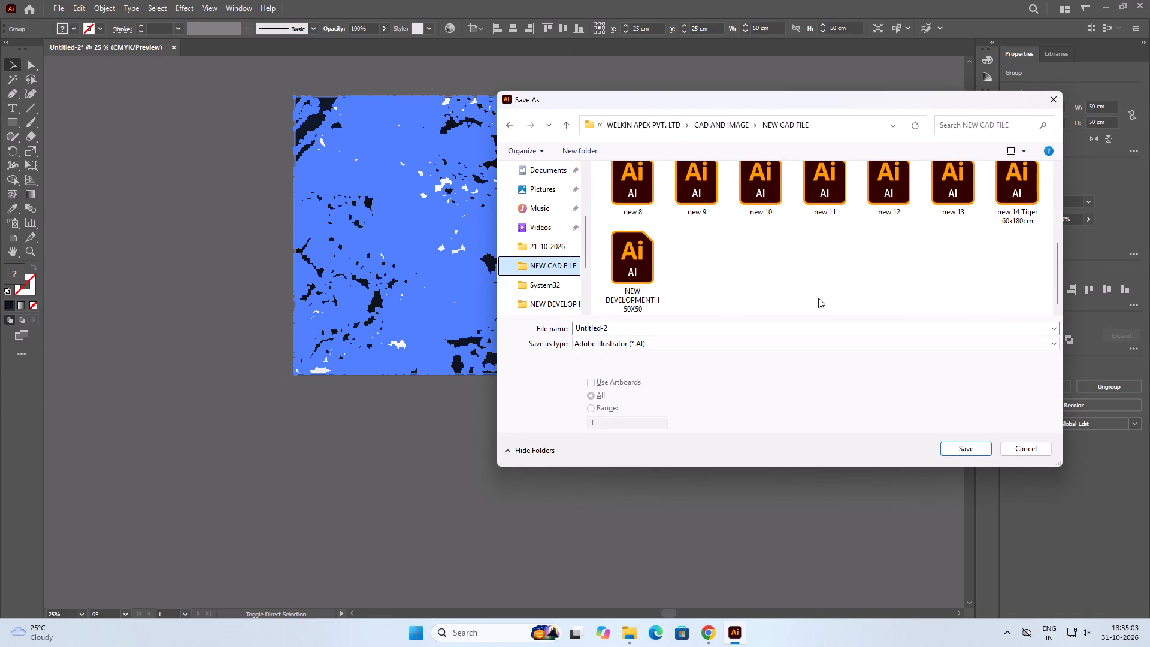
pyautogui.click(660, 276)
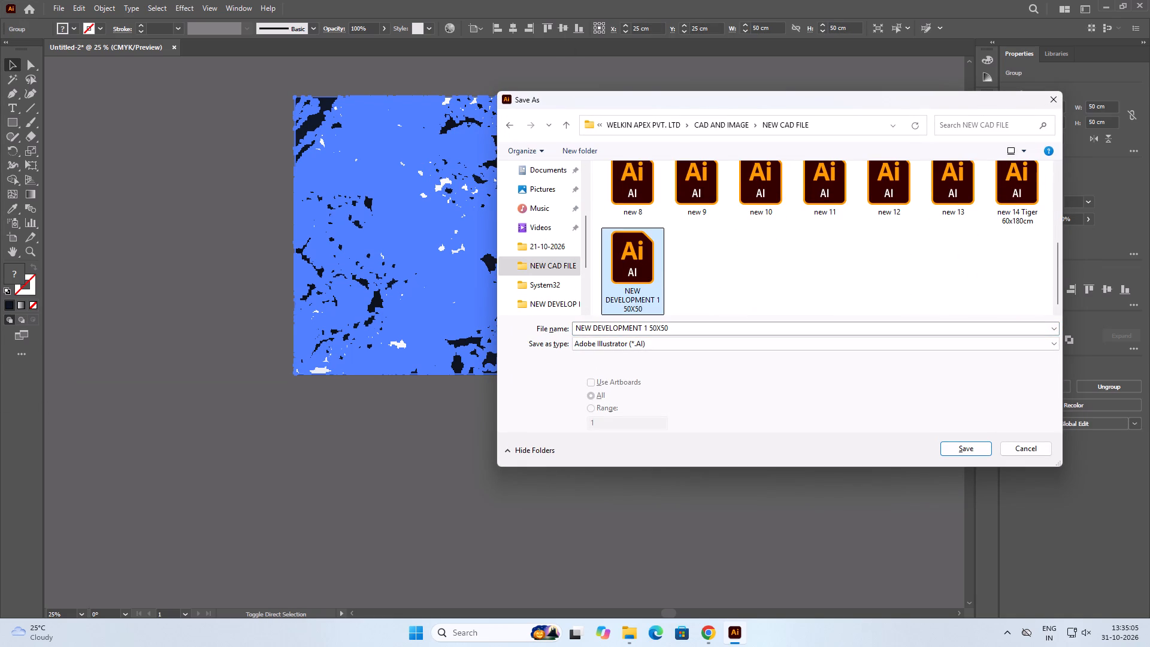
pyautogui.click(647, 328)
pyautogui.click(645, 328)
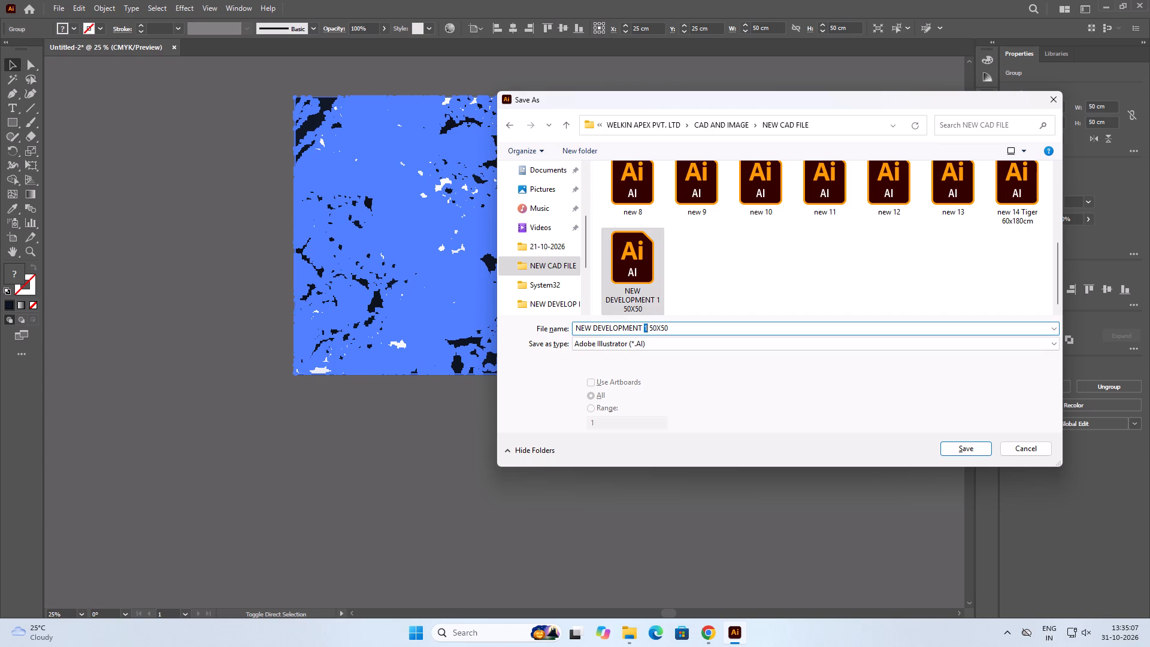
pyautogui.press('2')
pyautogui.click(964, 443)
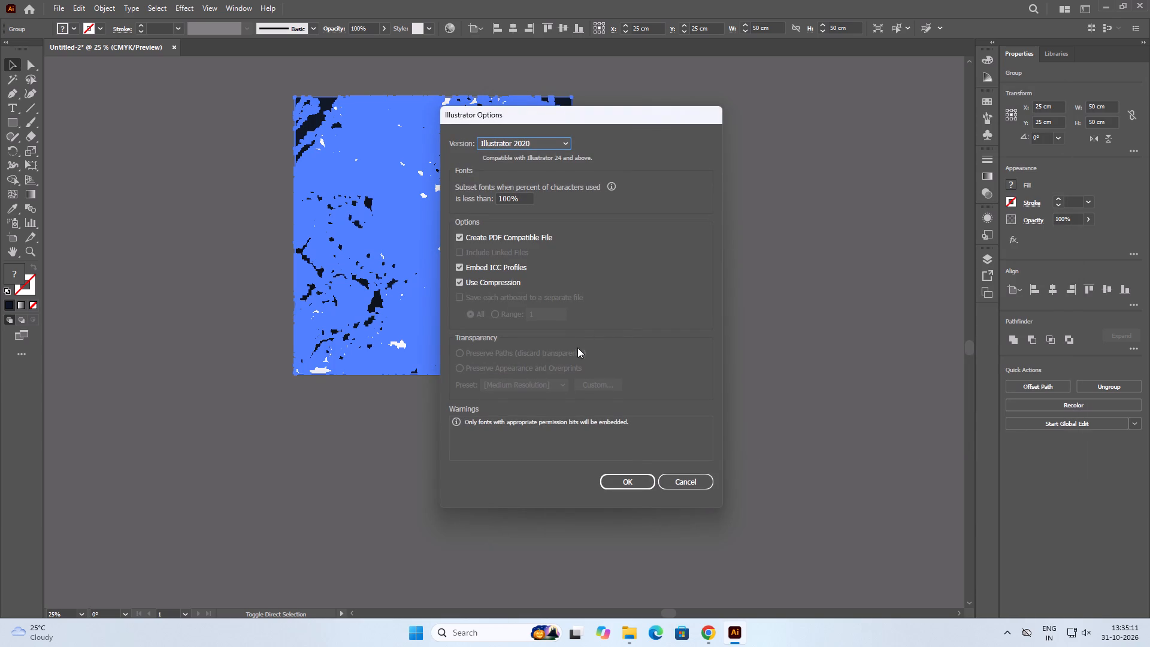
pyautogui.click(630, 487)
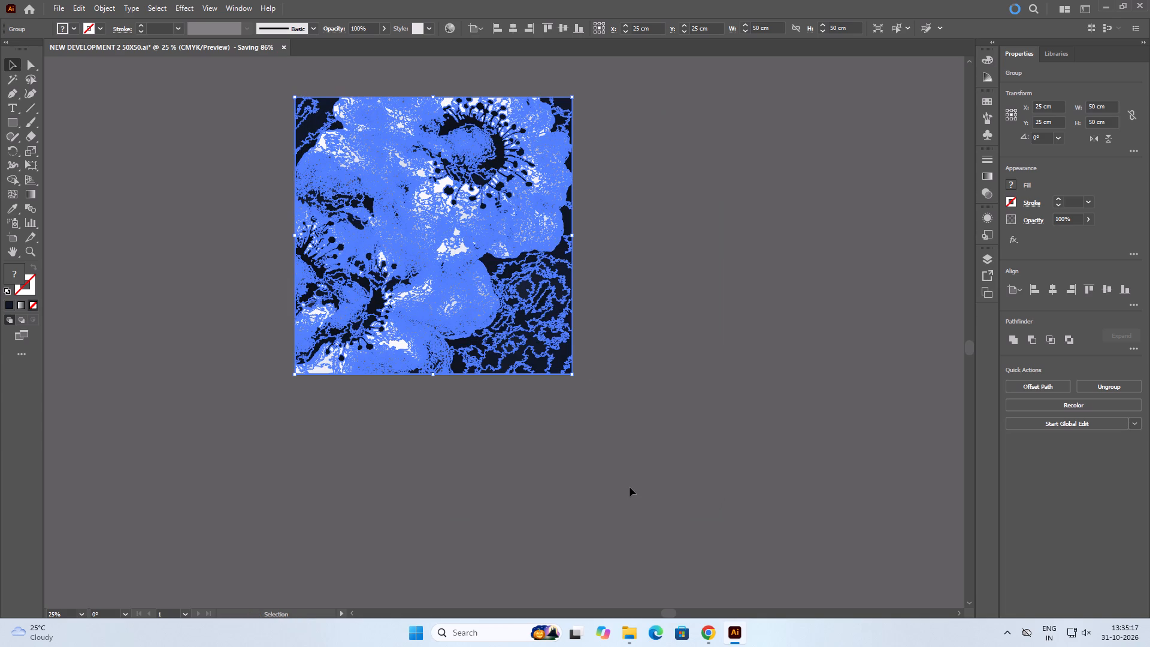
pyautogui.click(622, 488)
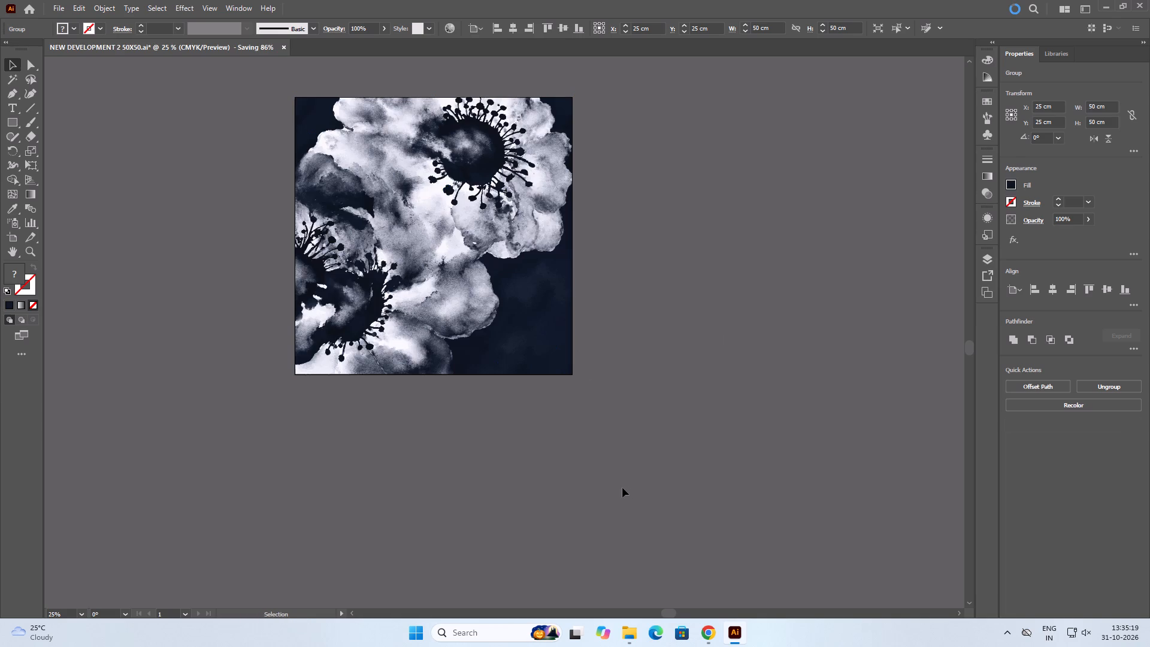
# Export the design as a JPEG named NEW DEVELOPMENT 2 50X50 to NEW CAD FILE, in CMYK, Medium quality 5, 300 ppi.
pyautogui.click(60, 8)
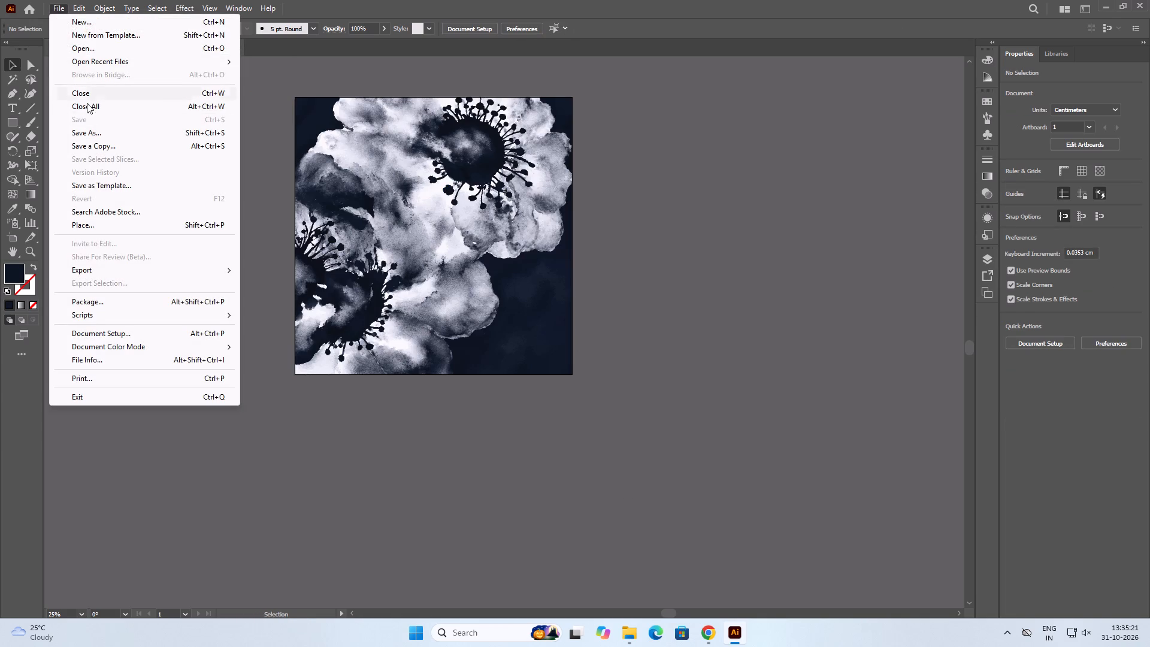
pyautogui.click(99, 273)
pyautogui.click(271, 281)
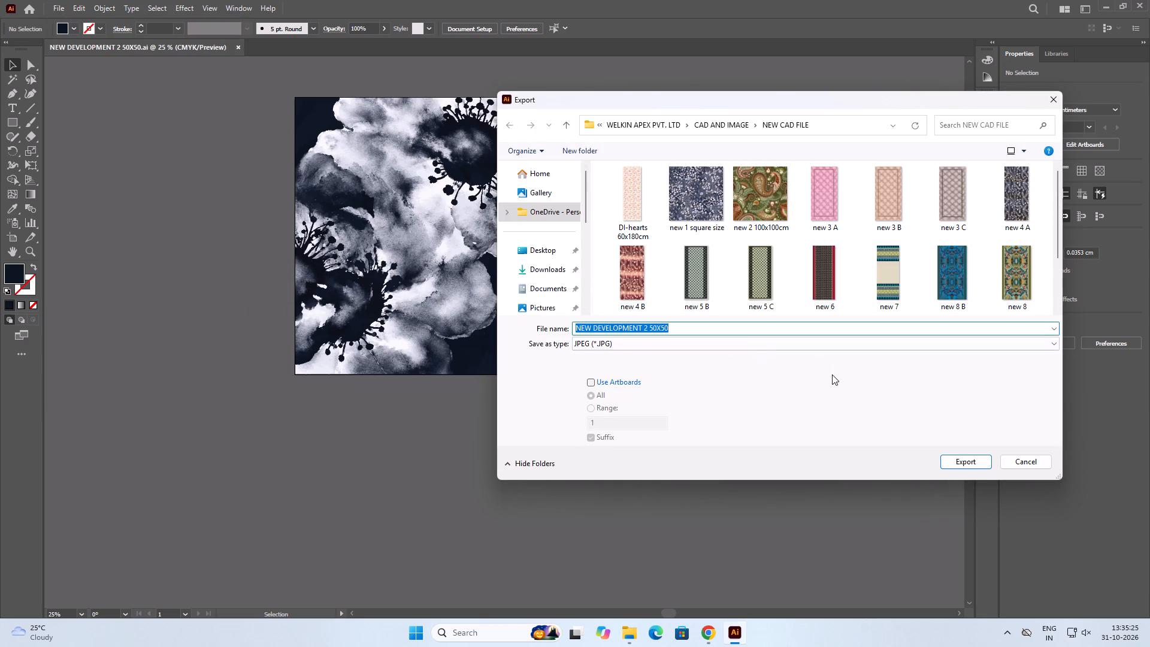
pyautogui.click(961, 452)
pyautogui.click(961, 462)
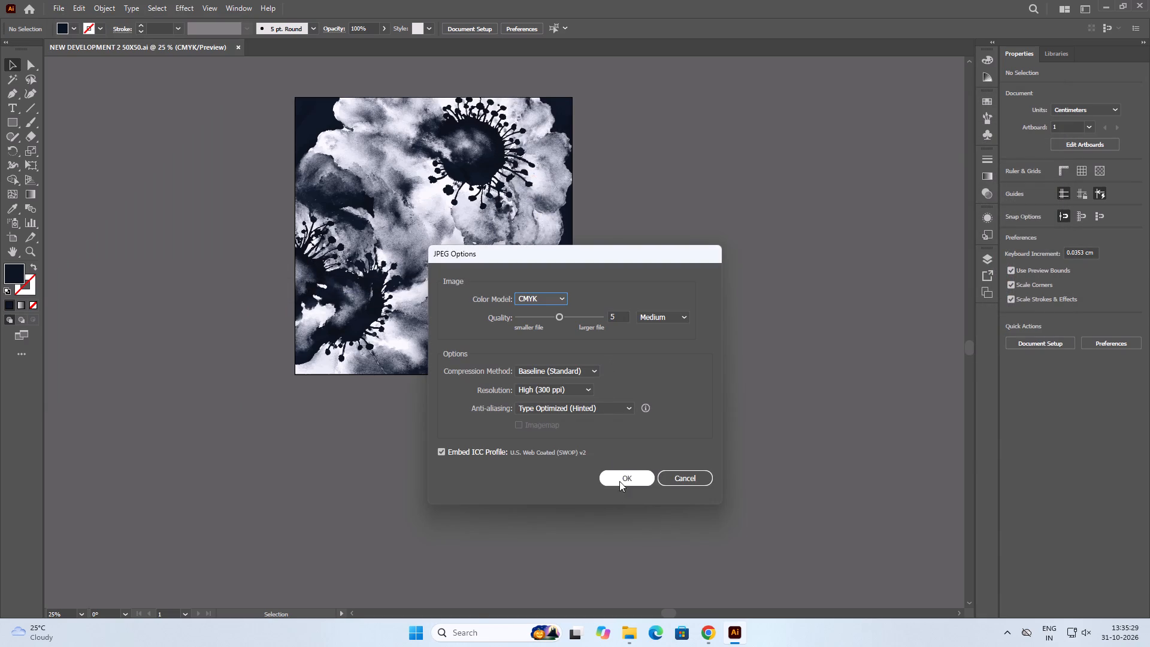
pyautogui.click(620, 480)
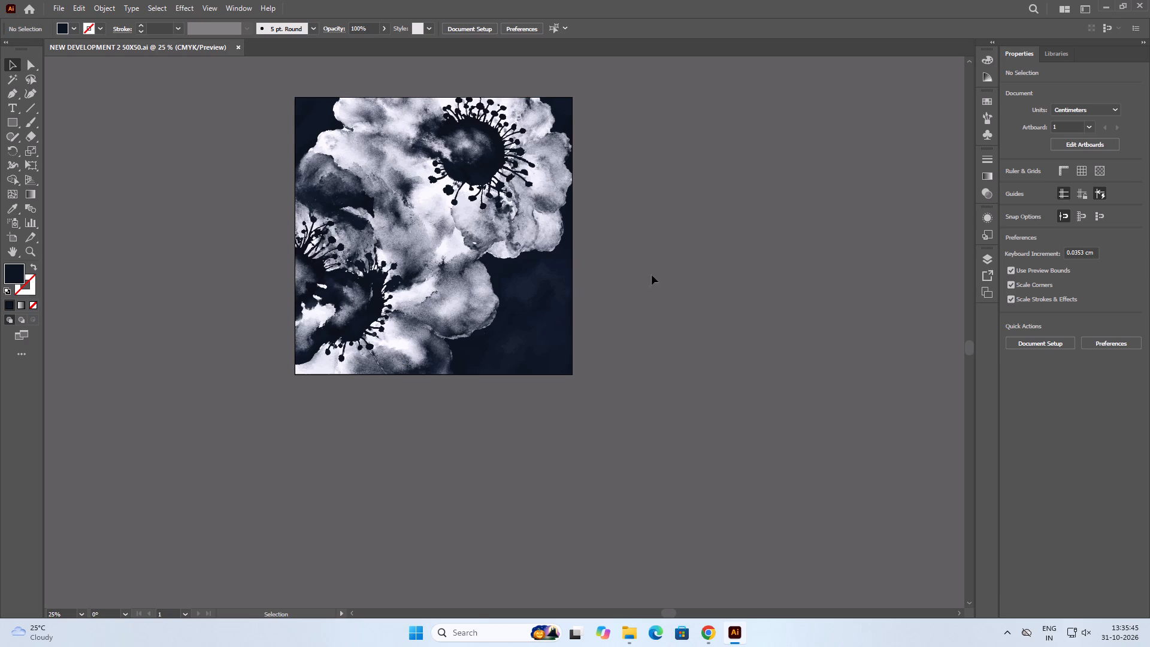
# Close the NEW DEVELOPMENT 2 50X50 document.
pyautogui.click(363, 262)
pyautogui.click(689, 257)
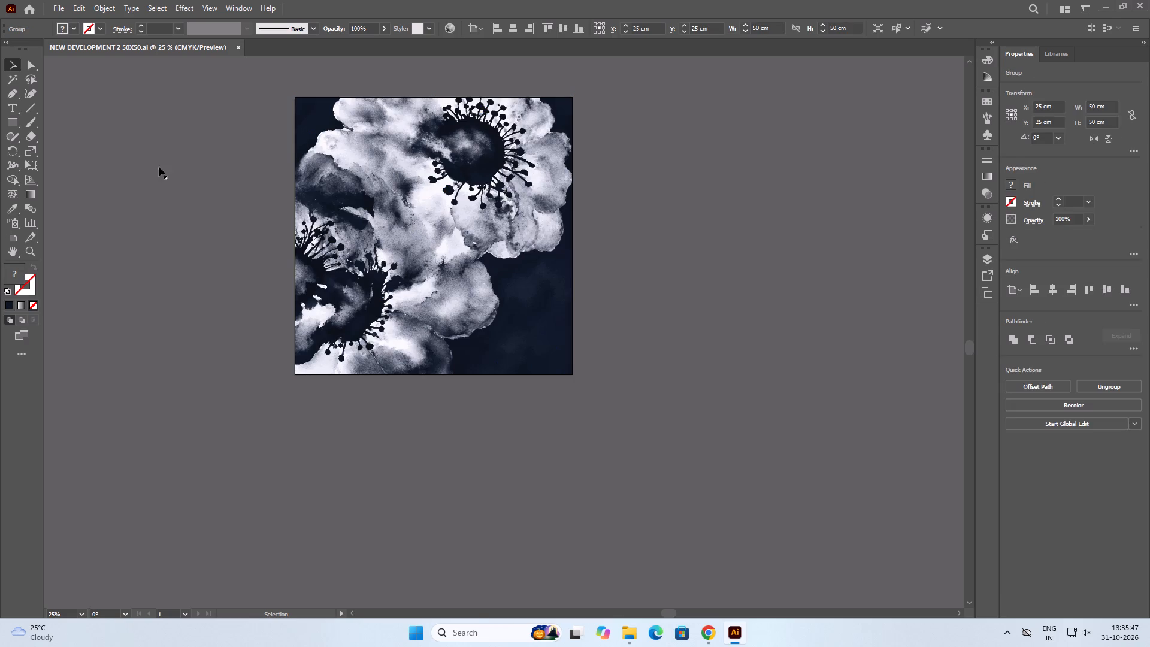
pyautogui.click(238, 46)
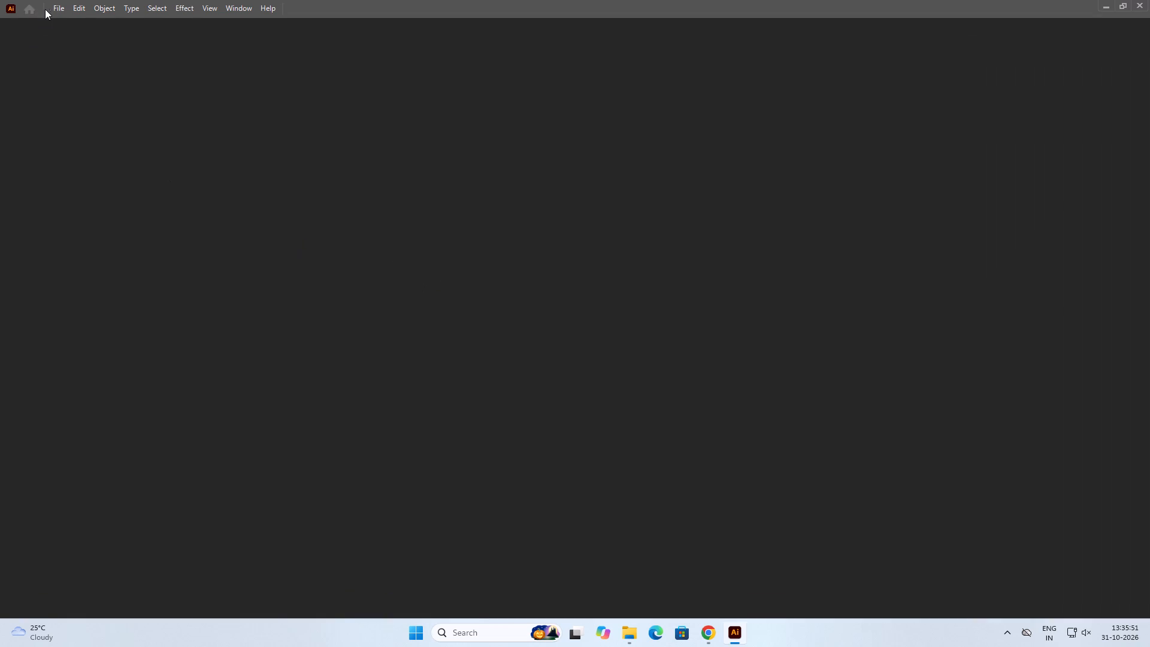
# Create a new document in centimeters, 50 cm wide and 50 cm high.
pyautogui.click(55, 7)
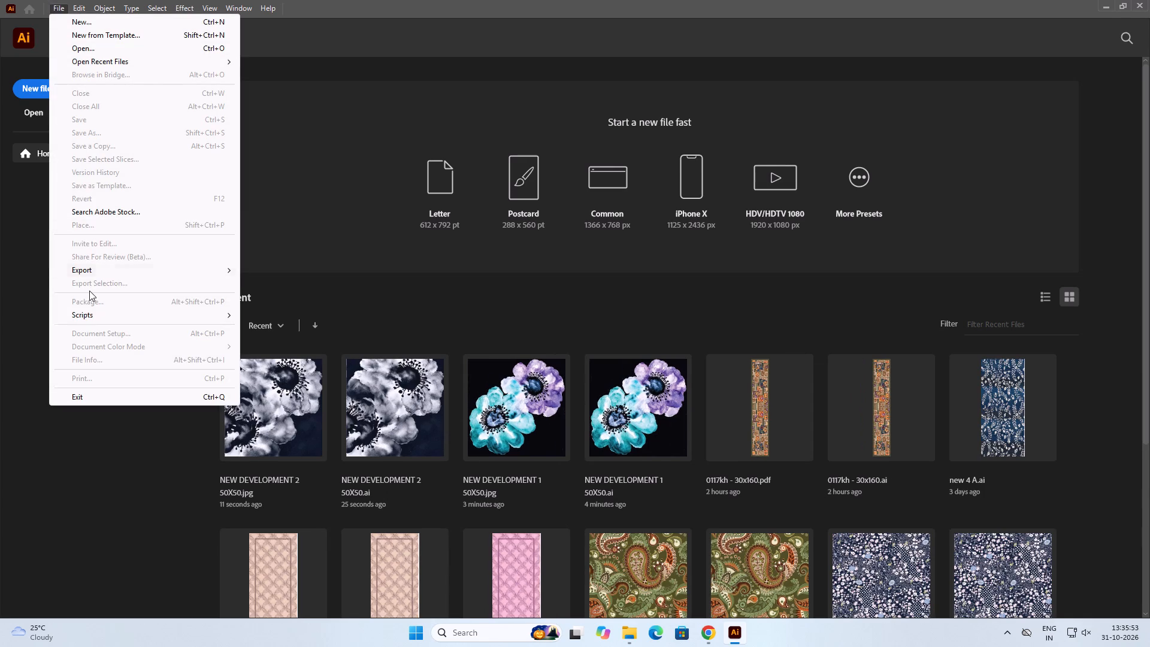
pyautogui.click(15, 273)
pyautogui.click(35, 90)
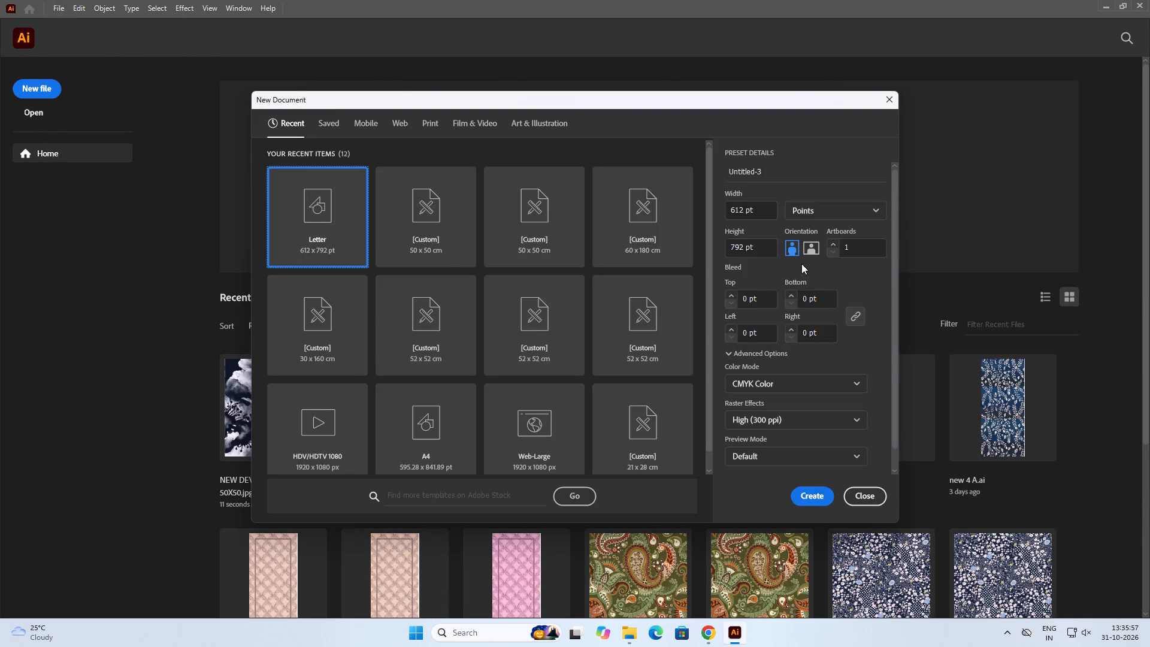
pyautogui.click(802, 206)
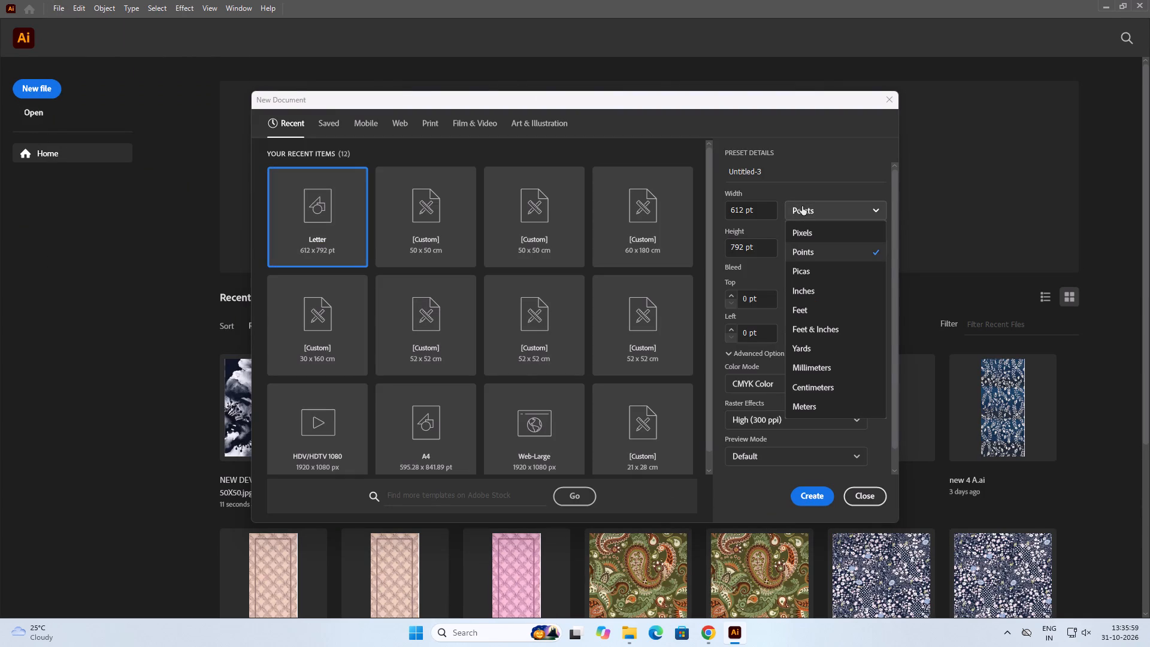
pyautogui.click(810, 386)
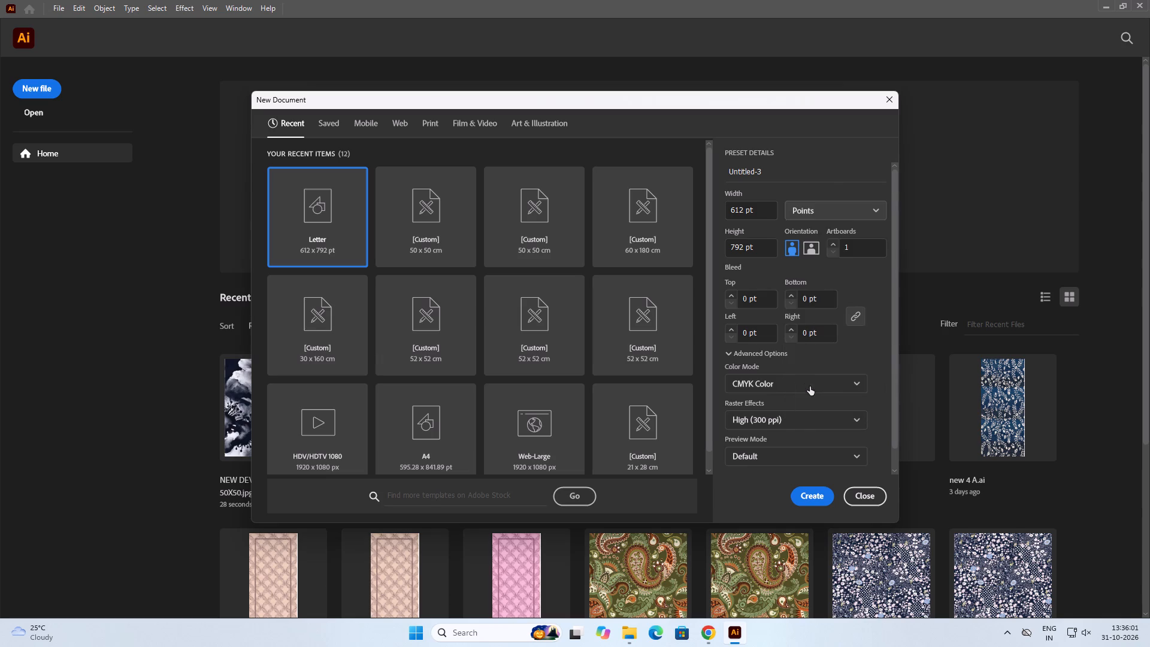
pyautogui.moveTo(750, 210); pyautogui.dragTo(711, 210)
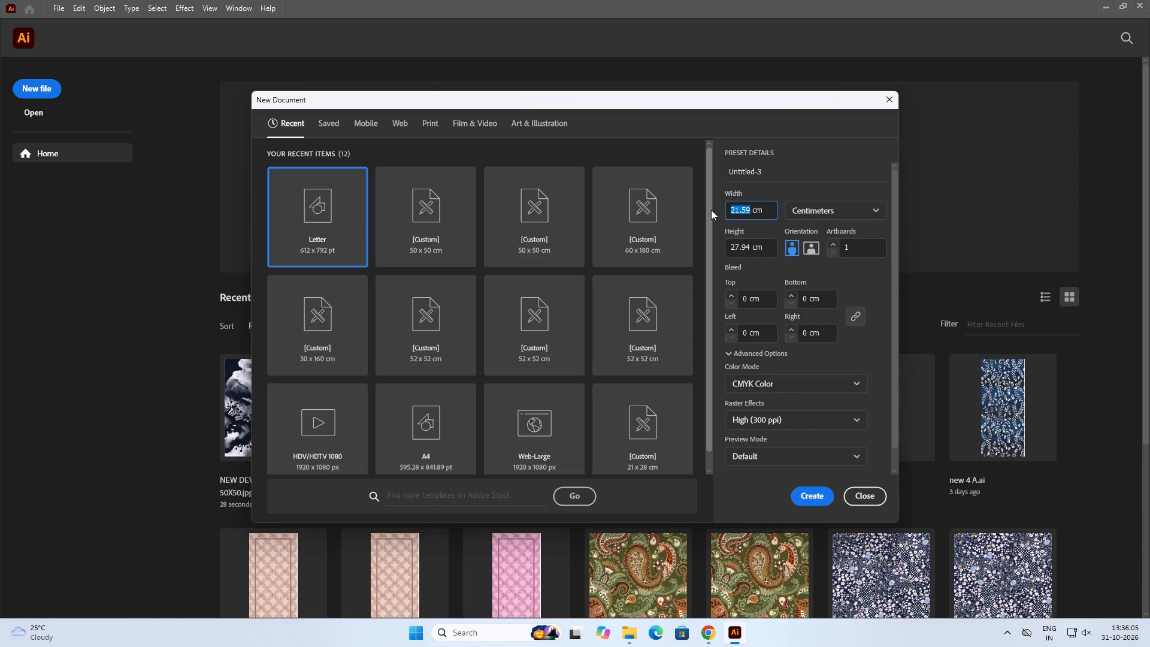
pyautogui.write('50')
pyautogui.moveTo(750, 245); pyautogui.dragTo(728, 246)
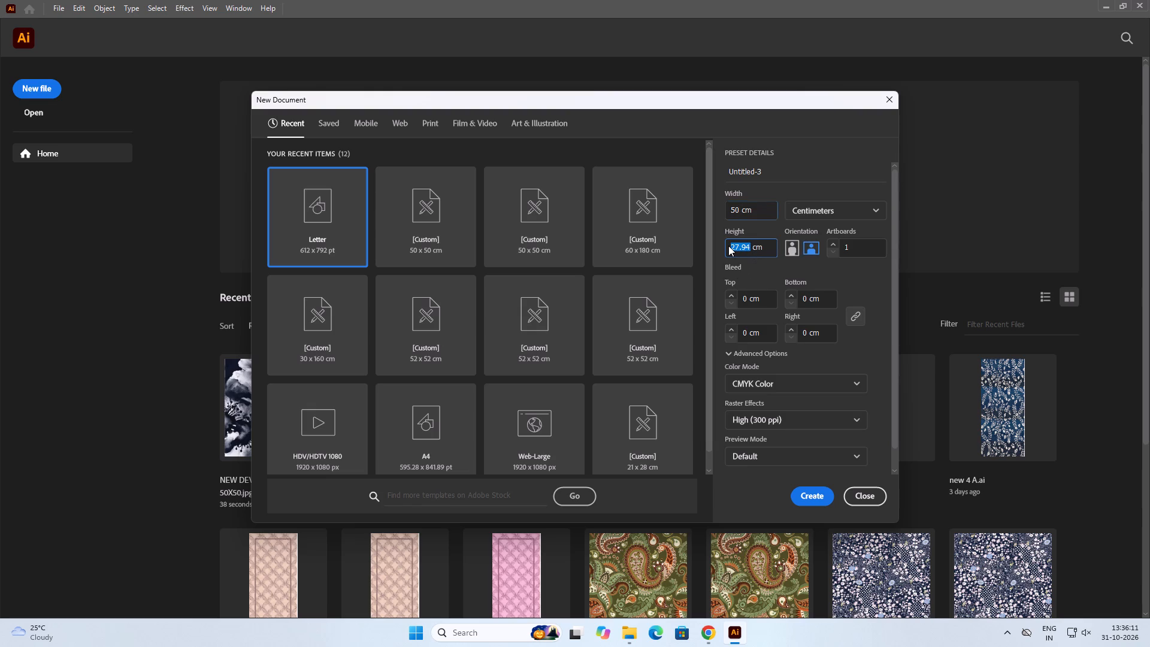
pyautogui.write('50')
pyautogui.click(812, 501)
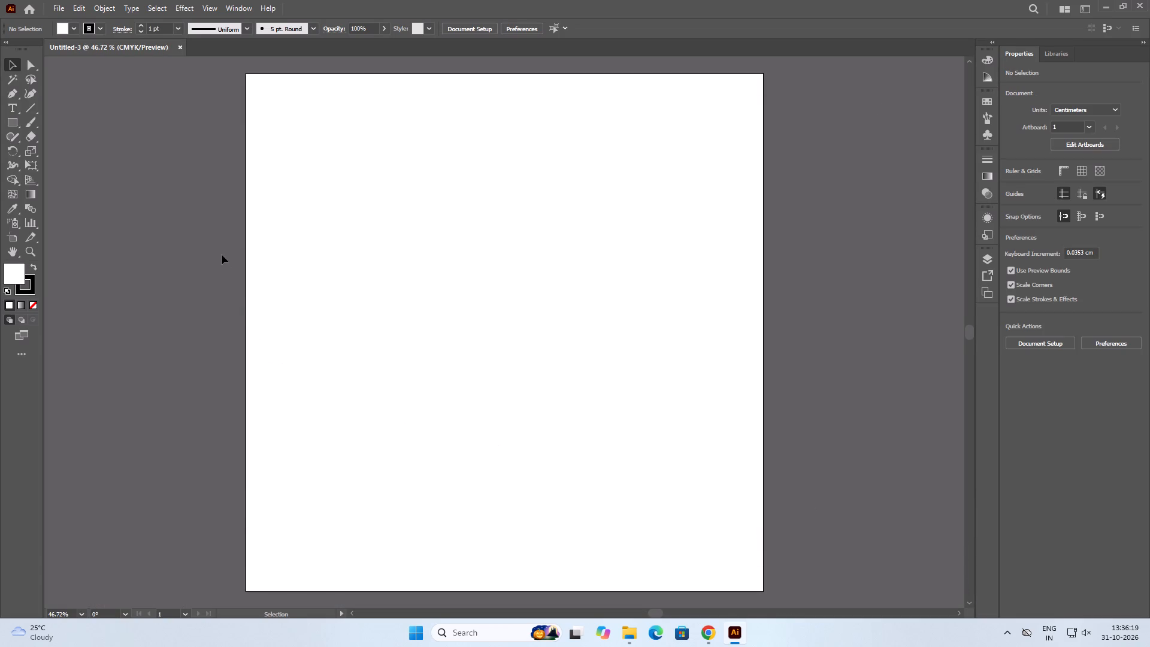
# Place the image 50X50 3 from the NEW DEVELOP IMAGE folder in Downloads onto the artboard.
pyautogui.click(222, 255)
pyautogui.hotkey('ctrl', 'shift', 'p')
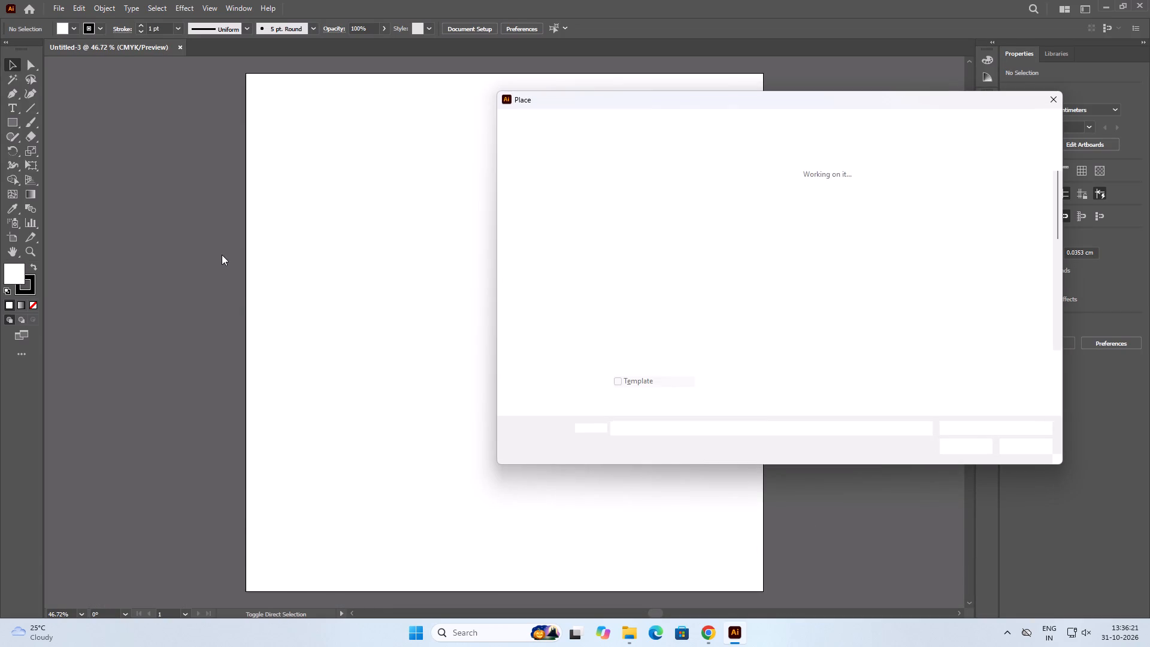
pyautogui.scroll(-10, 837, 294)
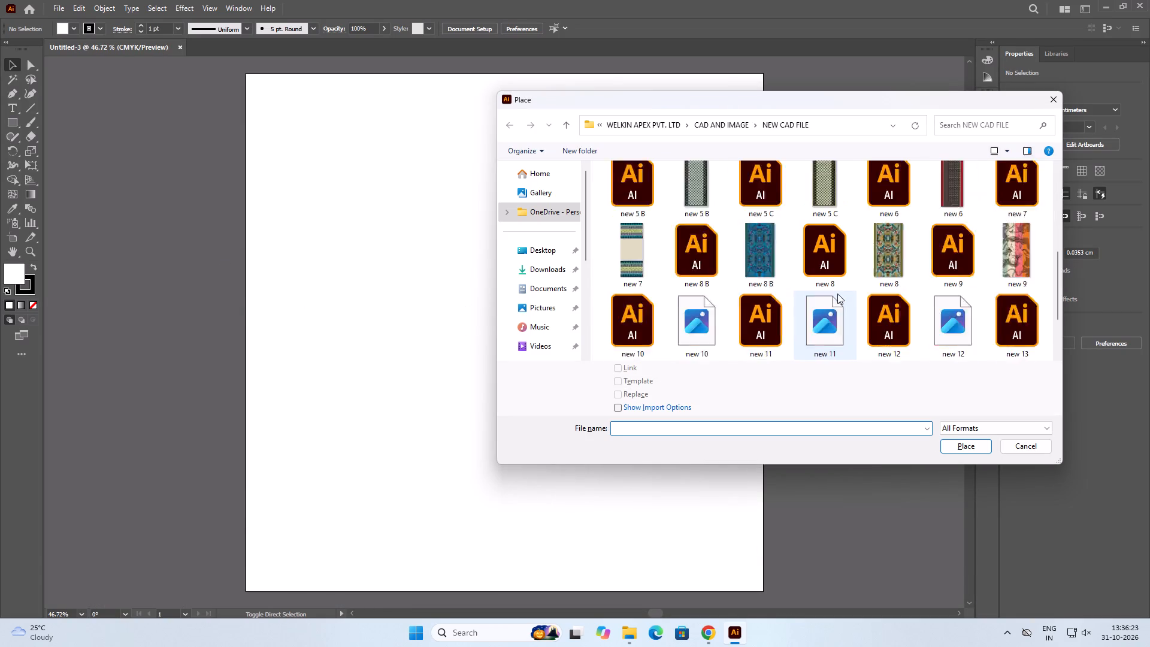
pyautogui.scroll(-2, 837, 294)
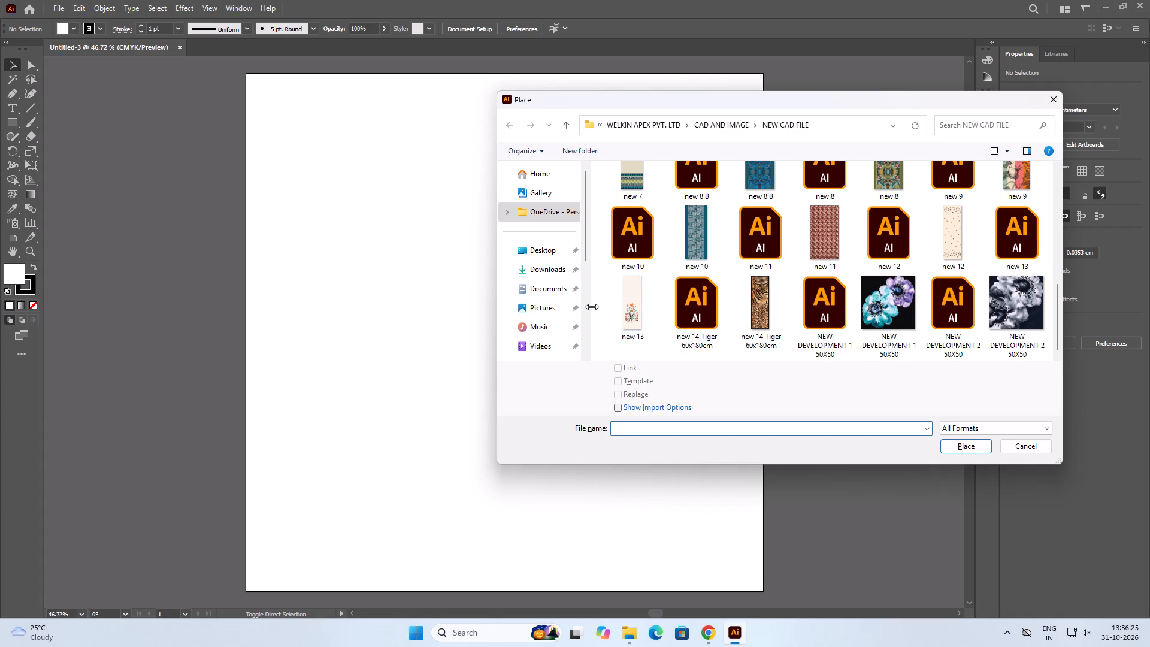
pyautogui.click(601, 303)
pyautogui.scroll(-1, 597, 273)
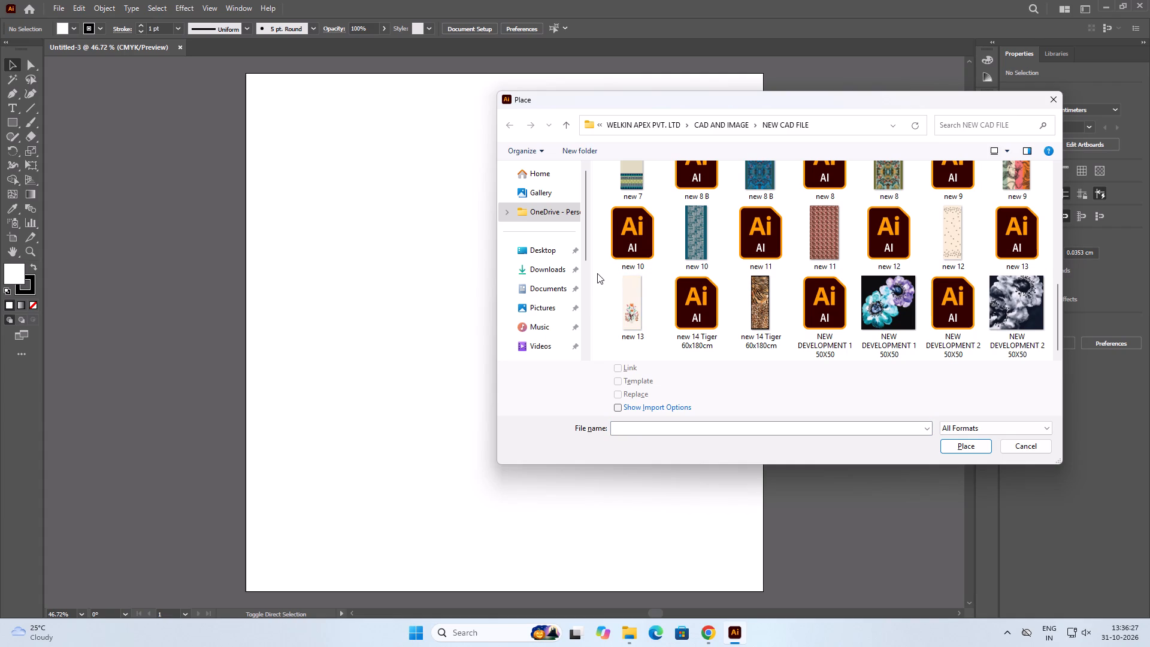
pyautogui.click(536, 265)
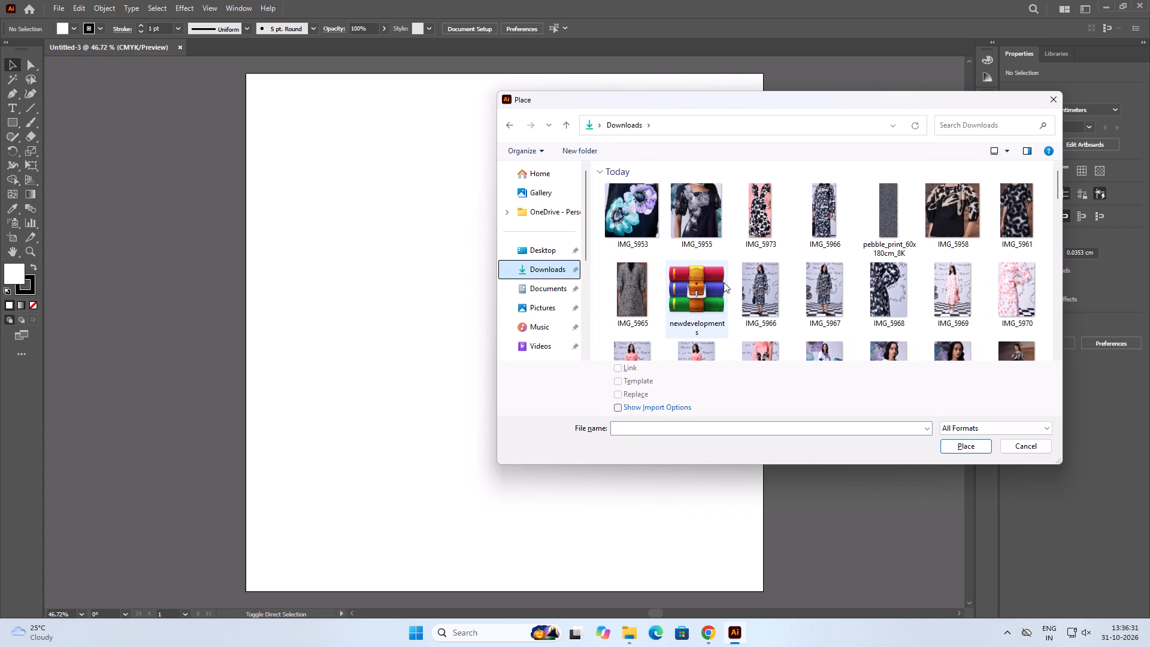
pyautogui.scroll(-6, 680, 284)
pyautogui.scroll(1, 680, 284)
pyautogui.doubleClick(630, 286)
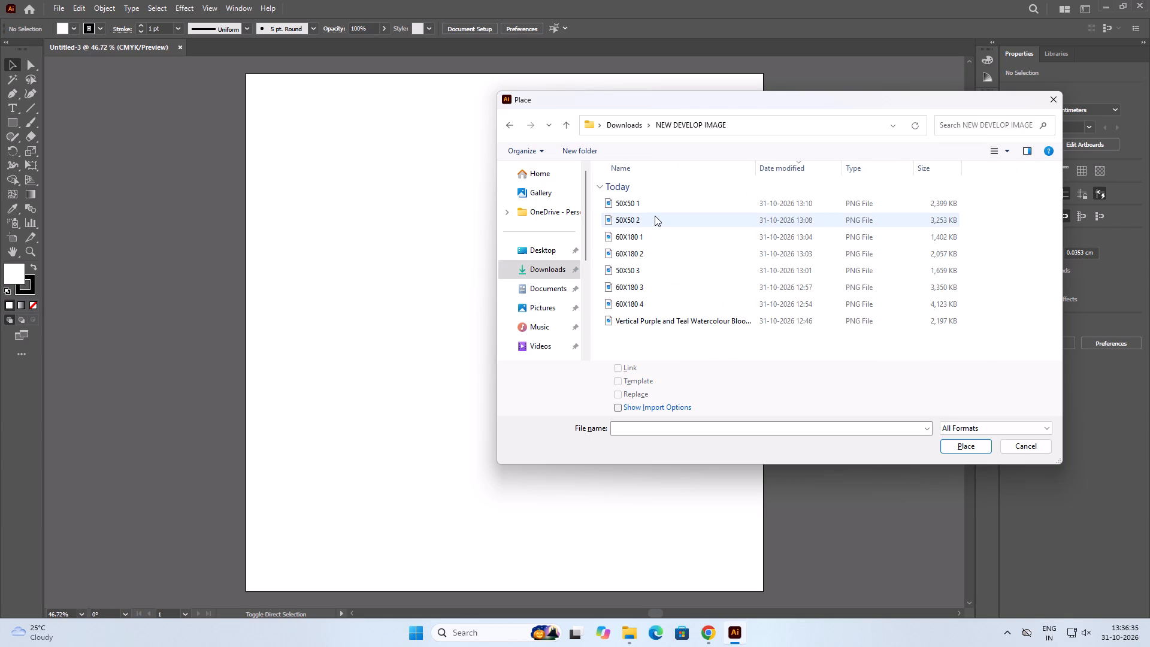
pyautogui.click(653, 269)
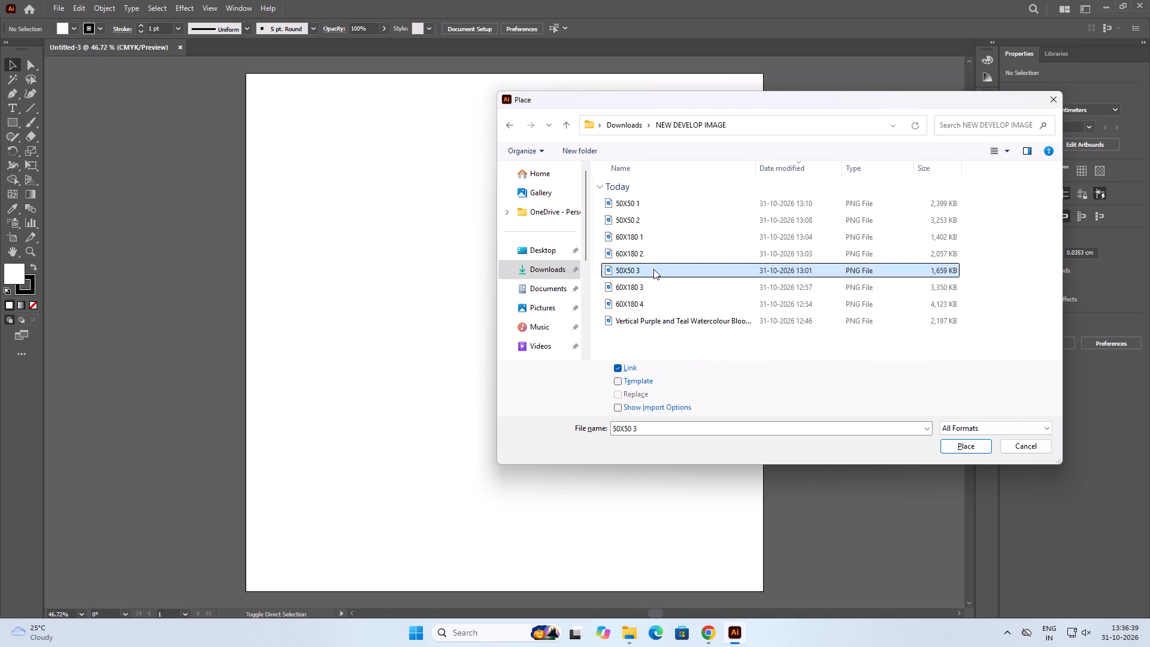
pyautogui.doubleClick(653, 269)
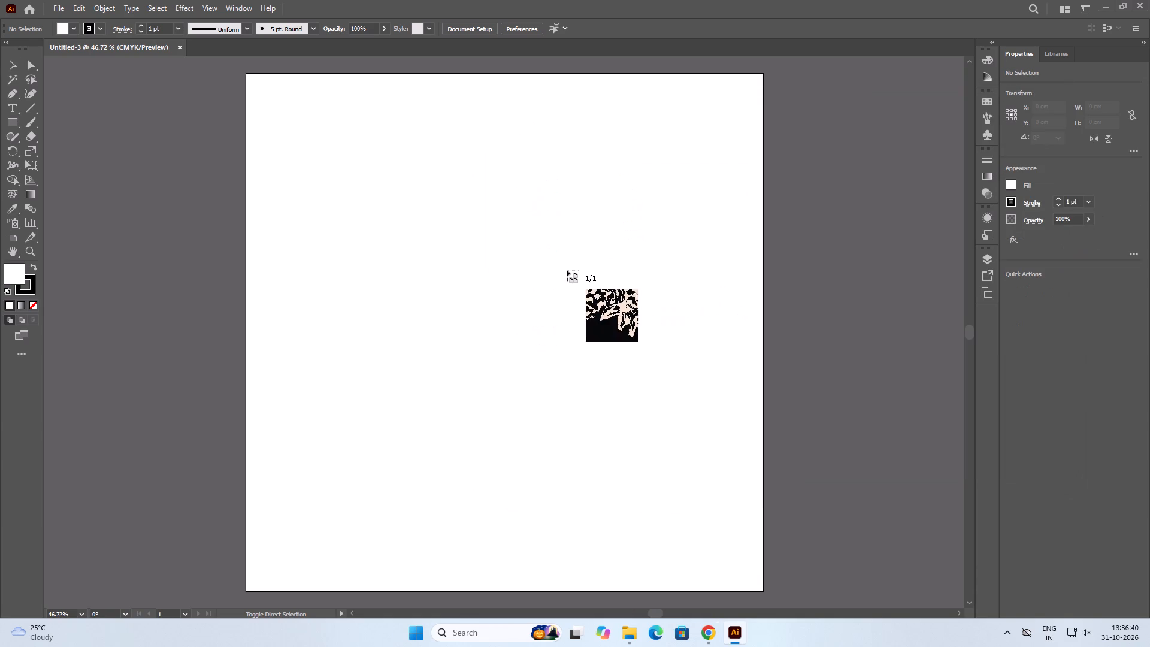
pyautogui.click(259, 129)
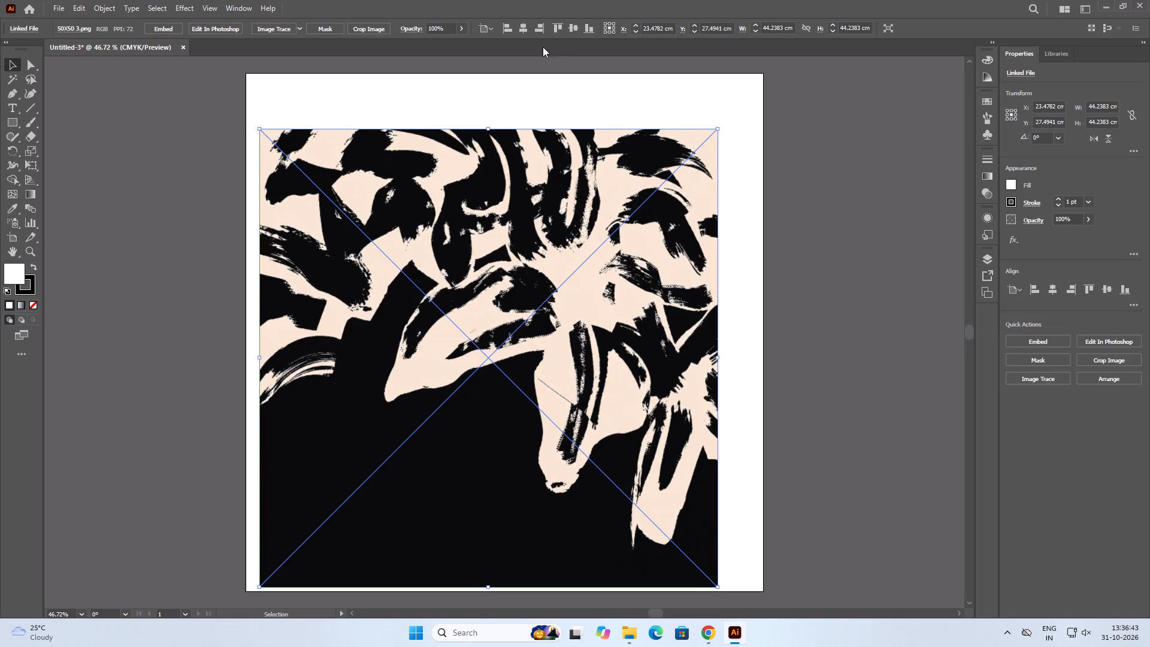
# Align the placed image to the artboard's left and top edges and scale it up to about 50 × 50 cm to fill the artboard.
pyautogui.click(509, 28)
pyautogui.click(555, 29)
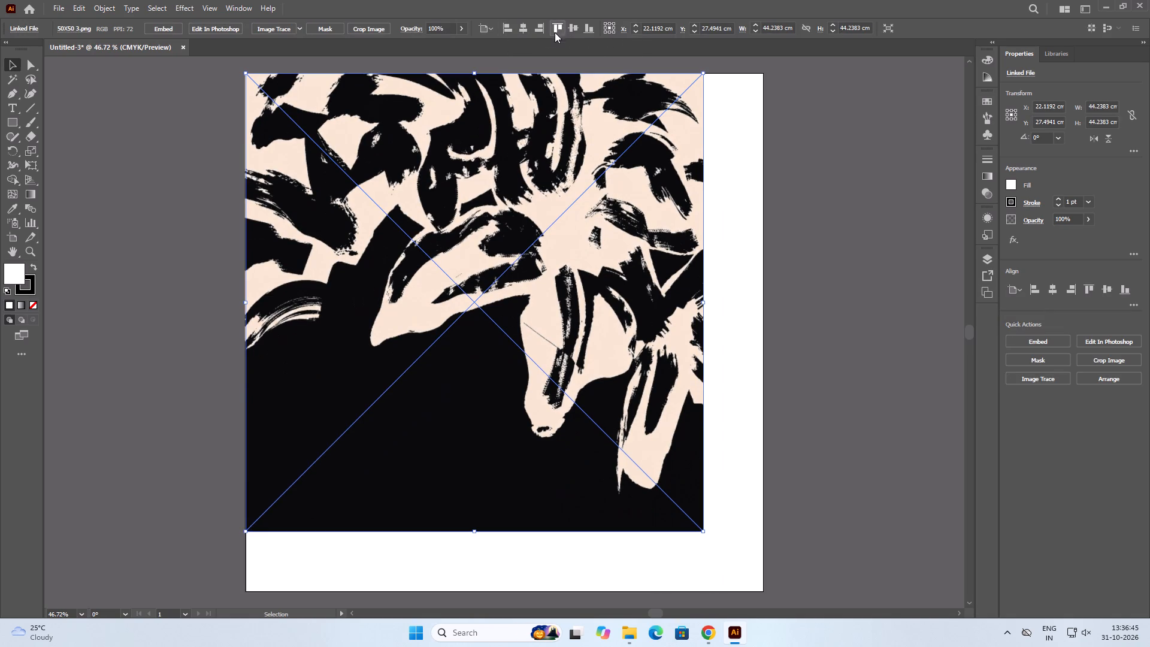
pyautogui.click(543, 211)
pyautogui.moveTo(703, 534); pyautogui.dragTo(764, 586)
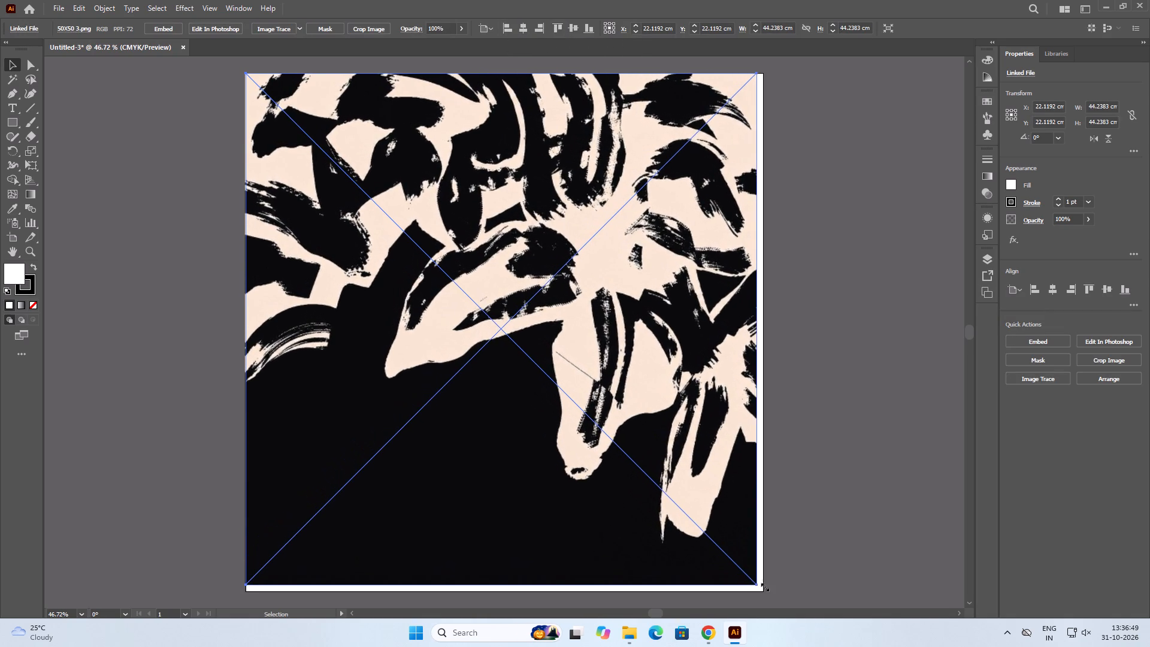
pyautogui.moveTo(764, 586); pyautogui.dragTo(770, 588)
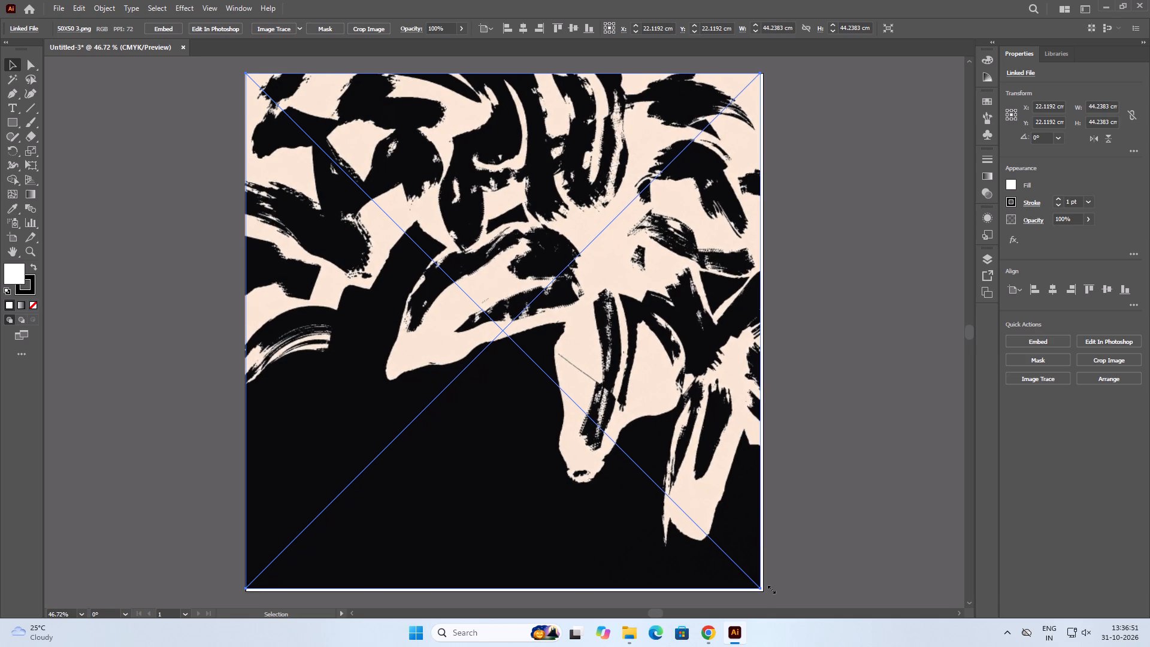
pyautogui.moveTo(770, 588); pyautogui.dragTo(775, 591)
pyautogui.click(809, 573)
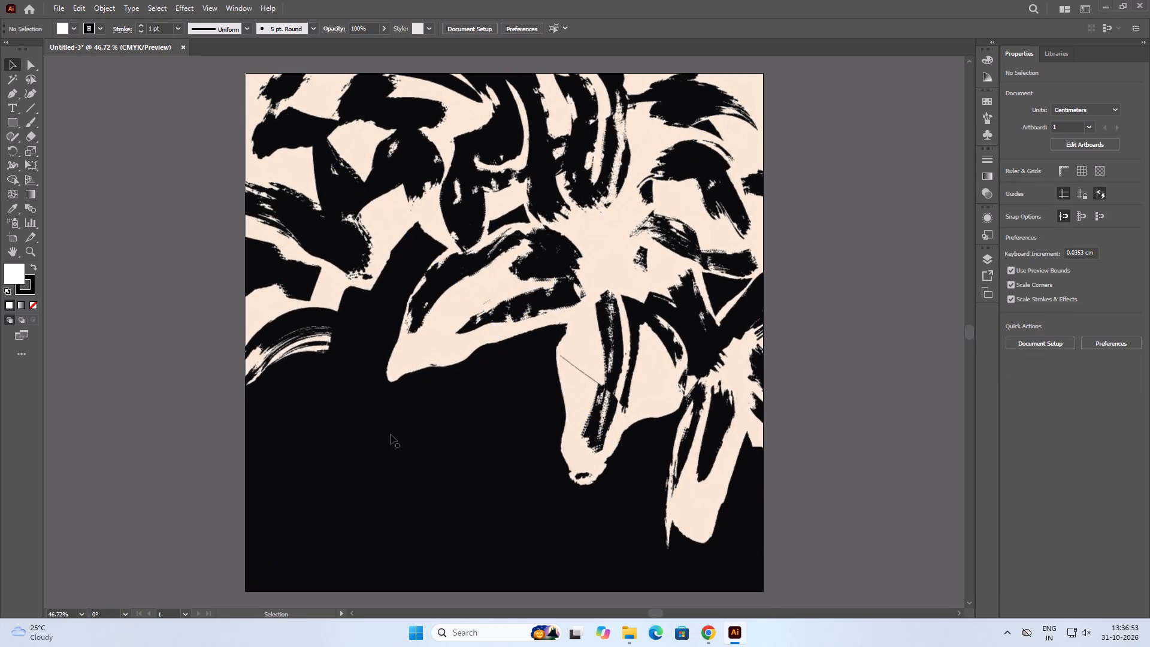
pyautogui.click(186, 357)
pyautogui.click(372, 309)
pyautogui.scroll(2, 372, 384)
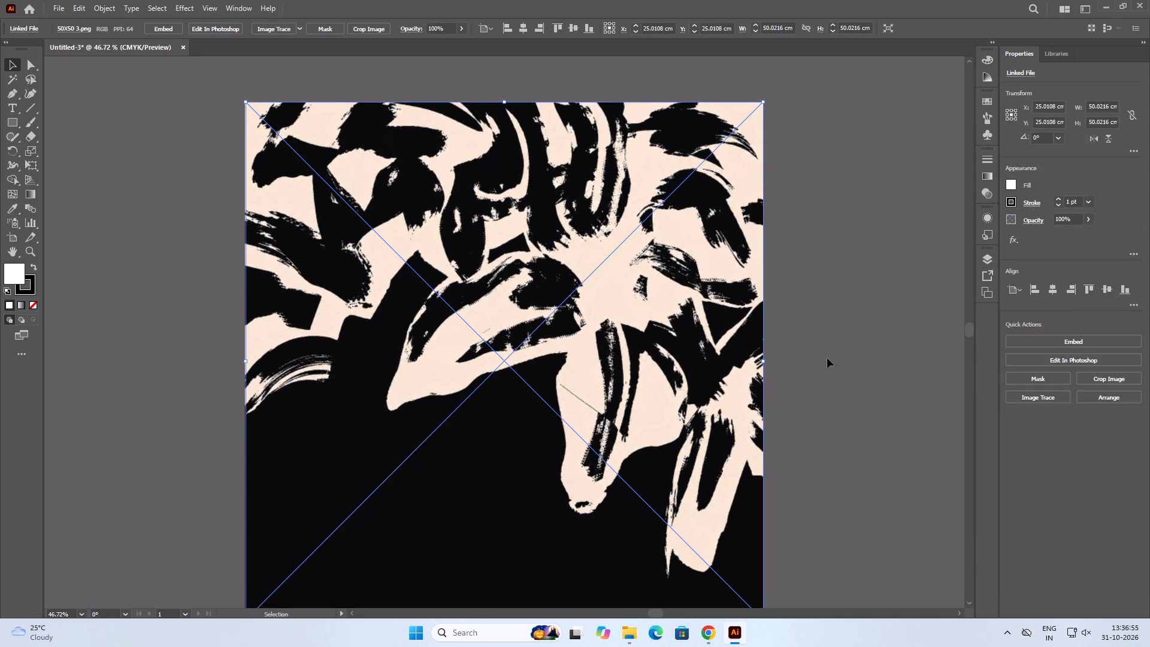
pyautogui.click(831, 356)
# Image-trace the placed artwork with the High Fidelity Photo preset.
pyautogui.click(521, 216)
pyautogui.click(296, 29)
pyautogui.click(345, 68)
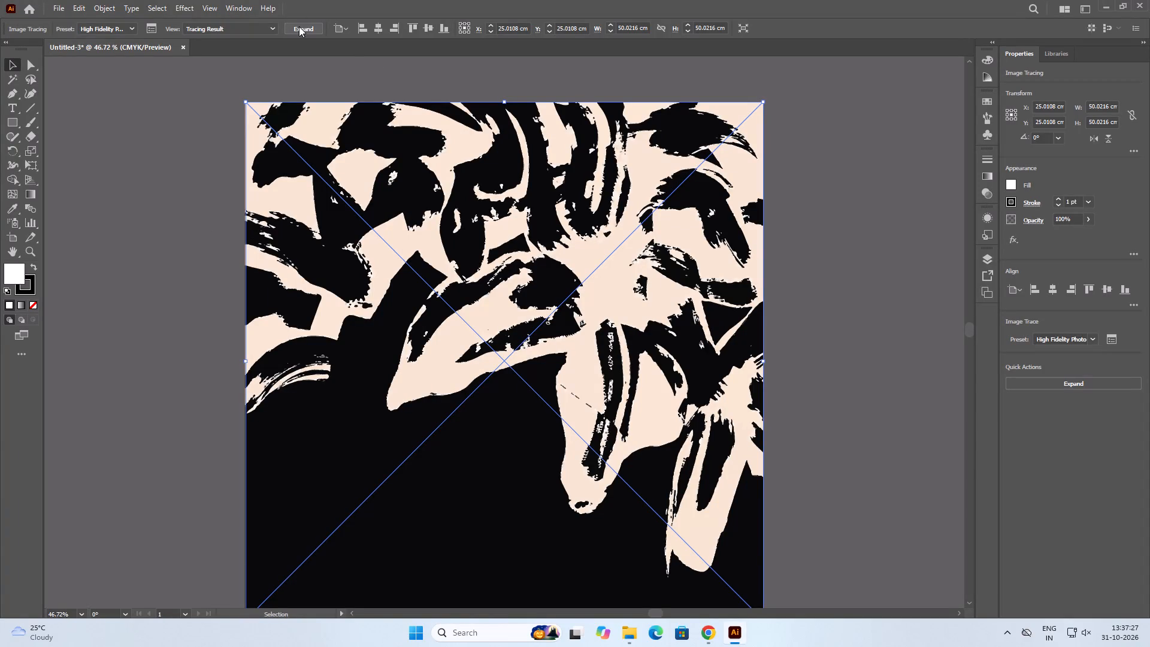
pyautogui.click(830, 341)
pyautogui.scroll(-4, 450, 267)
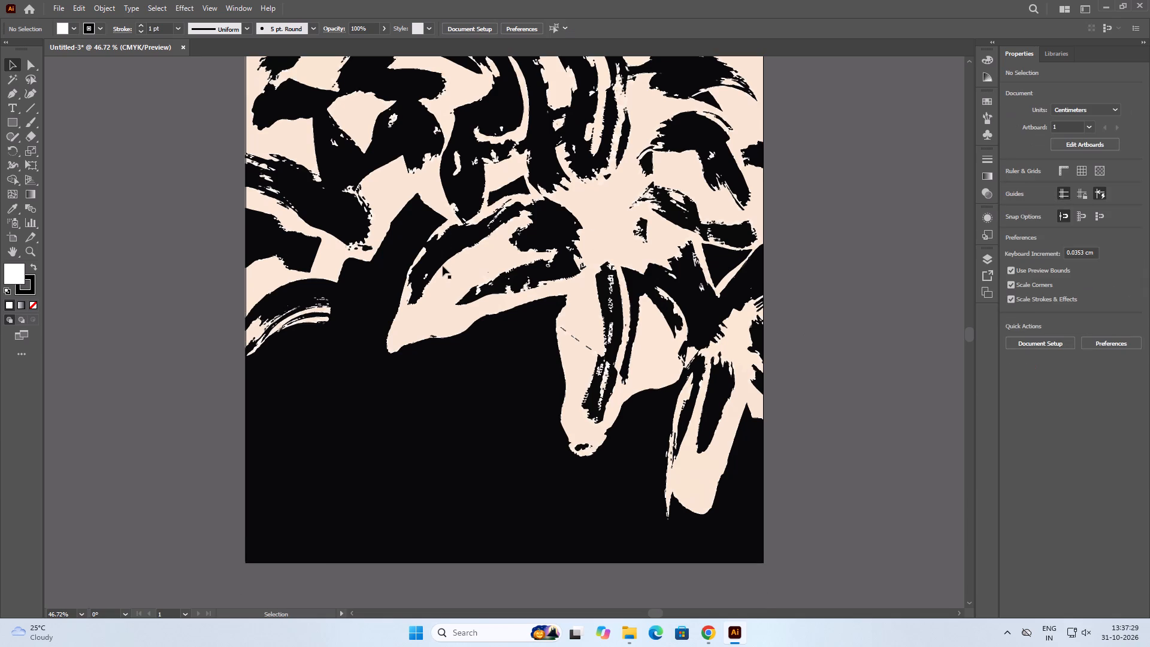
pyautogui.click(205, 313)
# Set the traced artwork's width to 50 cm and its height to 50 cm.
pyautogui.click(410, 286)
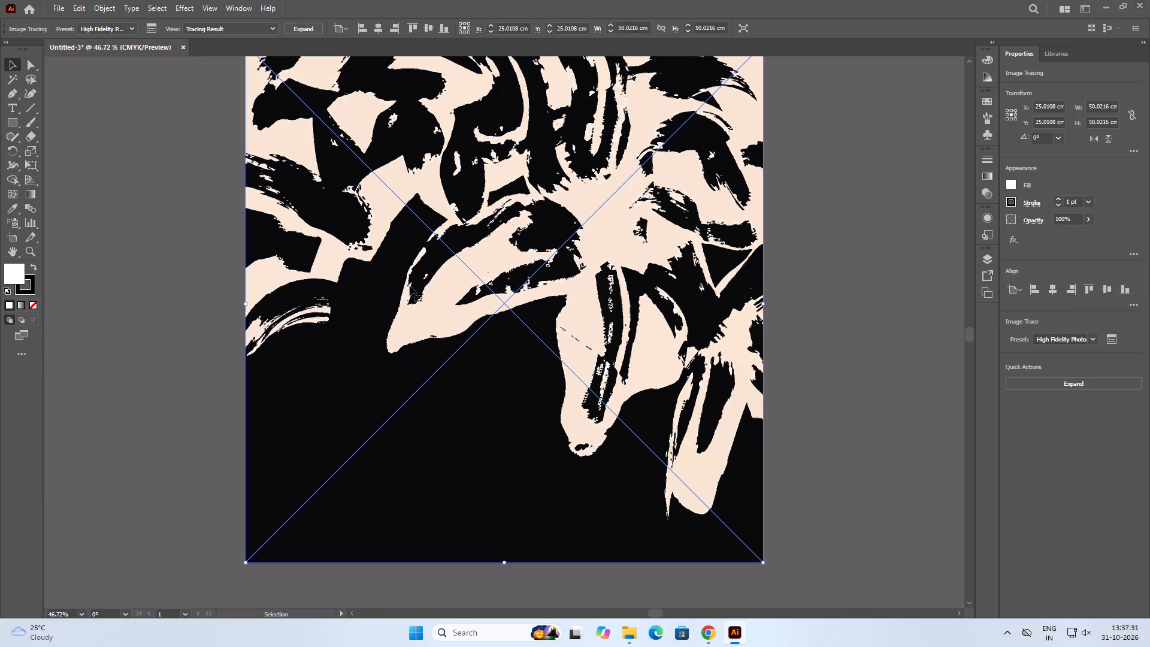
pyautogui.click(637, 28)
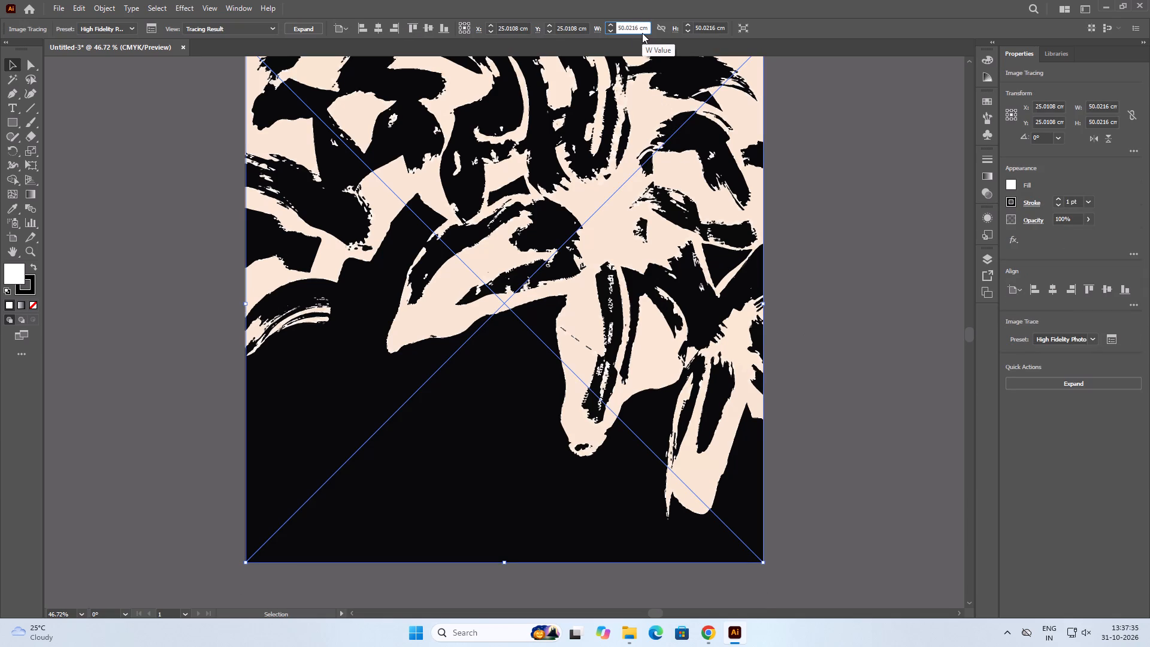
pyautogui.press('BackSpace')
pyautogui.press('BackSpace')
pyautogui.press('BackSpace')
pyautogui.press('BackSpace')
pyautogui.press('Return')
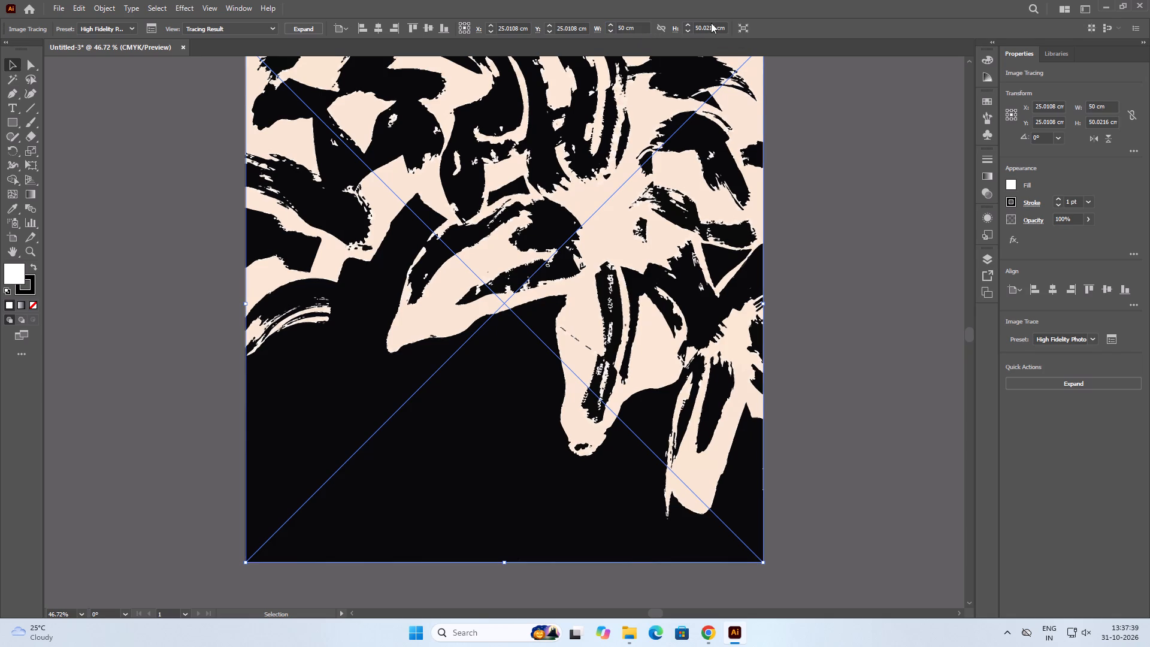
pyautogui.click(703, 28)
pyautogui.moveTo(704, 29); pyautogui.dragTo(724, 31)
pyautogui.press('BackSpace')
pyautogui.press('Return')
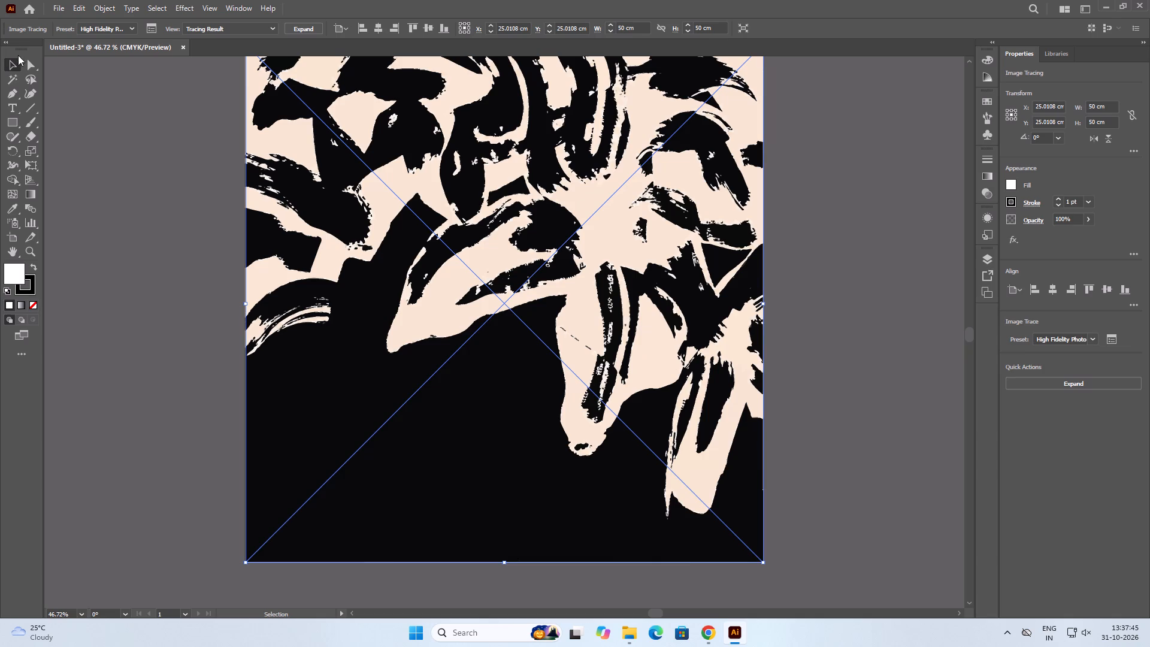
pyautogui.click(101, 114)
# Save the document as NEW DEVELOPMENT 3 50X50 in the NEW CAD FILE folder, in Adobe Illustrator format with the Illustrator 2020 version.
pyautogui.scroll(-2, 489, 419)
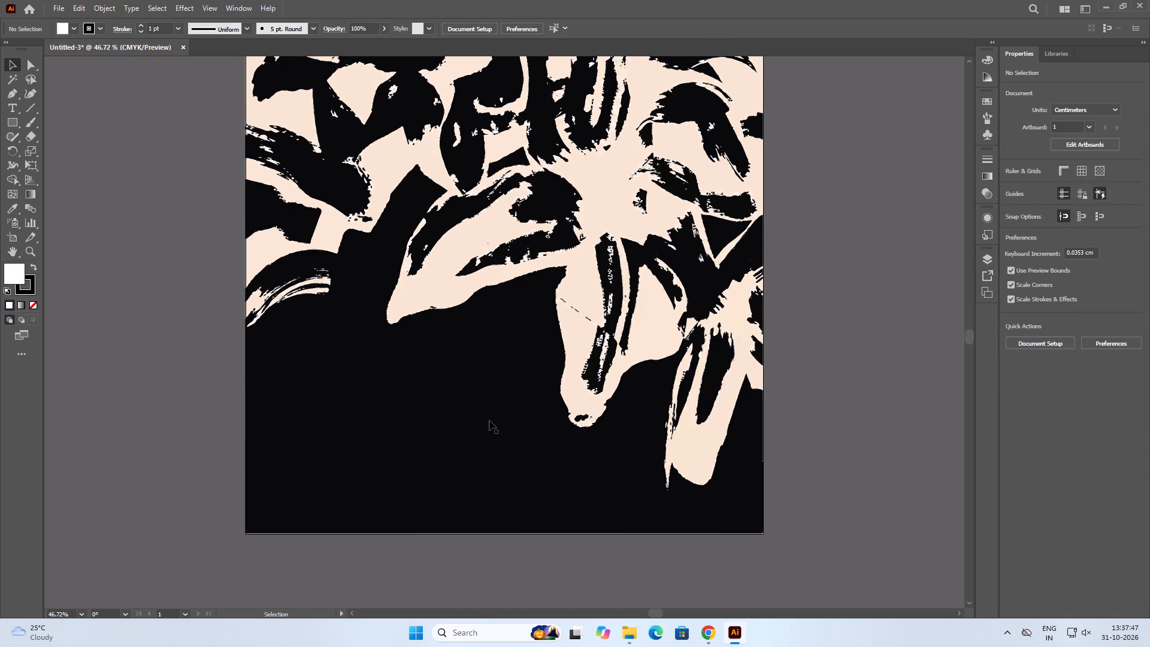
pyautogui.scroll(4, 489, 421)
pyautogui.keyDown('ctrl'); pyautogui.keyDown('shift'); pyautogui.scroll(1, 489, 421); pyautogui.keyUp('shift'); pyautogui.keyUp('ctrl')
pyautogui.hotkey('ctrl', 'shift', 's')
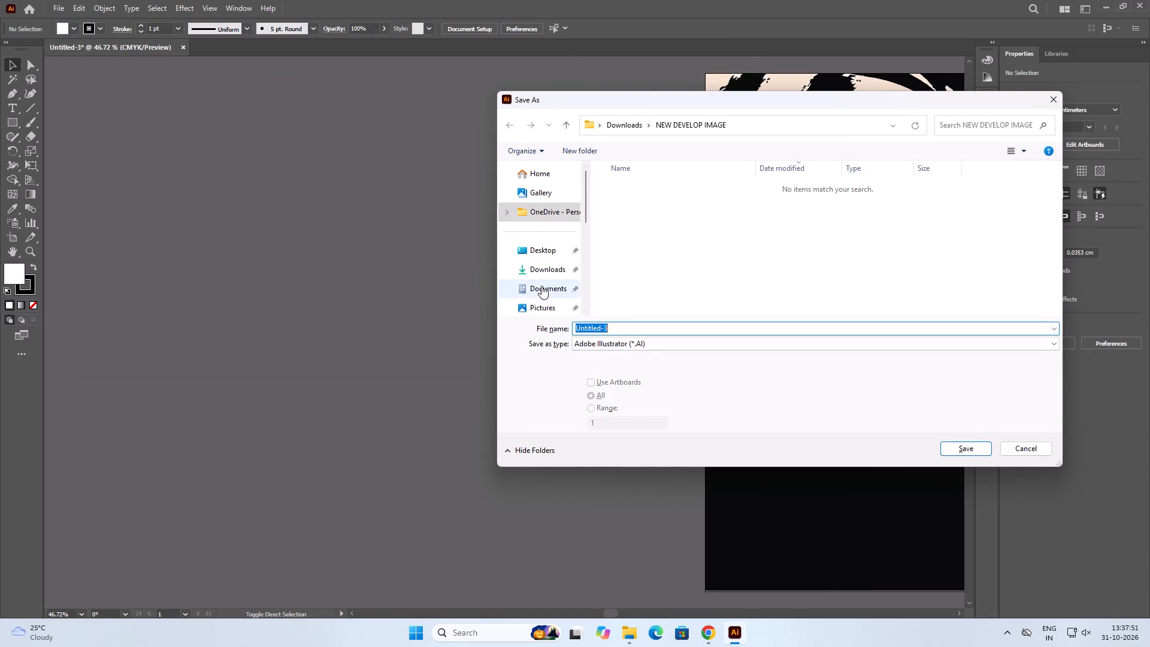
pyautogui.scroll(-5, 541, 286)
pyautogui.click(546, 209)
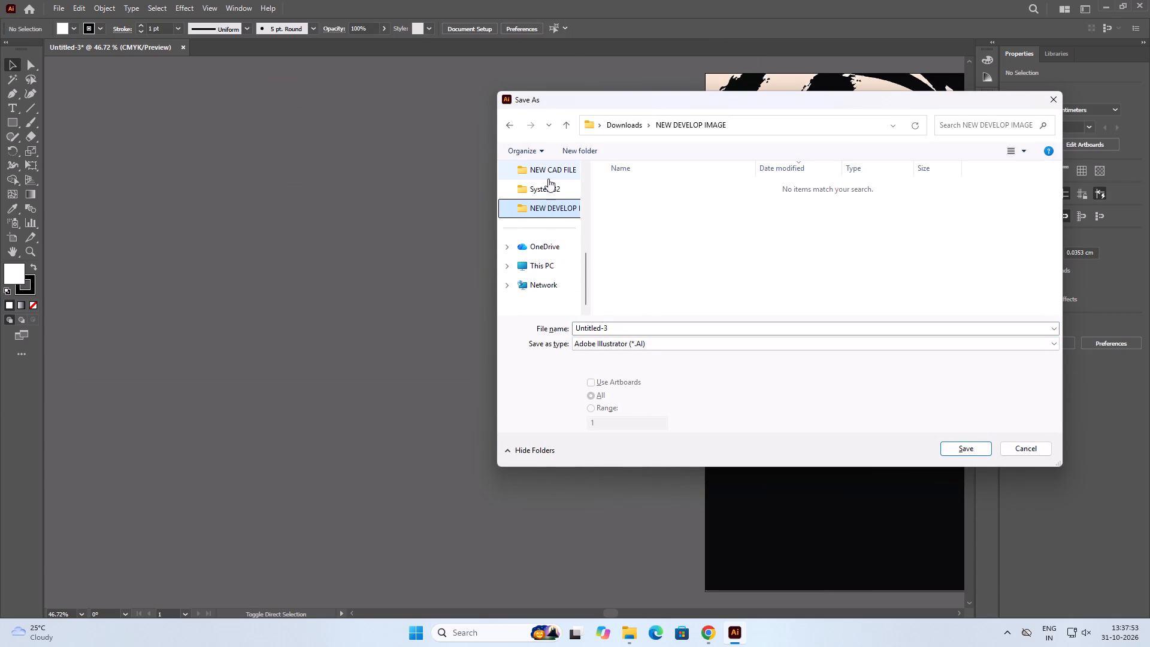
pyautogui.click(548, 175)
pyautogui.scroll(-6, 742, 274)
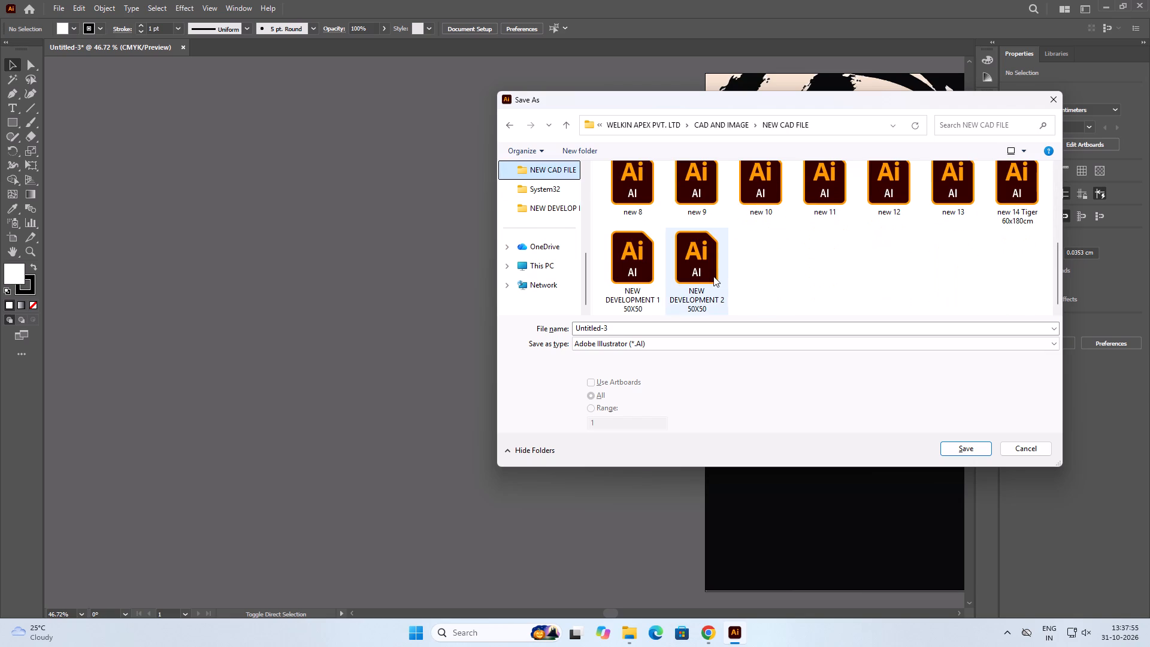
pyautogui.click(713, 276)
pyautogui.click(646, 326)
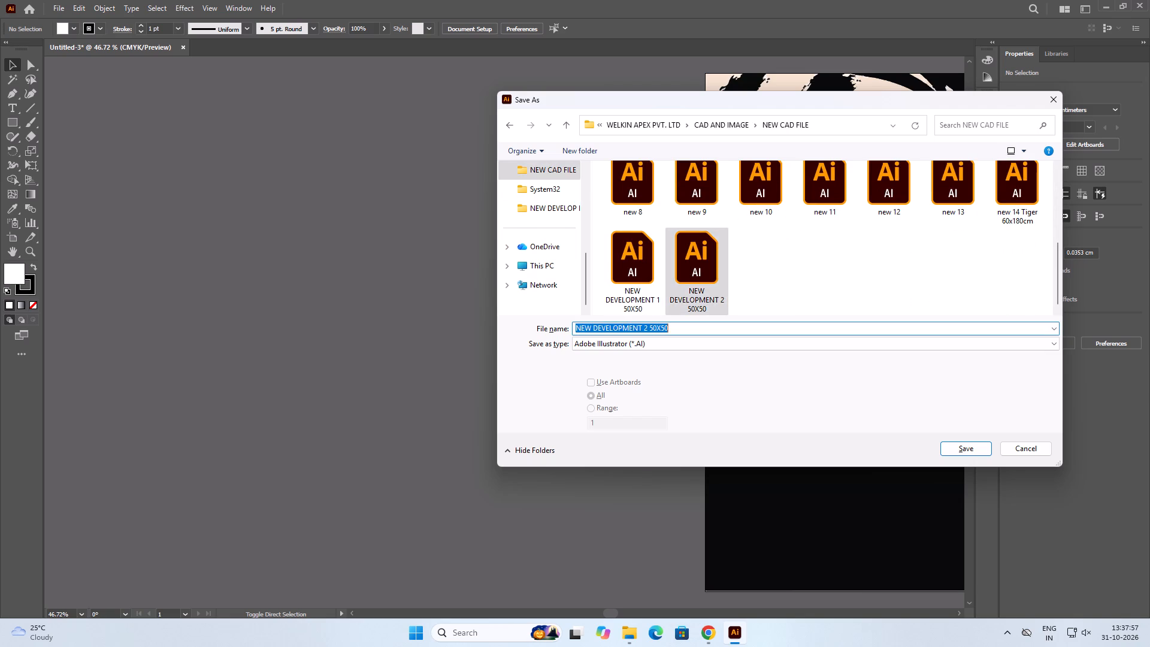
pyautogui.click(646, 326)
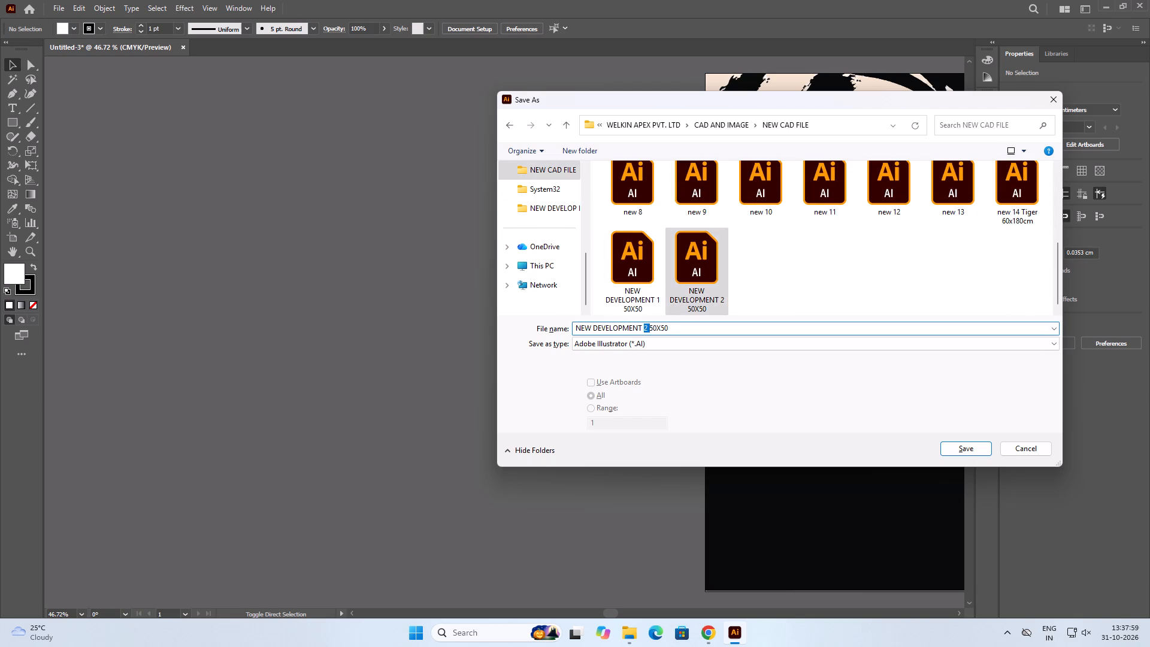
pyautogui.press('3')
pyautogui.press('space')
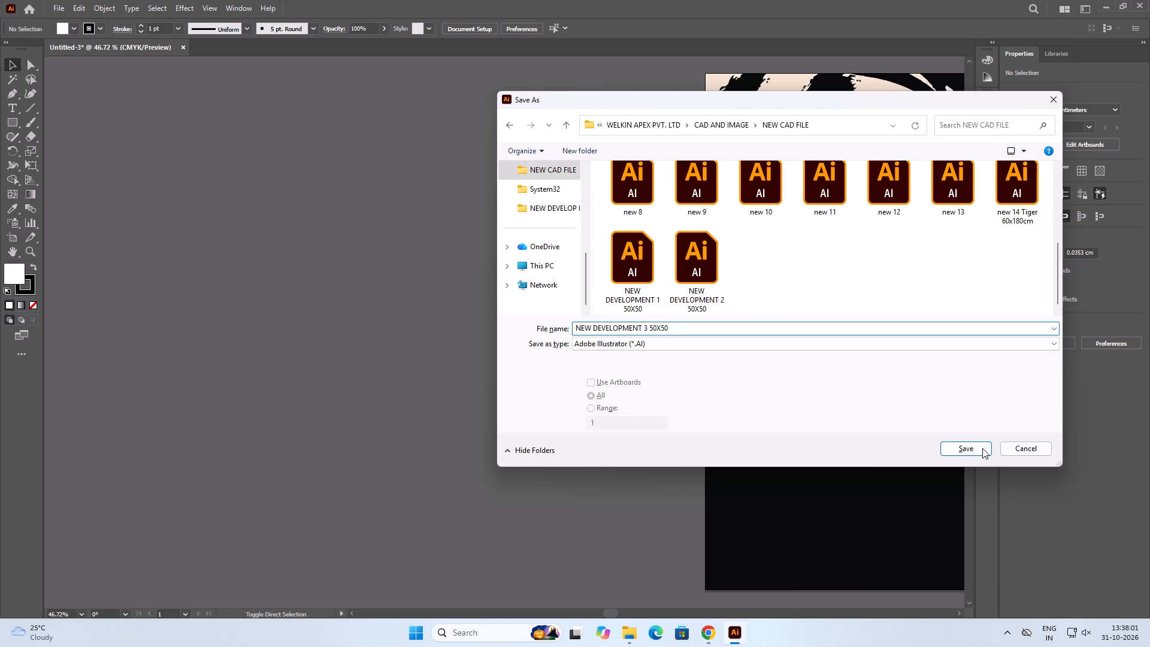
pyautogui.click(961, 448)
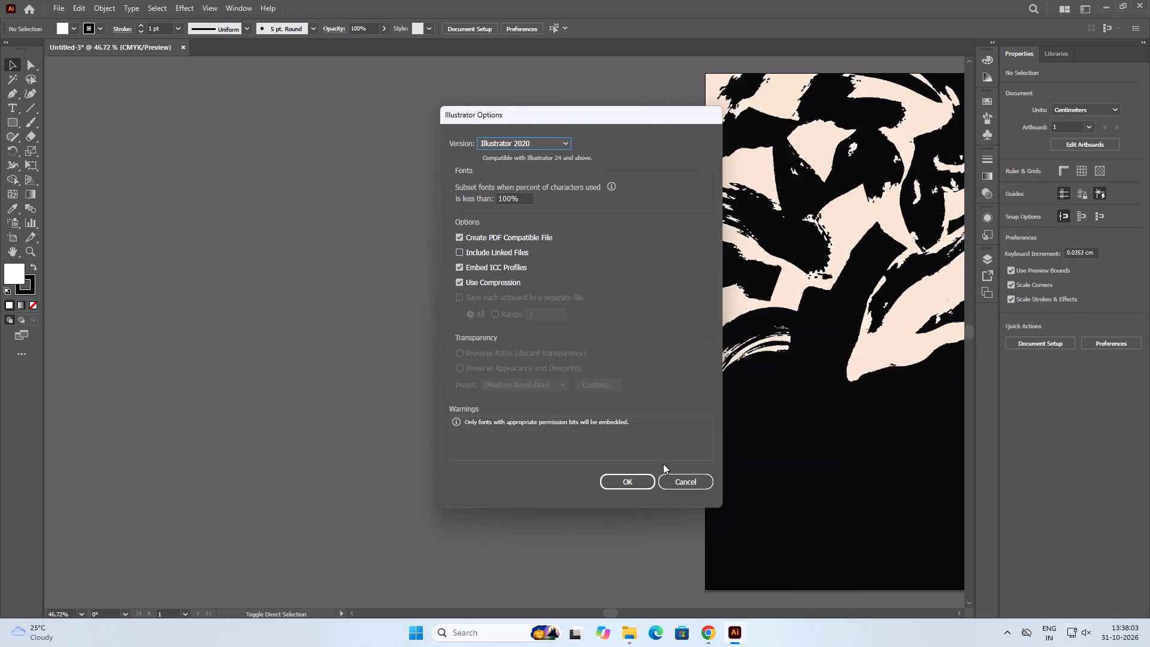
pyautogui.click(641, 482)
# Examine the traced floral artwork up close and its fit to the artboard edges.
pyautogui.scroll(-1, 329, 358)
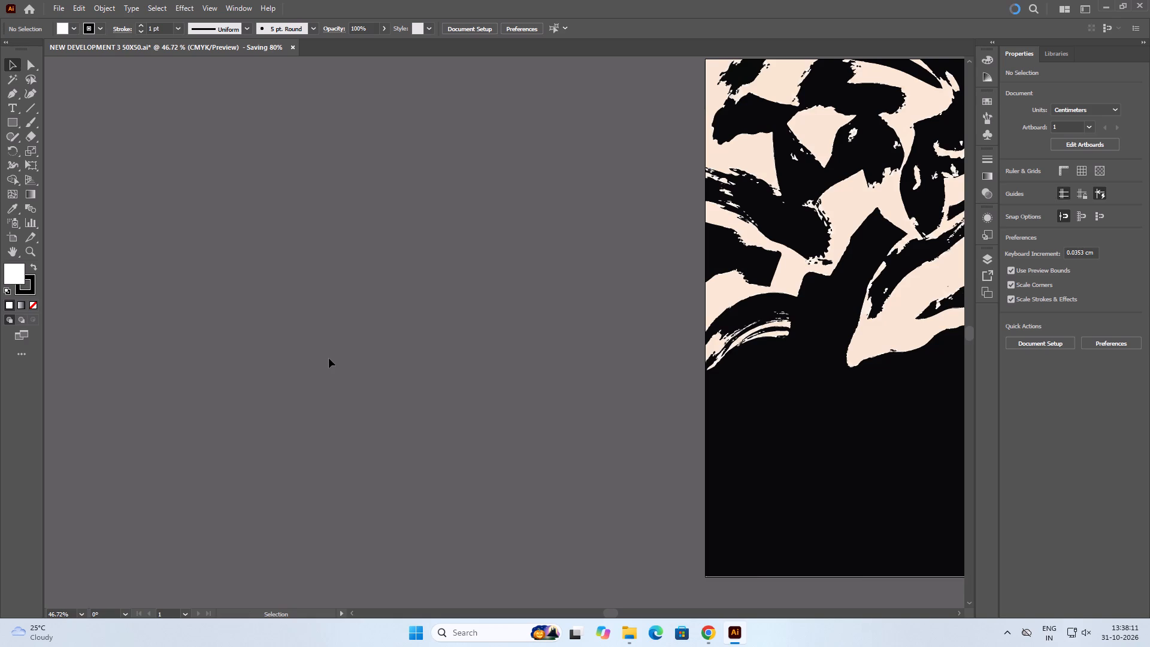
pyautogui.scroll(-3, 329, 358)
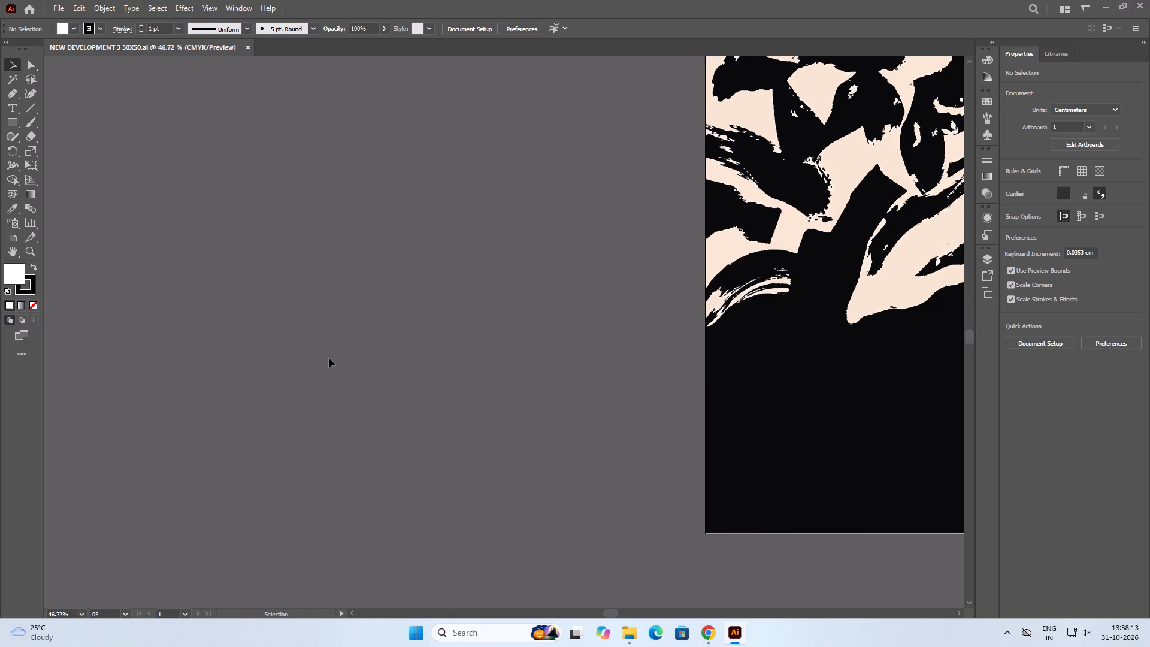
pyautogui.keyDown('alt'); pyautogui.scroll(-2, 329, 358); pyautogui.keyUp('alt')
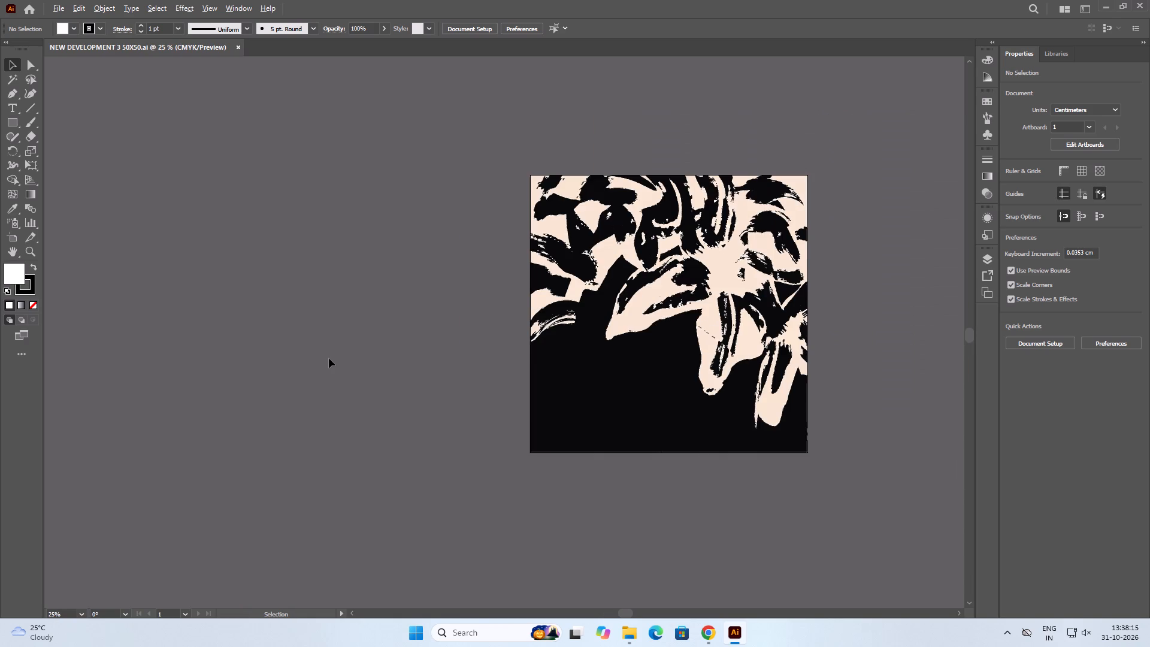
pyautogui.keyDown('alt'); pyautogui.scroll(-1, 329, 358); pyautogui.keyUp('alt')
pyautogui.keyDown('alt'); pyautogui.scroll(2, 760, 385); pyautogui.keyUp('alt')
pyautogui.keyDown('alt'); pyautogui.scroll(5, 573, 395); pyautogui.keyUp('alt')
pyautogui.keyDown('alt'); pyautogui.scroll(-2, 573, 395); pyautogui.keyUp('alt')
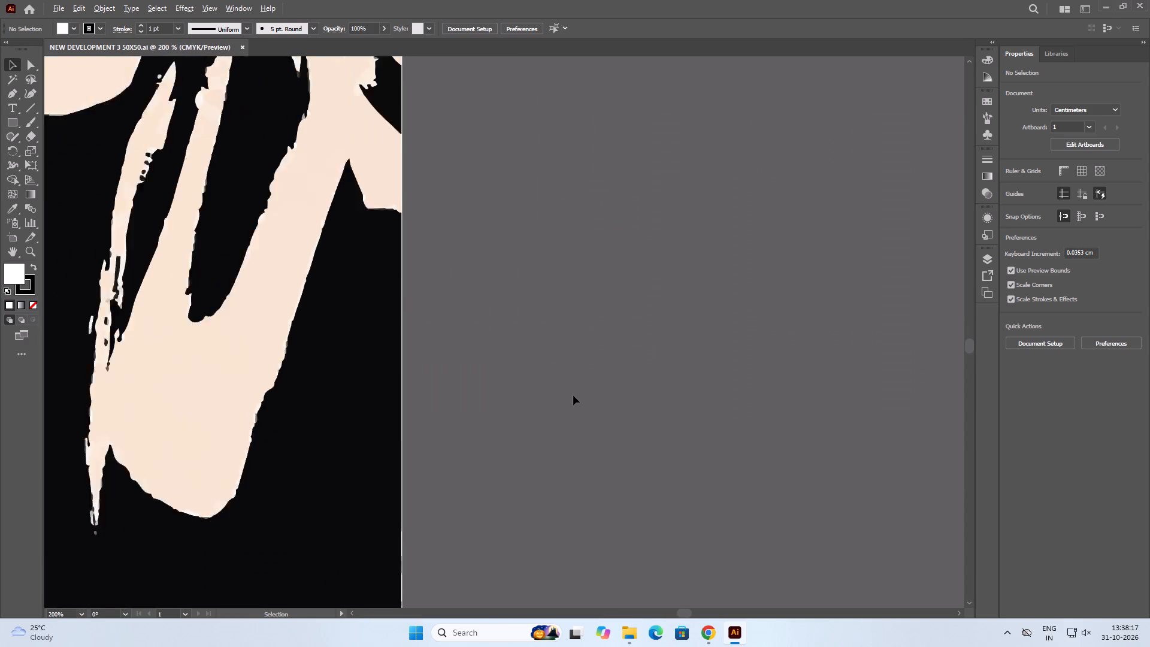
pyautogui.keyDown('alt'); pyautogui.scroll(-3, 573, 395); pyautogui.keyUp('alt')
pyautogui.keyDown('alt'); pyautogui.scroll(-1, 359, 207); pyautogui.keyUp('alt')
pyautogui.keyDown('alt'); pyautogui.scroll(1, 285, 138); pyautogui.keyUp('alt')
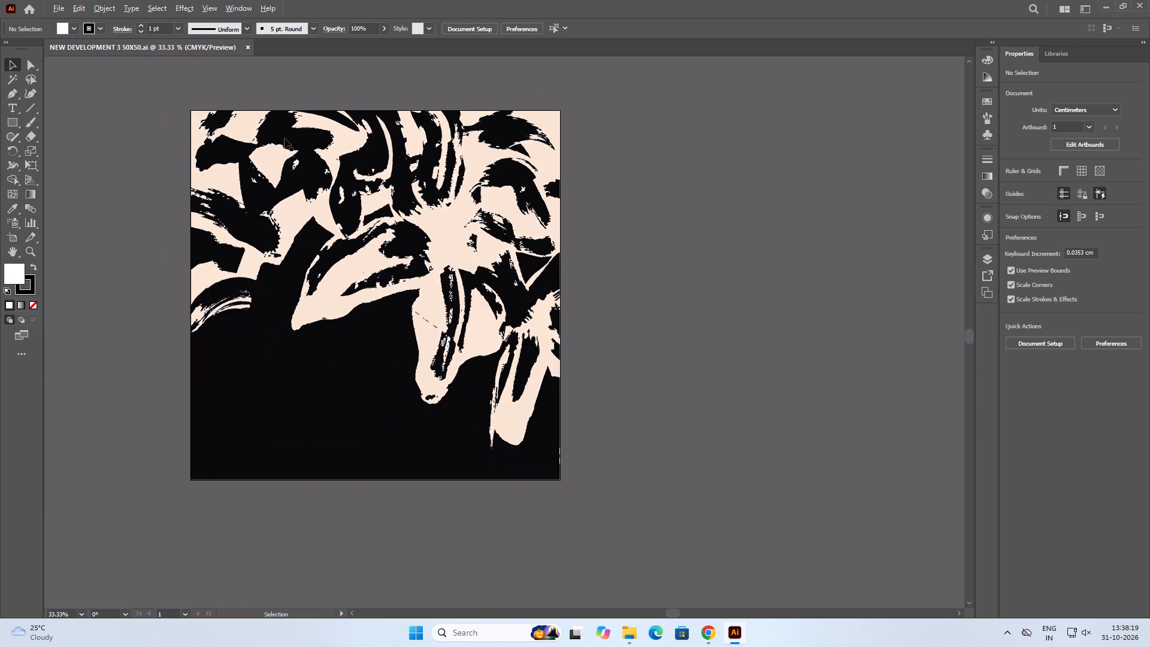
pyautogui.click(310, 92)
# Export the design as the JPEG NEW DEVELOPMENT 3 50X50 in the NEW CAD FILE folder, with CMYK colour, medium quality 5 and 300 ppi.
pyautogui.click(73, 6)
pyautogui.click(143, 265)
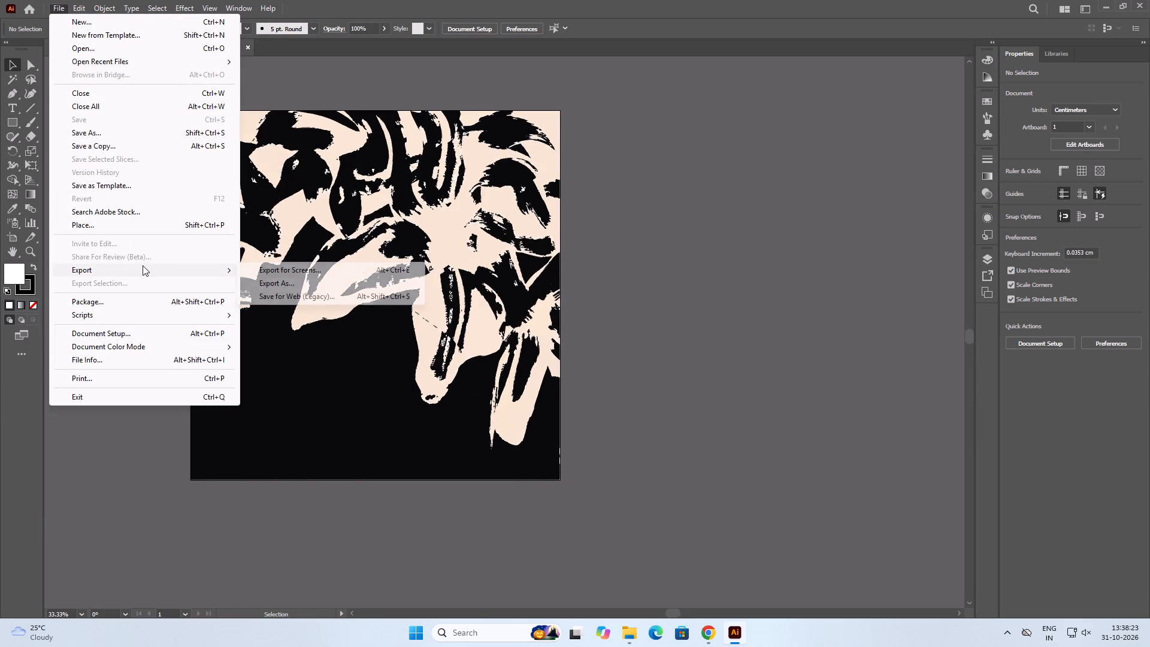
pyautogui.click(313, 279)
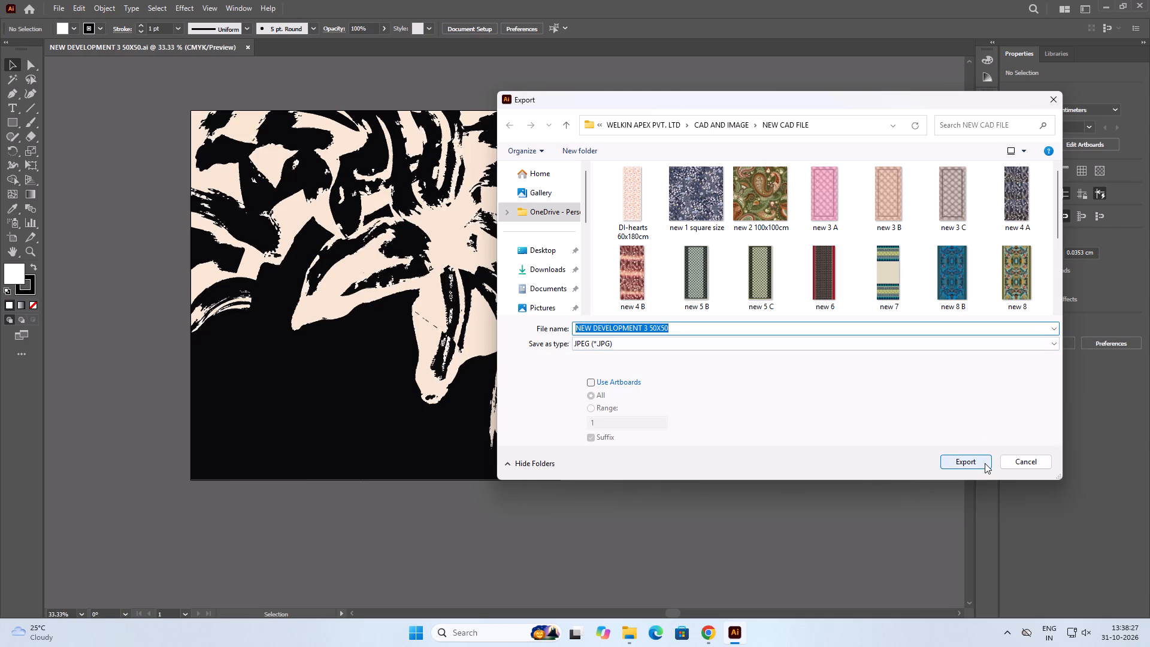
pyautogui.click(985, 463)
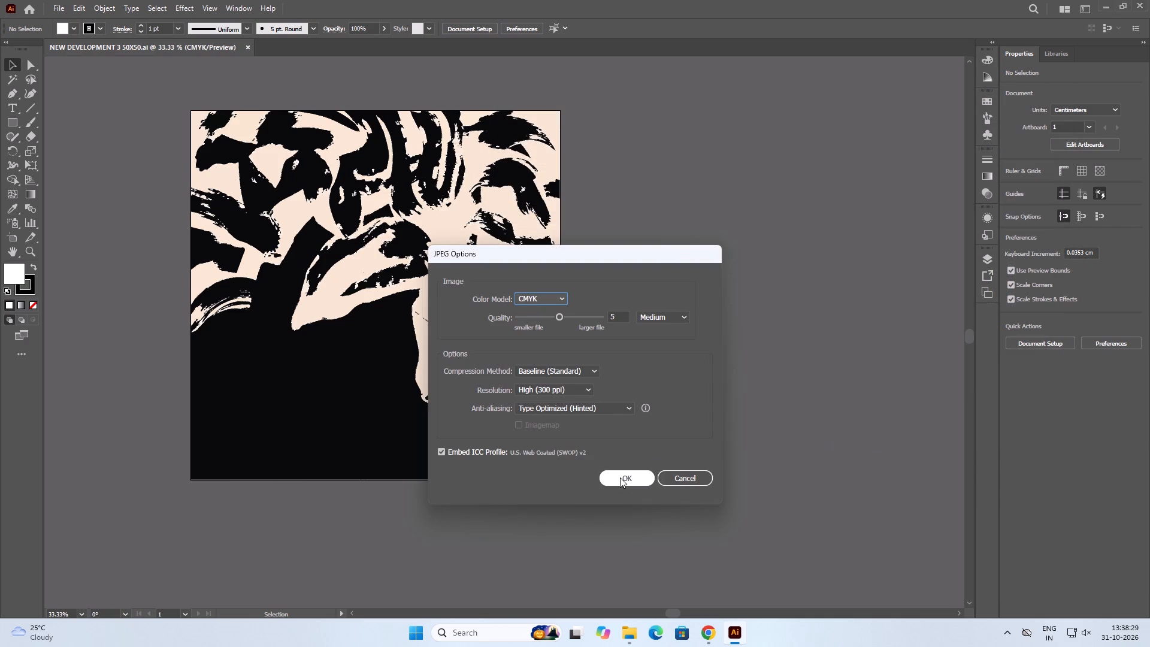
pyautogui.click(620, 477)
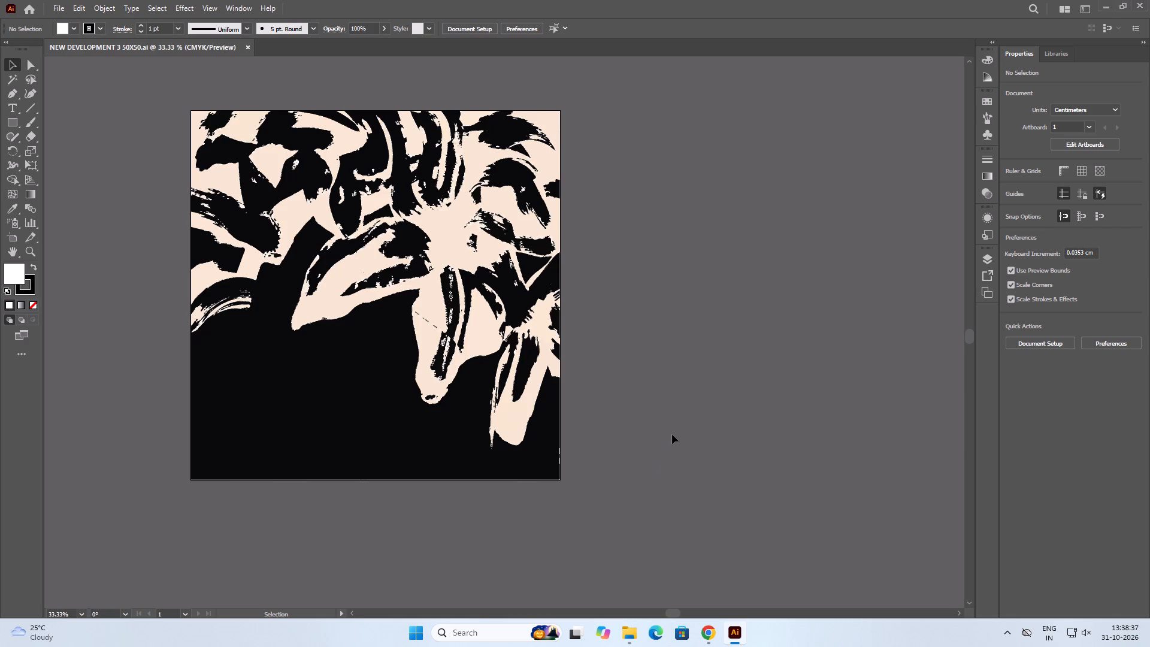
# Close the NEW DEVELOPMENT 3 50X50 document.
pyautogui.click(398, 304)
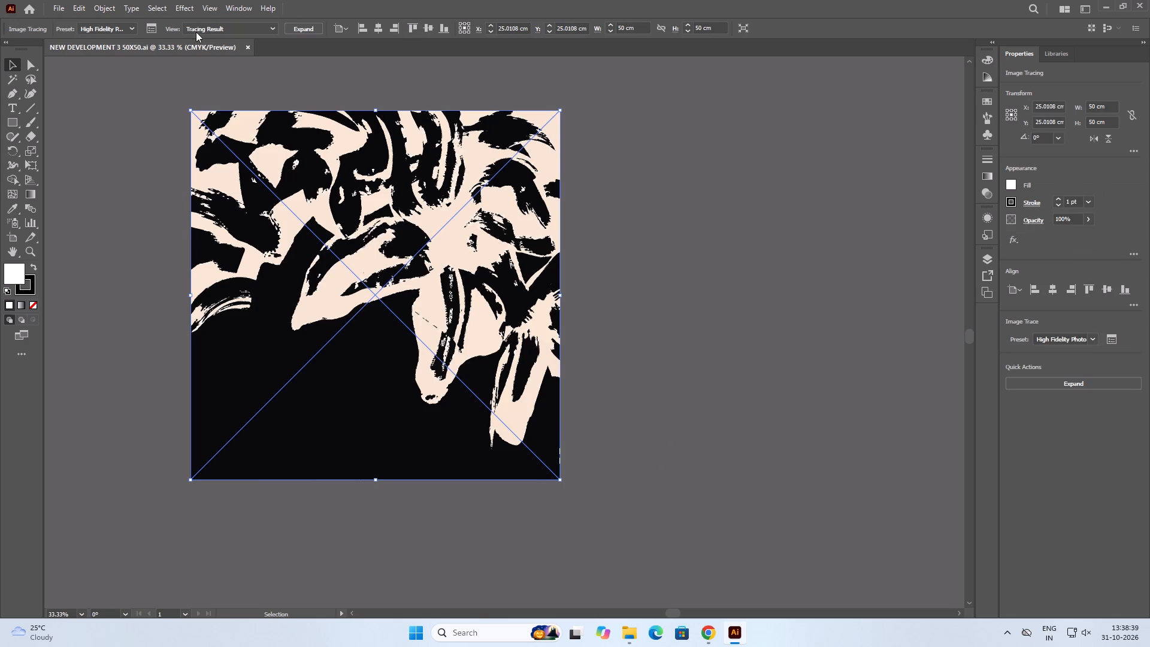
pyautogui.click(249, 44)
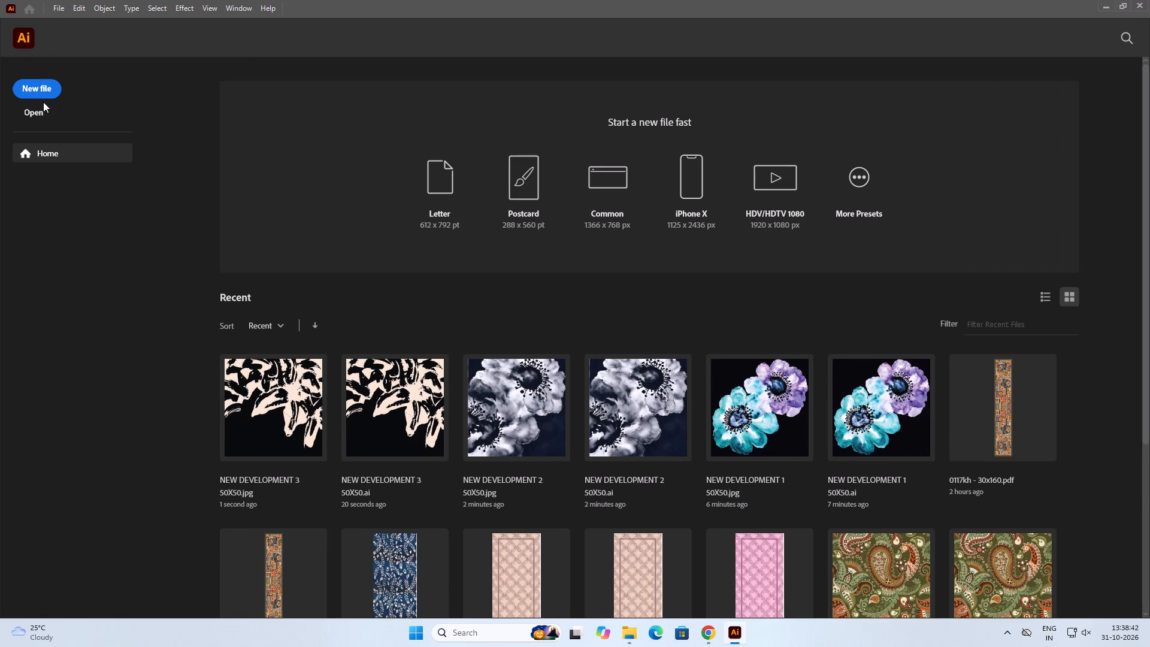
# Create a new CMYK document in centimetres, 60 cm wide and 180 cm high, with one artboard.
pyautogui.click(416, 169)
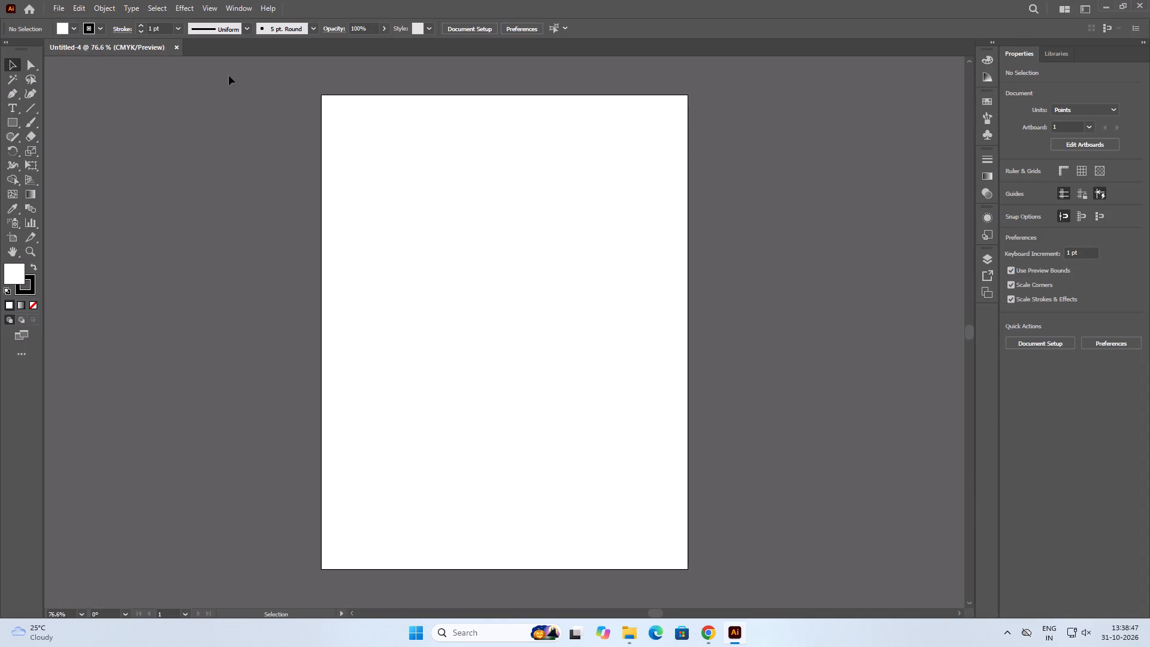
pyautogui.click(174, 48)
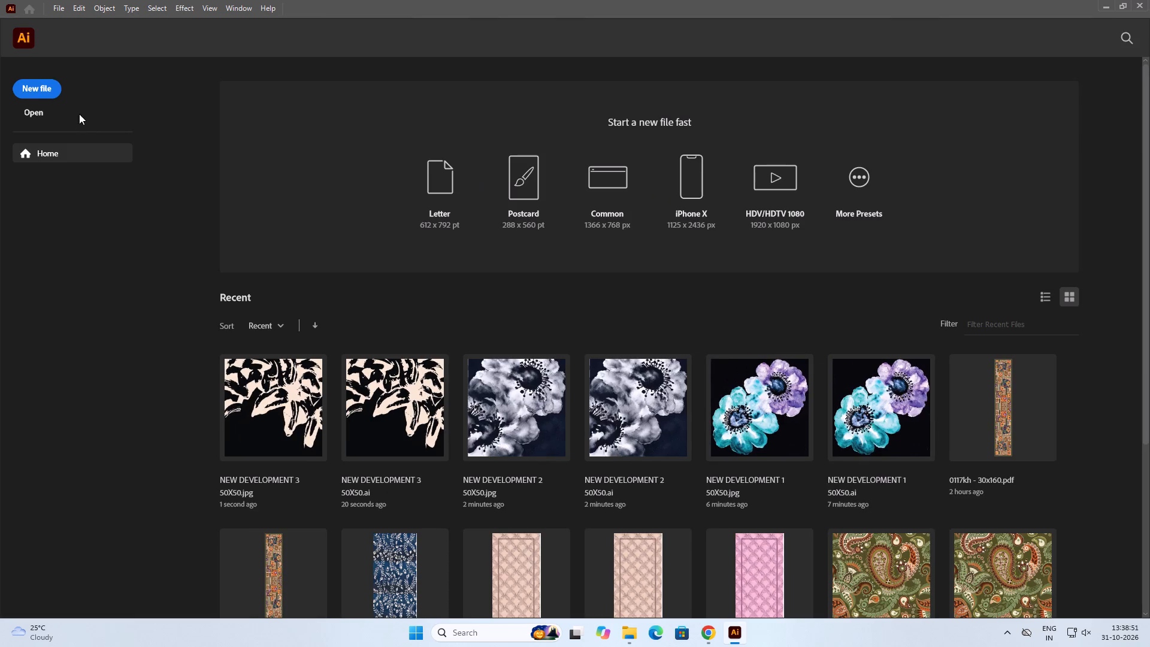
pyautogui.click(29, 98)
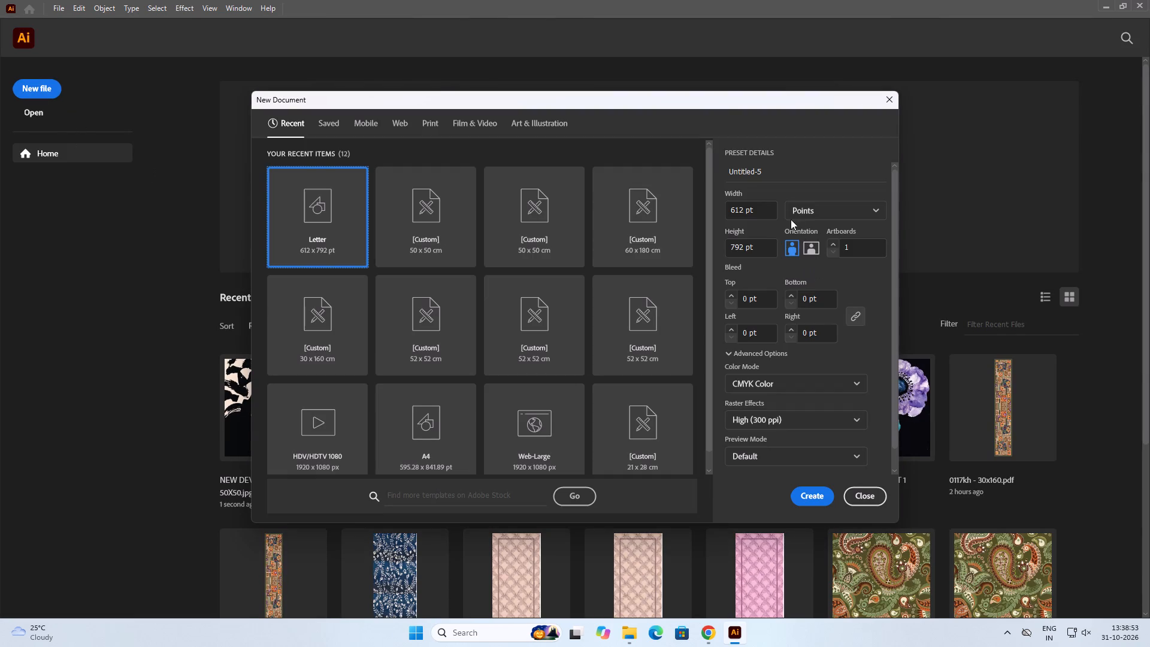
pyautogui.click(790, 210)
pyautogui.click(817, 386)
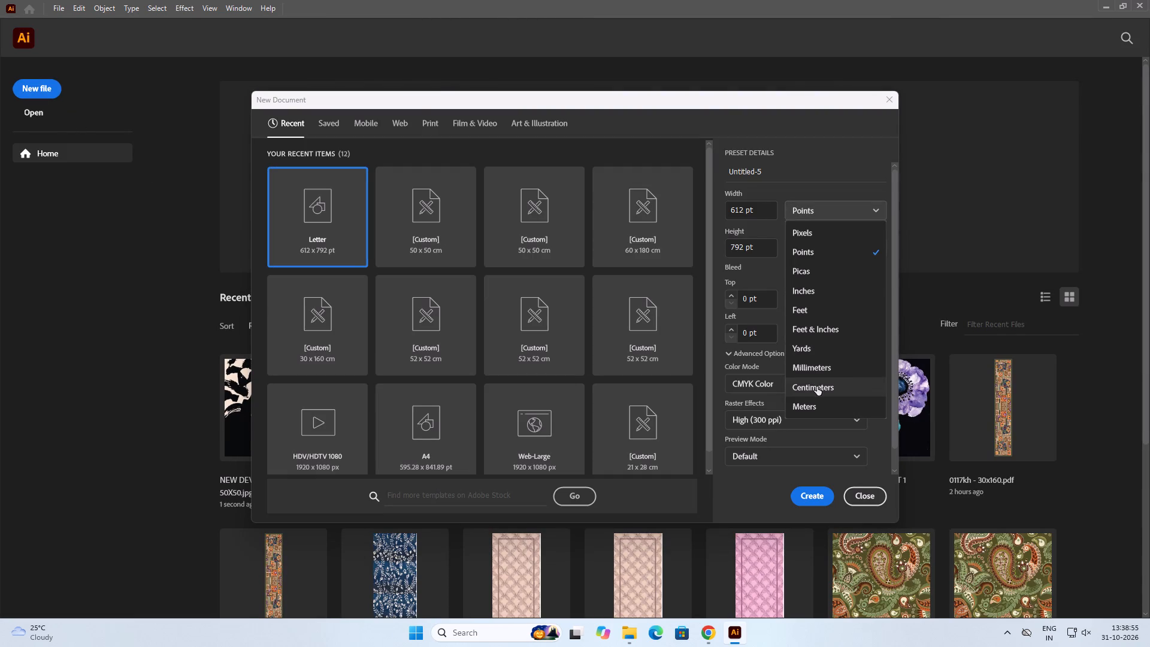
pyautogui.moveTo(749, 211); pyautogui.dragTo(722, 210)
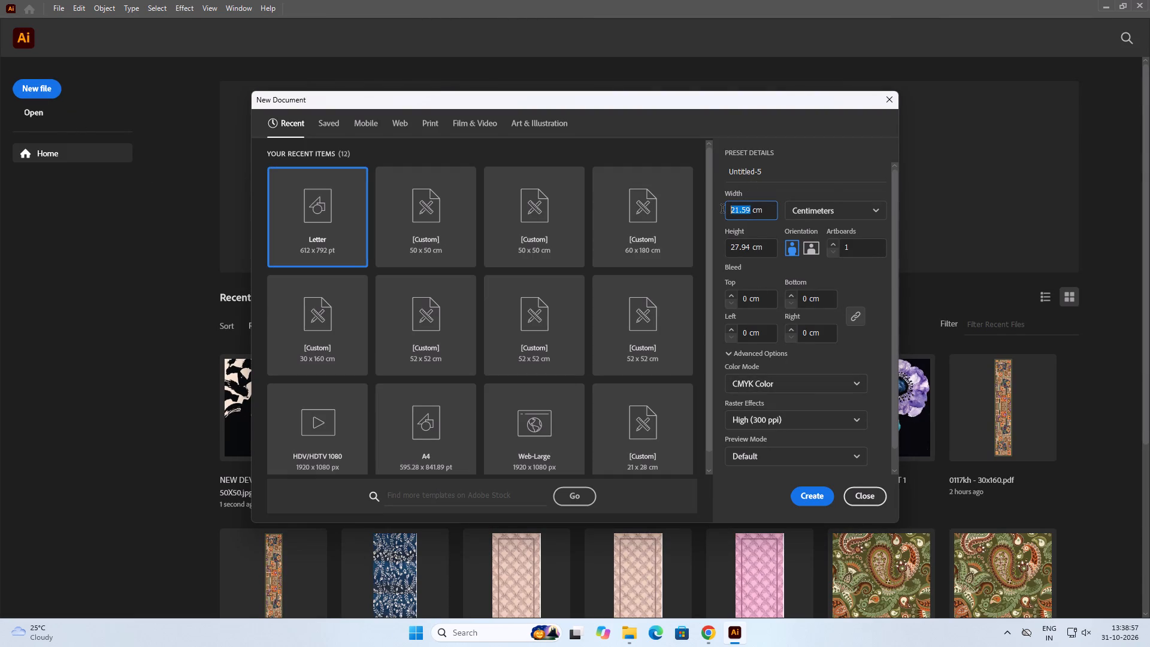
pyautogui.moveTo(722, 210); pyautogui.dragTo(722, 210)
pyautogui.write('60')
pyautogui.moveTo(751, 249); pyautogui.dragTo(712, 250)
pyautogui.write('180')
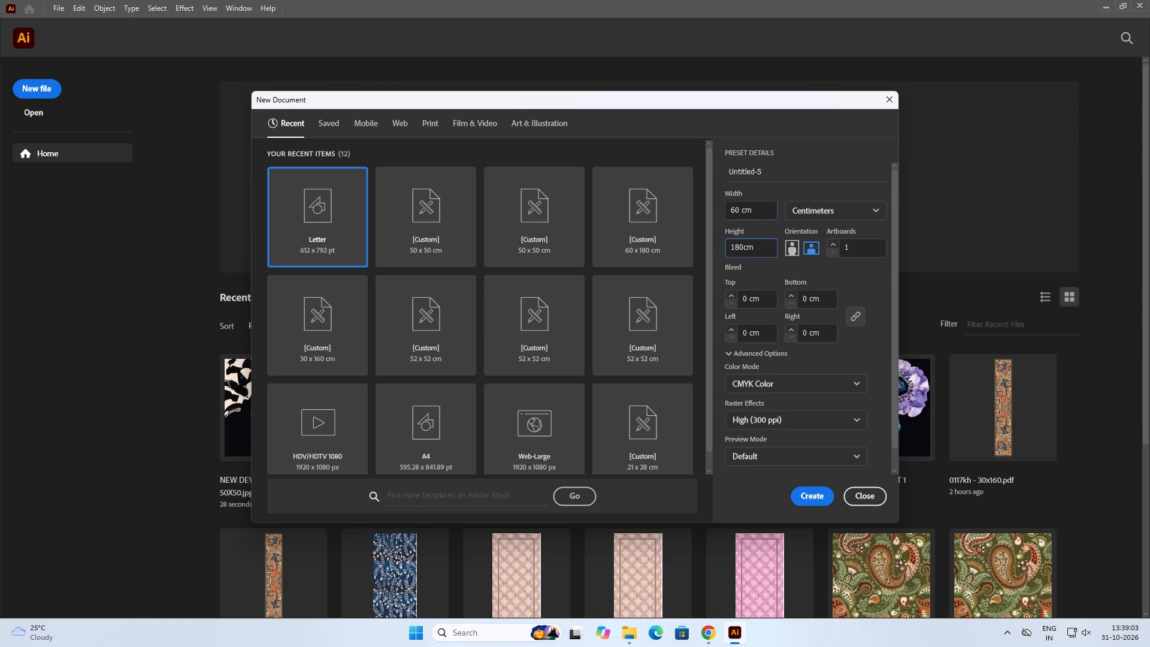
pyautogui.press('space')
pyautogui.press('Return')
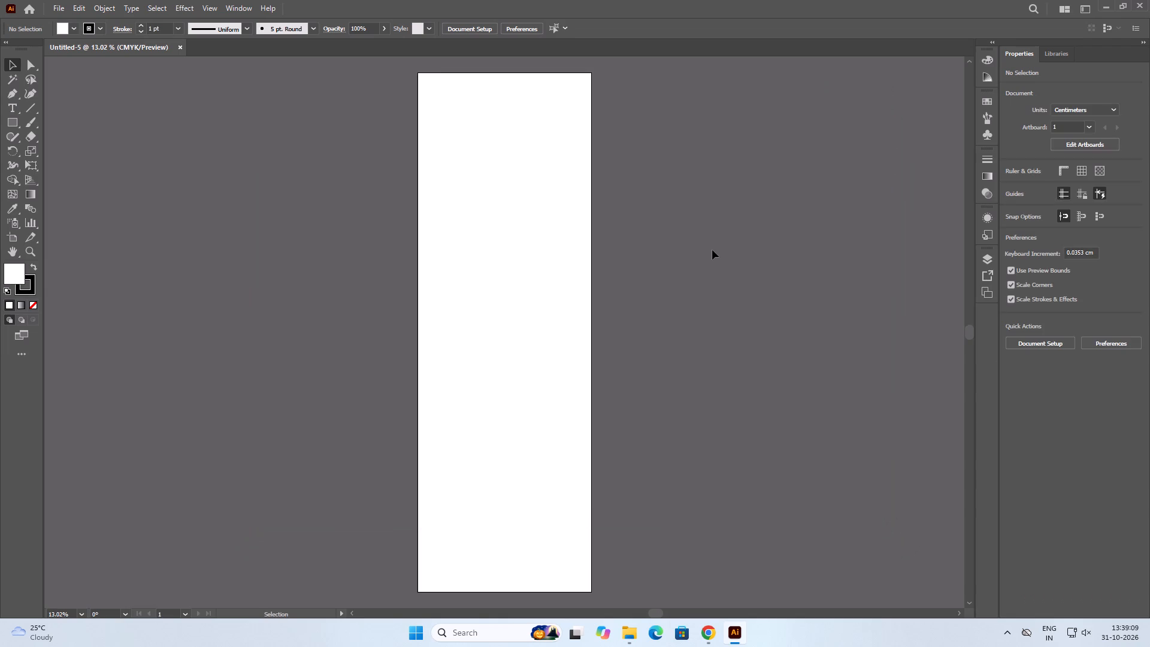
# Place the image 60X180 1 from the NEW DEVELOP IMAGE folder in Downloads near the artboard's top-left corner.
pyautogui.hotkey('ctrl', 'shift', 'p')
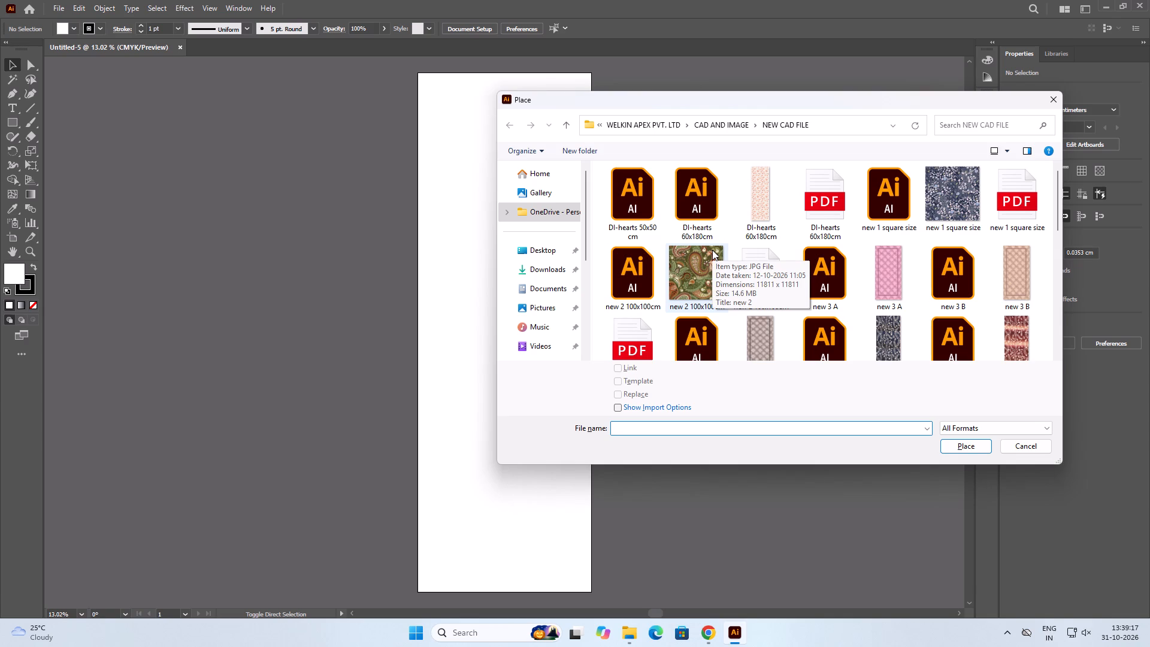
pyautogui.scroll(-14, 703, 270)
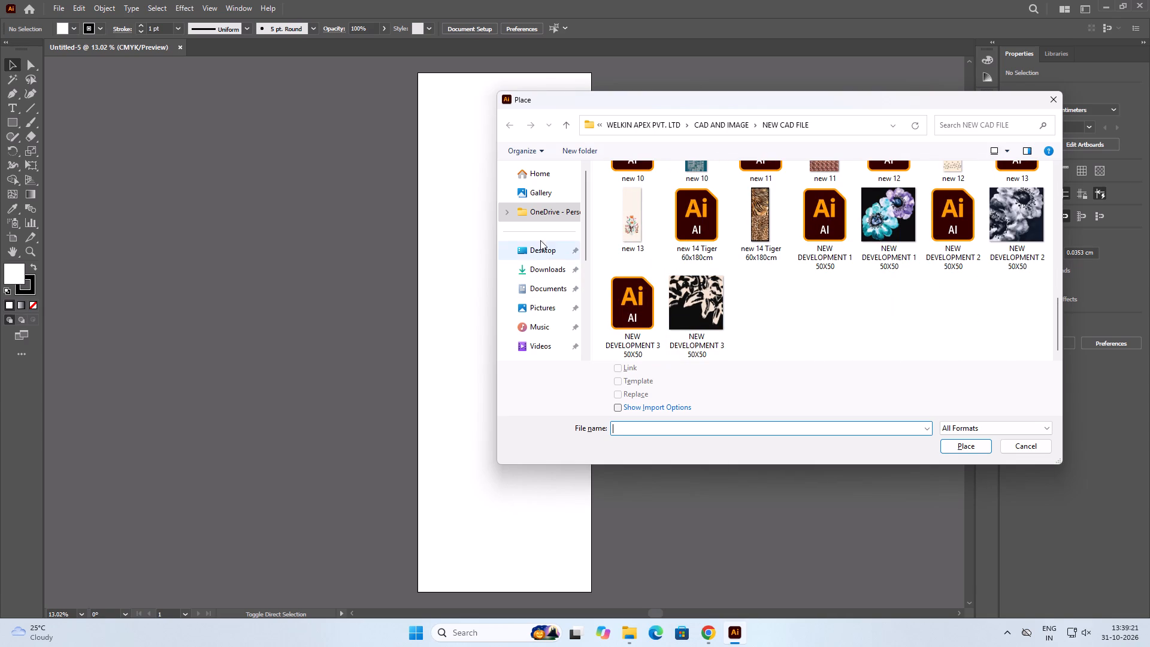
pyautogui.click(541, 268)
pyautogui.scroll(-6, 701, 279)
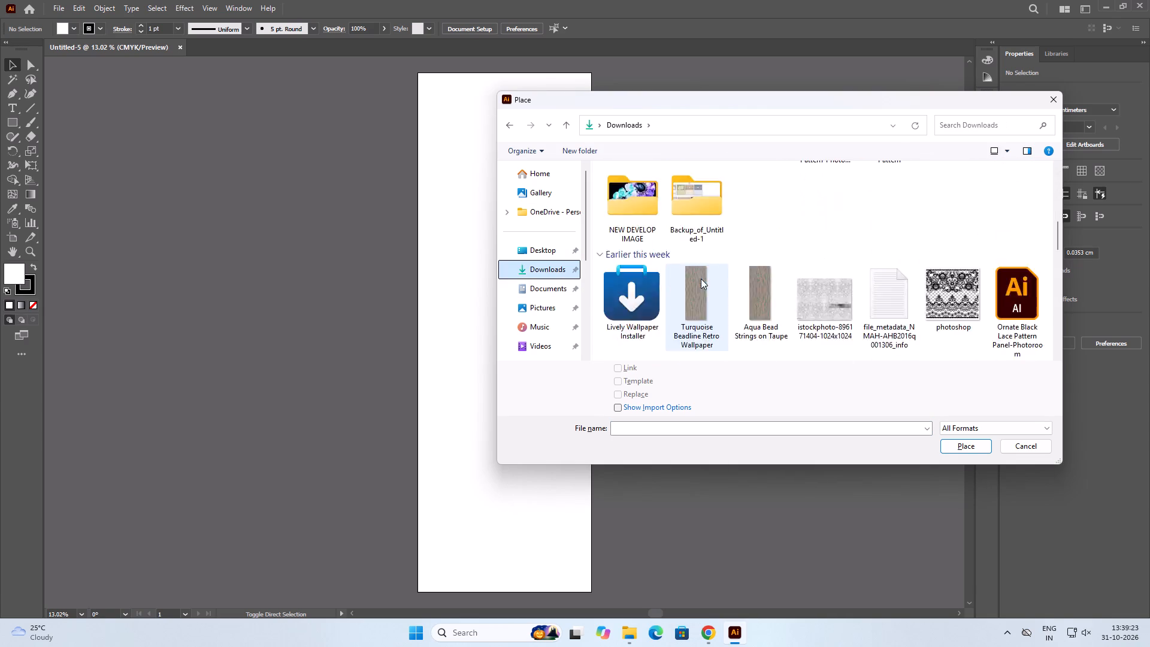
pyautogui.scroll(1, 701, 279)
pyautogui.doubleClick(643, 208)
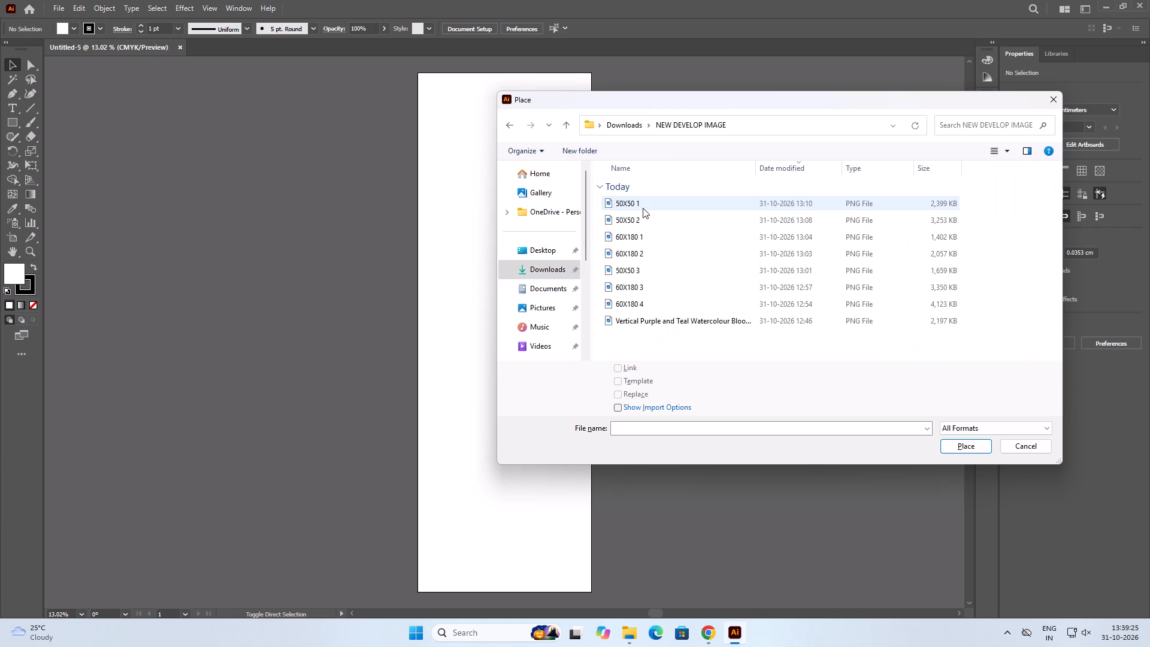
pyautogui.click(670, 234)
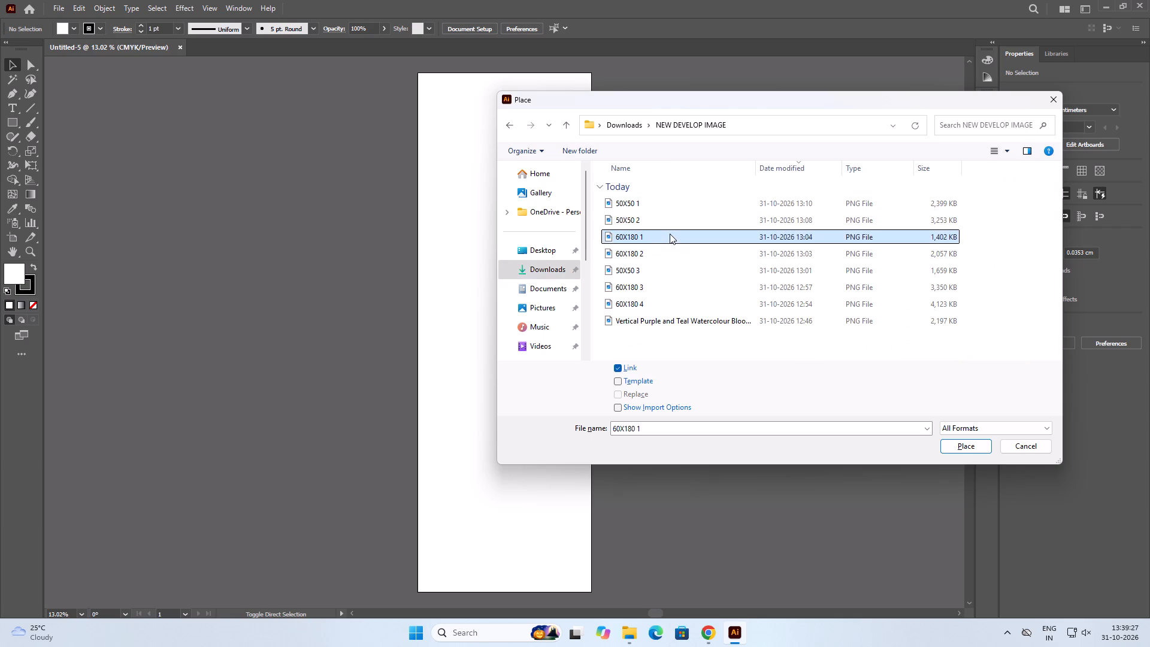
pyautogui.doubleClick(670, 234)
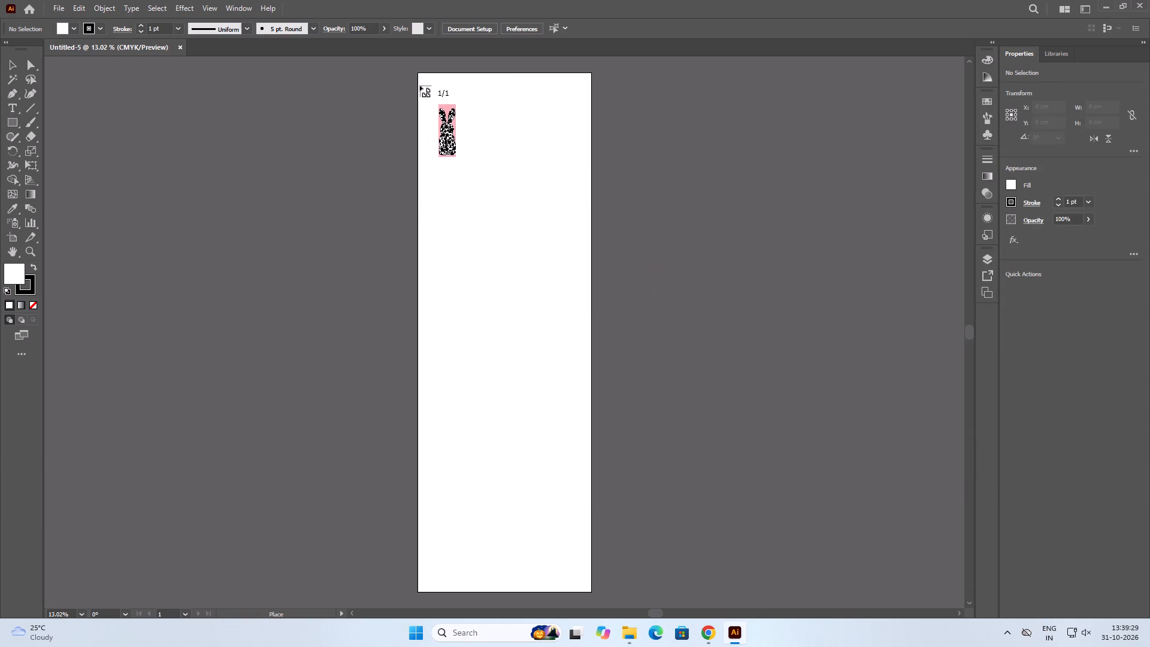
pyautogui.click(420, 77)
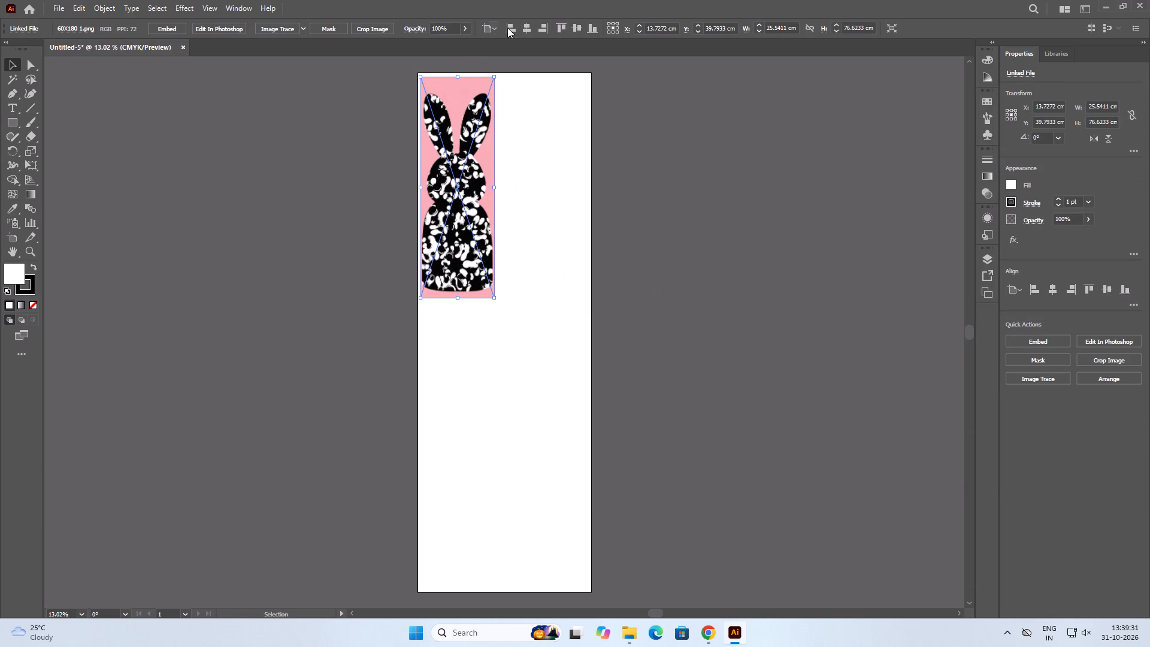
# Align the placed rabbit image to the artboard's left and top edges and scale it up proportionally to about 60 × 180 cm.
pyautogui.click(509, 28)
pyautogui.click(566, 28)
pyautogui.click(694, 247)
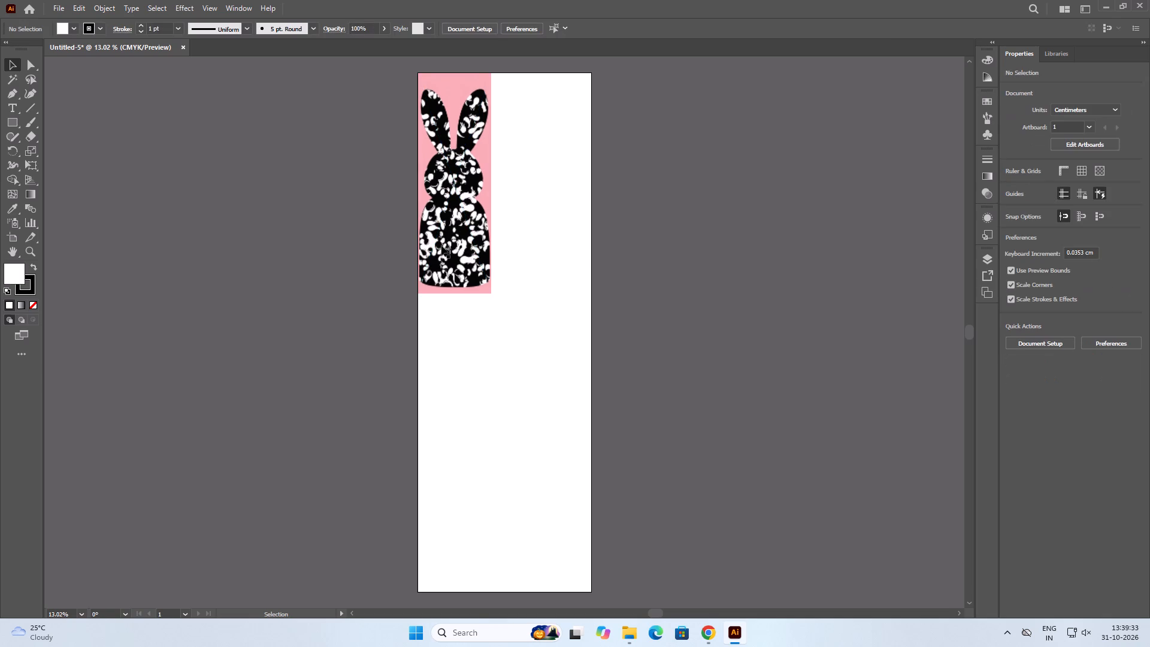
pyautogui.click(441, 245)
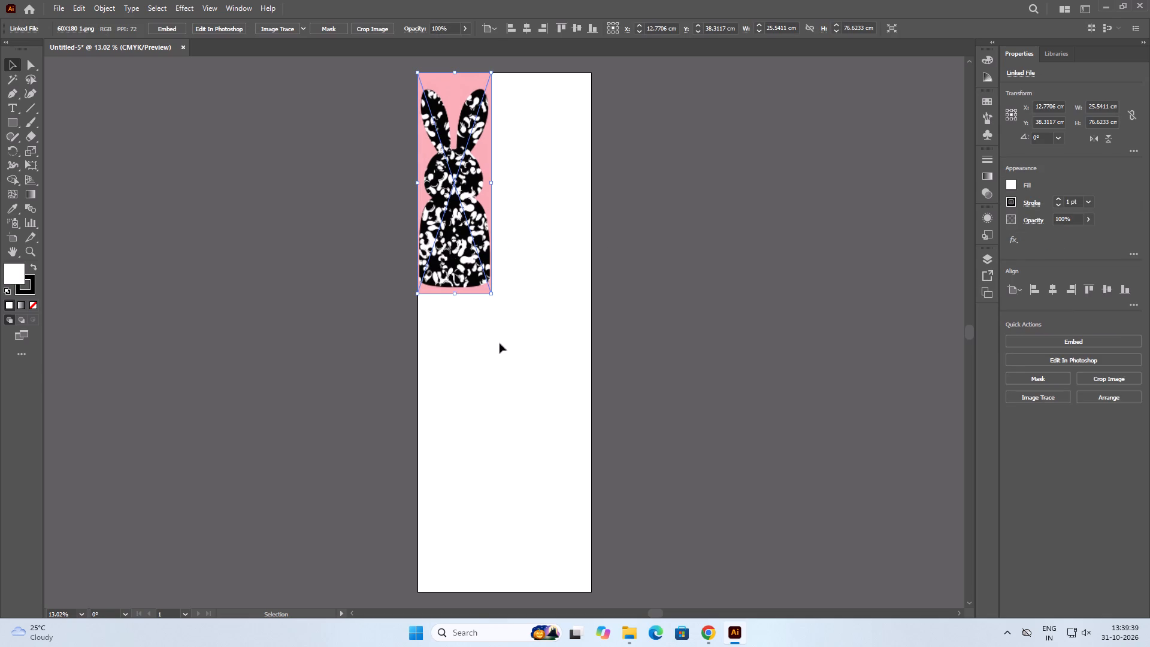
pyautogui.keyDown('shift'); pyautogui.moveTo(494, 295); pyautogui.dragTo(582, 584); pyautogui.keyUp('shift')
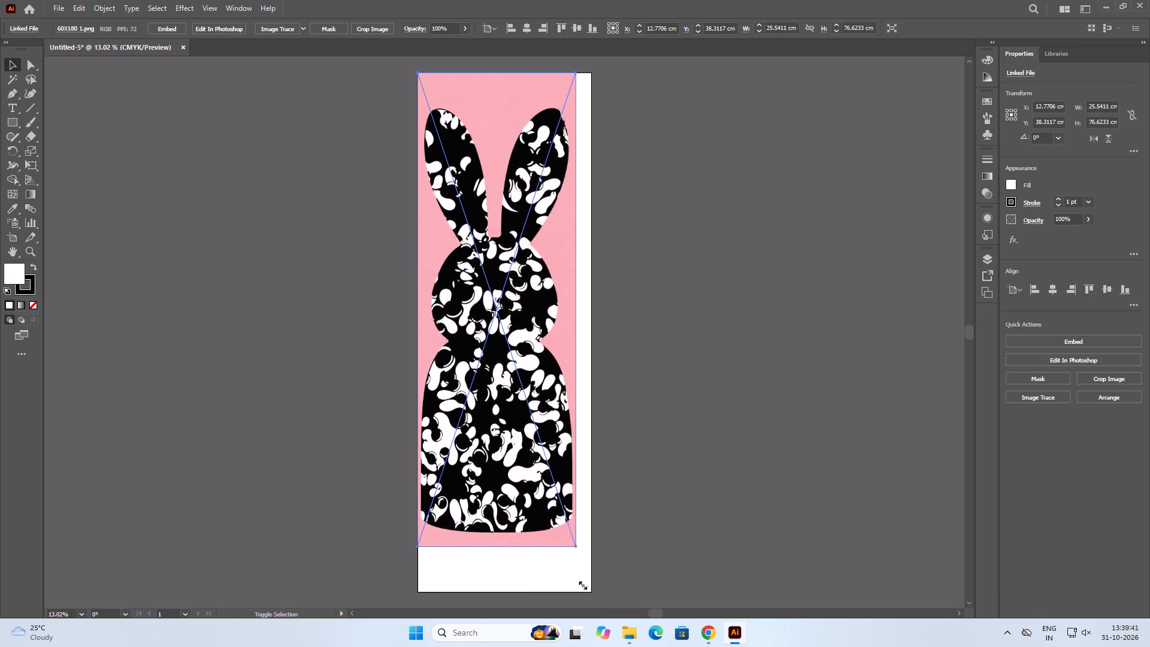
pyautogui.keyDown('shift'); pyautogui.moveTo(582, 584); pyautogui.dragTo(600, 592); pyautogui.keyUp('shift')
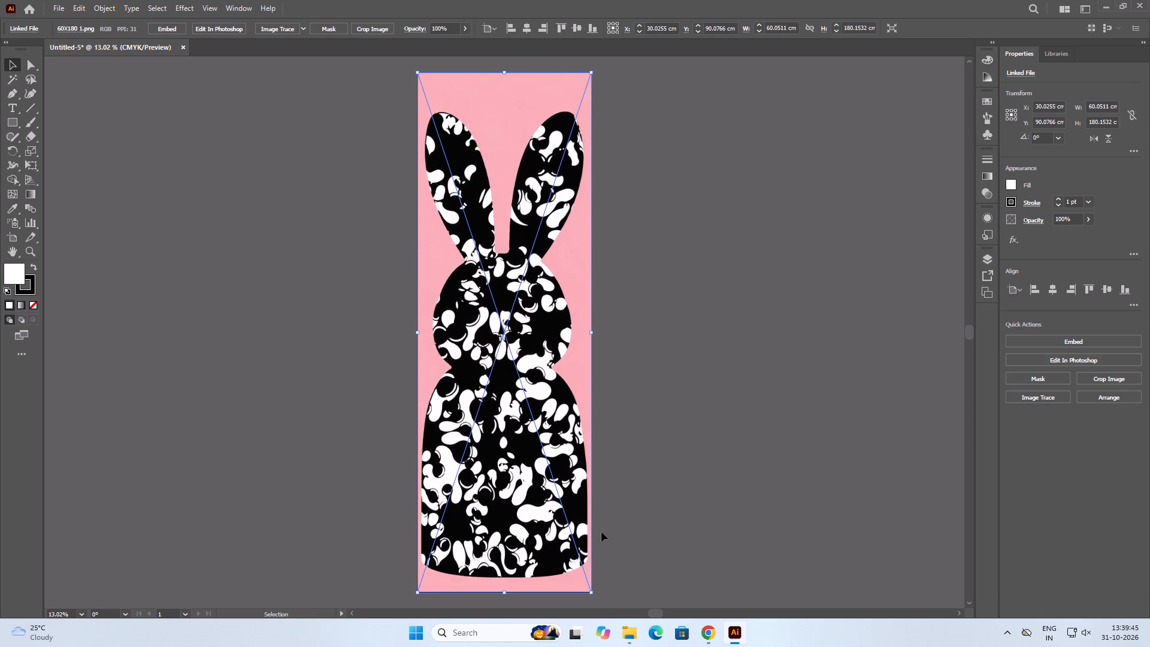
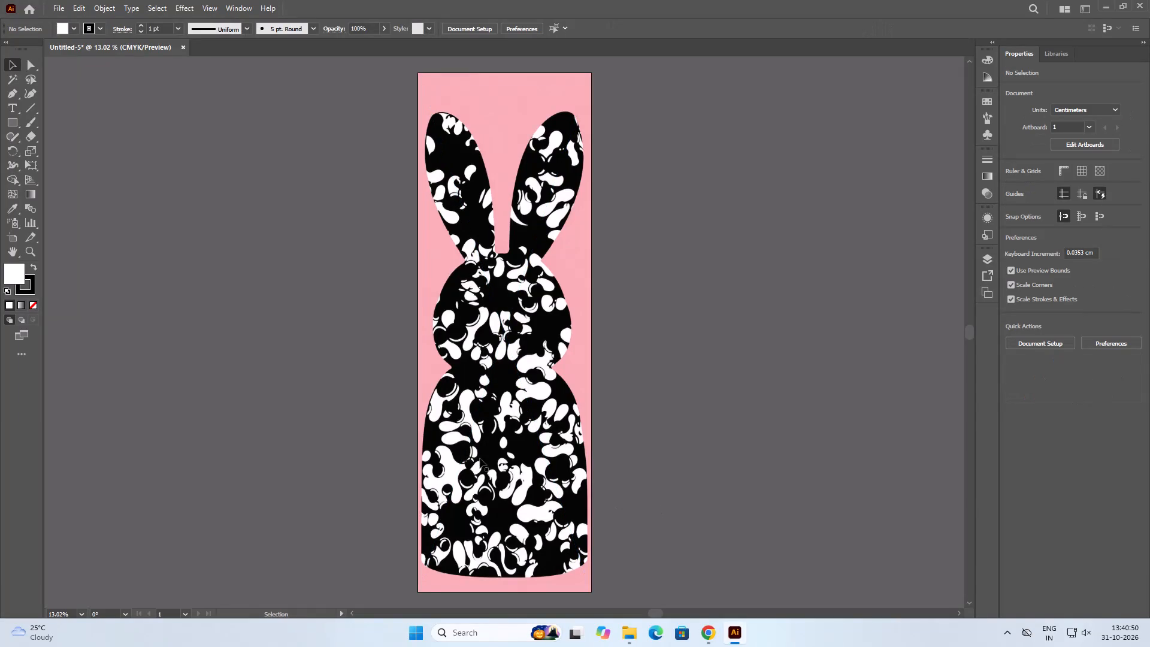
# Image-trace the linked rabbit artwork with the High Fidelity Photo preset.
pyautogui.click(476, 229)
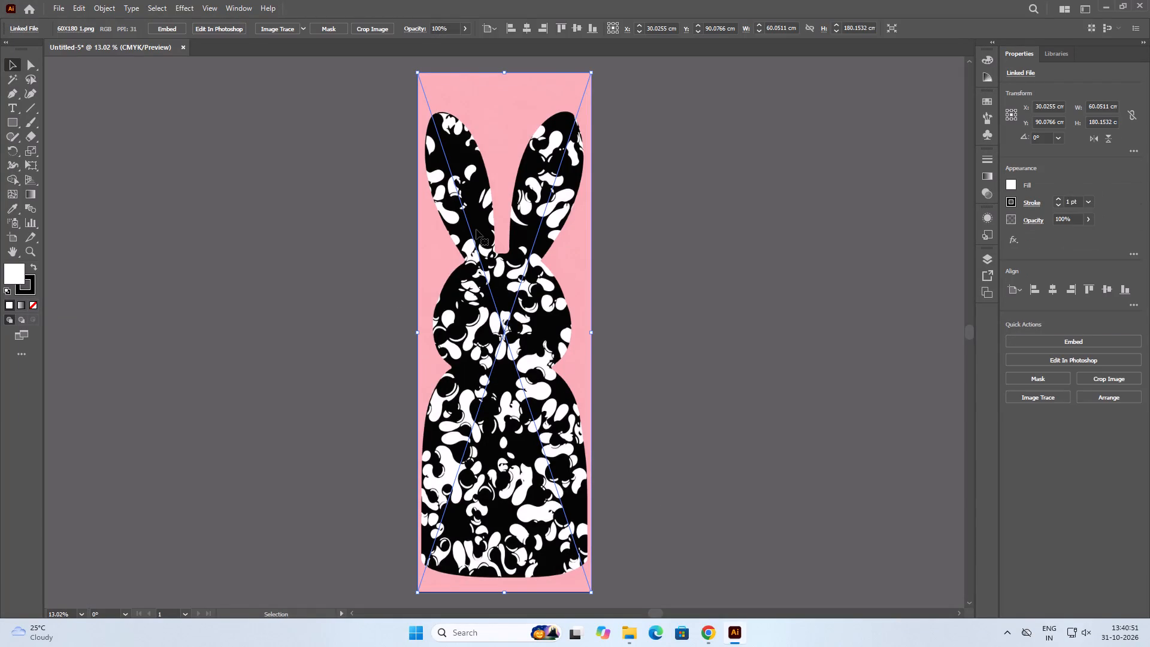
pyautogui.click(302, 28)
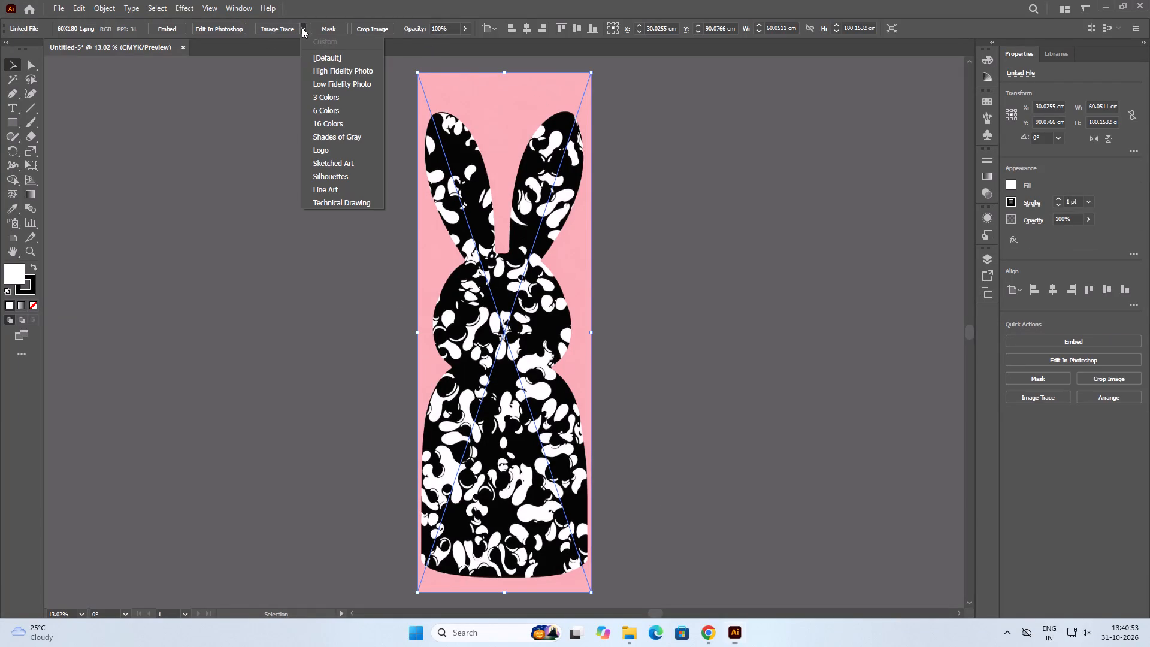
pyautogui.click(331, 74)
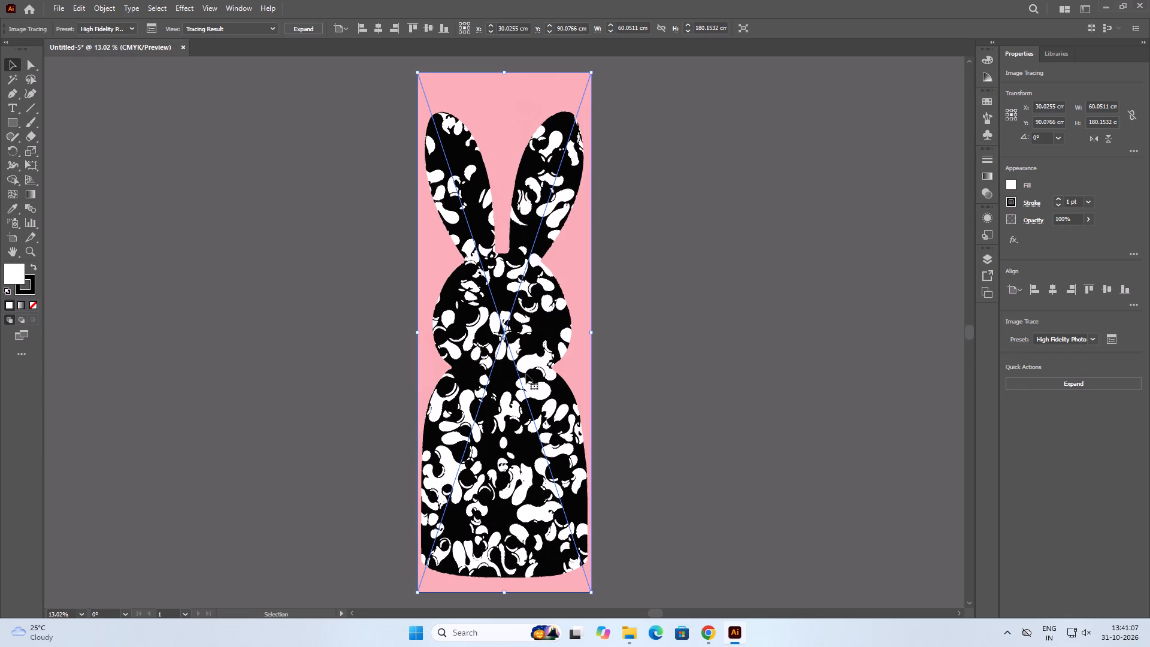
pyautogui.click(685, 337)
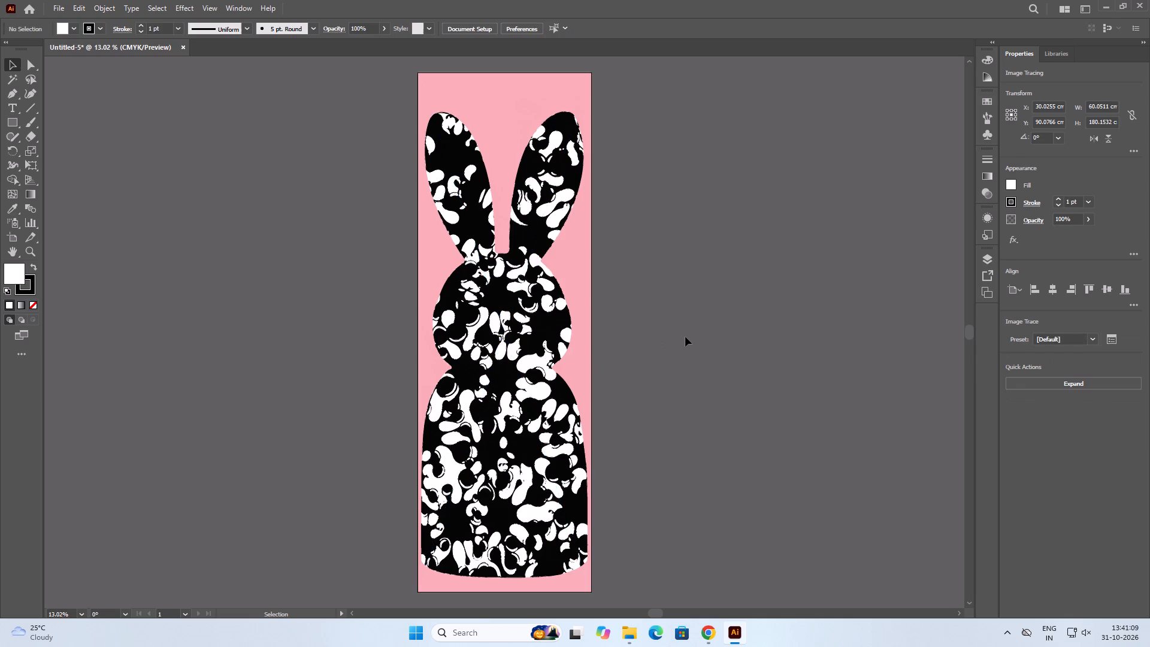
pyautogui.click(514, 316)
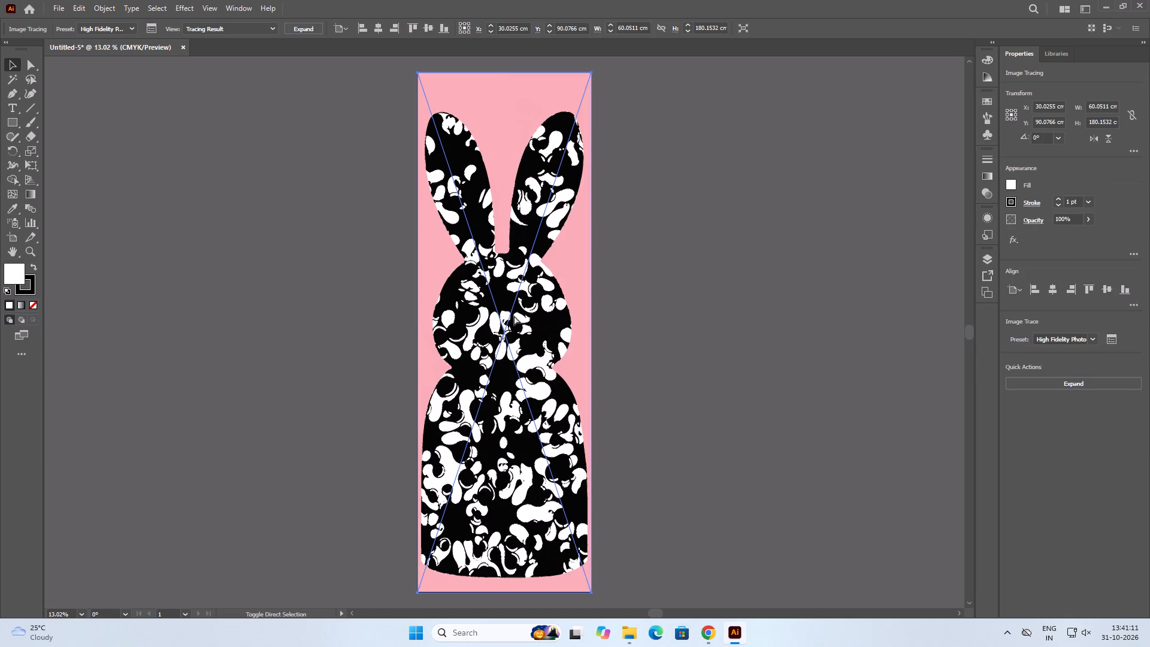
# Save the document as an Illustrator file named NEW DEVELOPMENT 1 60X180CM in the NEW CAD FILE folder, keeping the default Illustrator options.
pyautogui.hotkey('ctrl', 'shift', 's')
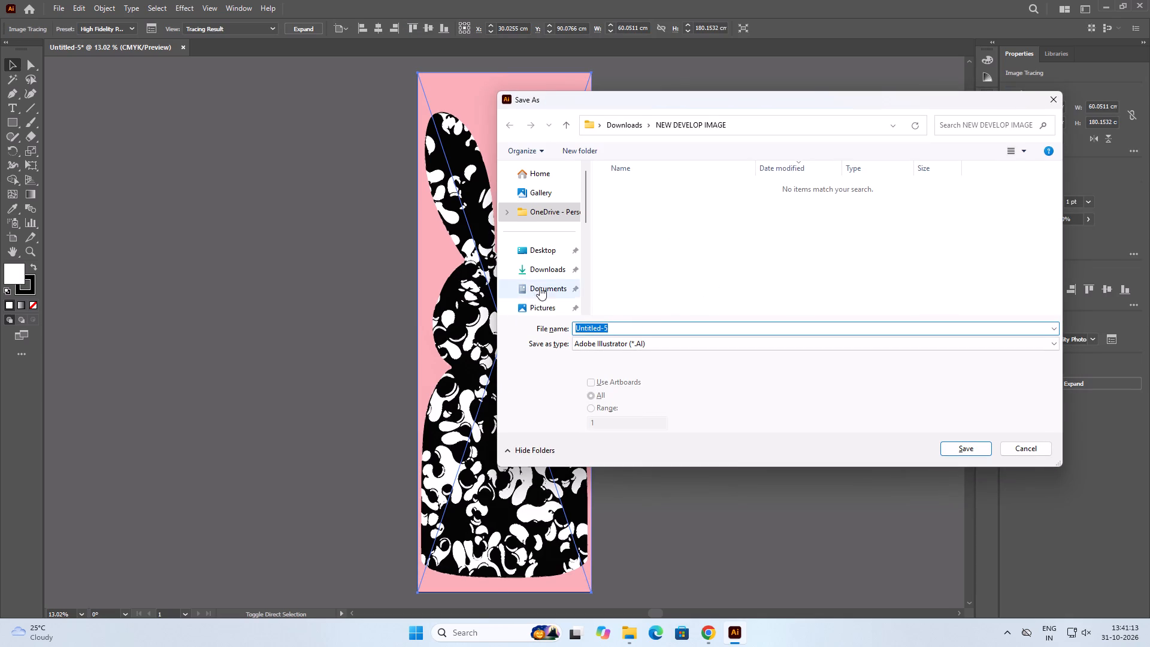
pyautogui.scroll(-4, 540, 291)
pyautogui.click(541, 177)
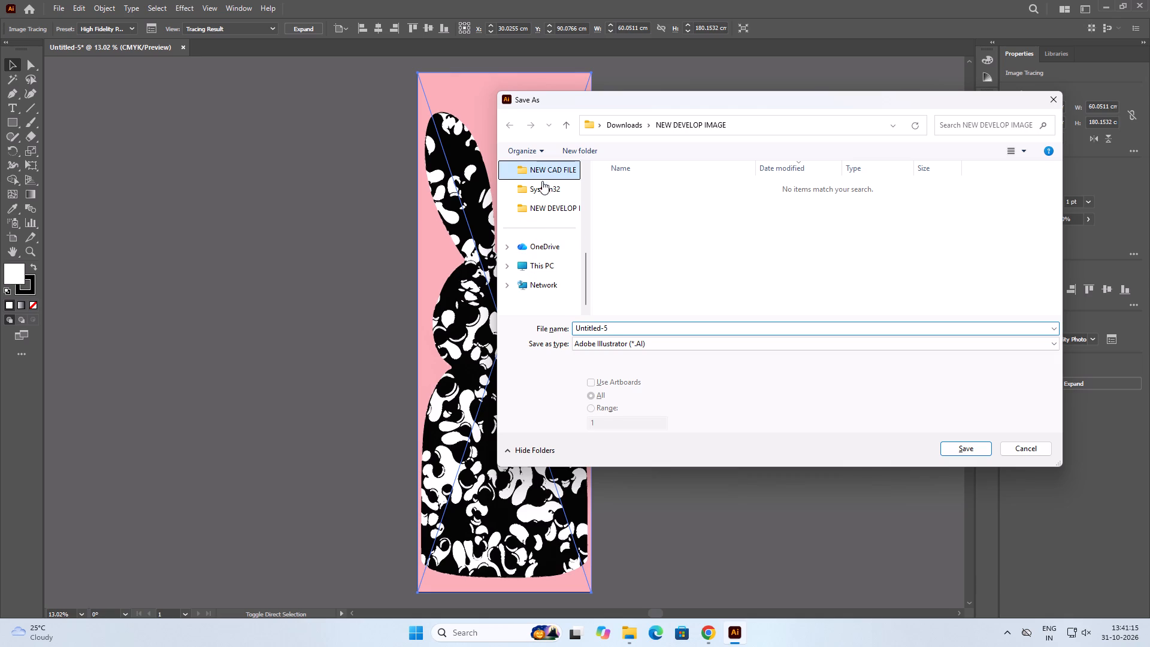
pyautogui.scroll(-14, 776, 269)
pyautogui.click(768, 270)
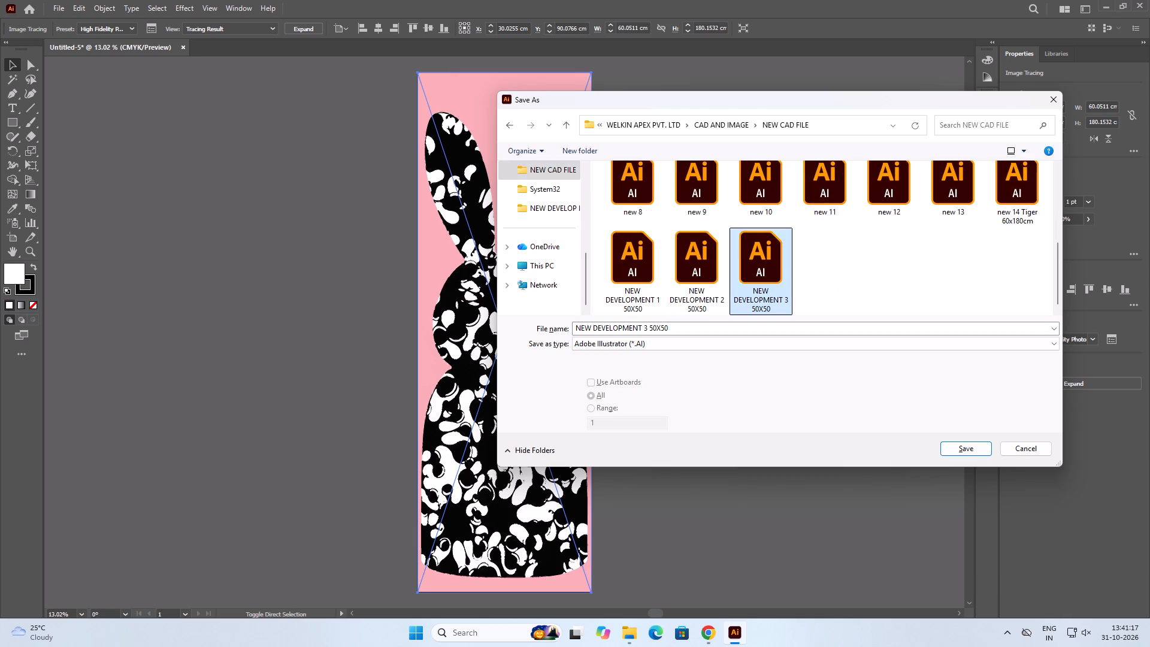
pyautogui.click(647, 286)
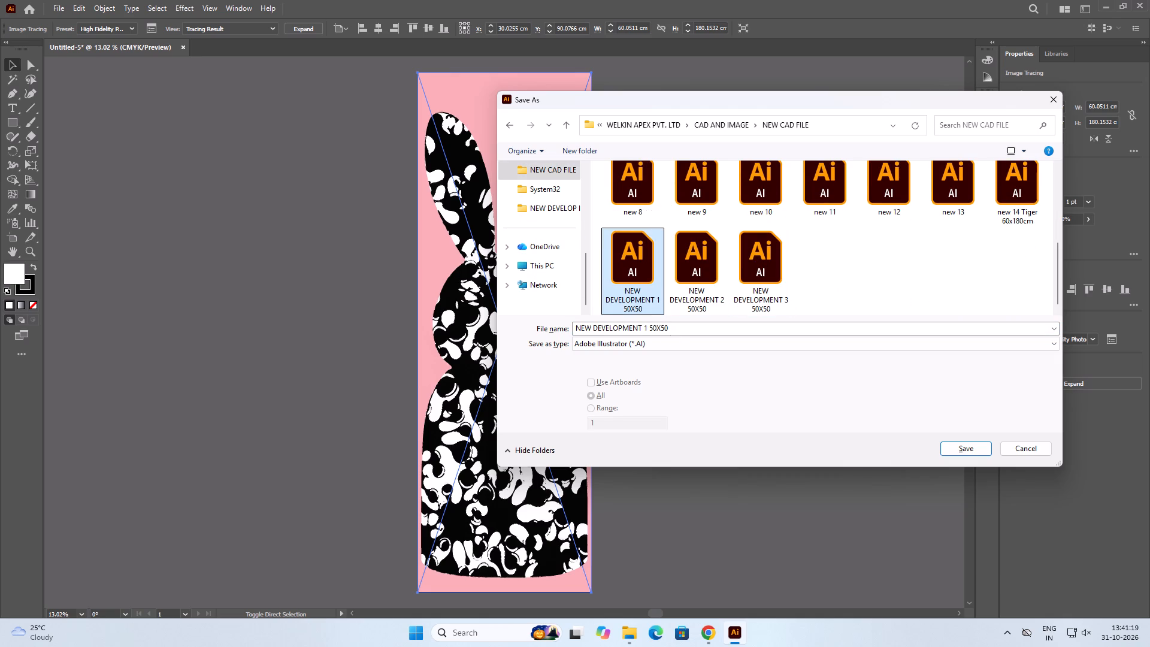
pyautogui.click(676, 326)
pyautogui.click(688, 326)
pyautogui.moveTo(679, 327); pyautogui.dragTo(648, 330)
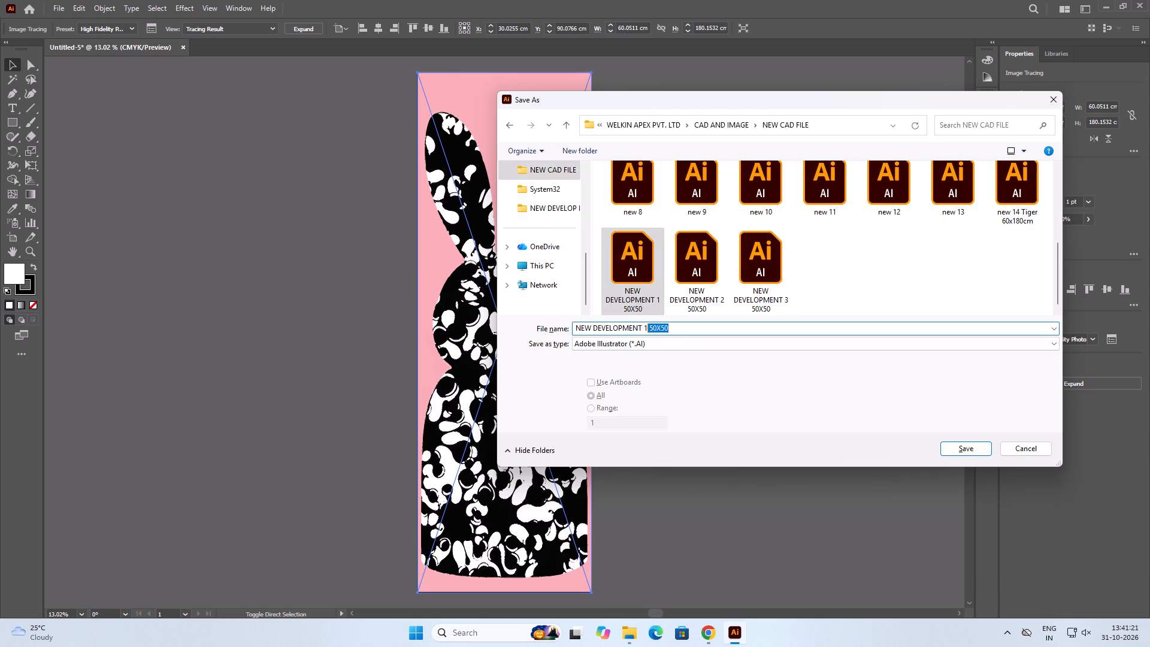
pyautogui.moveTo(648, 330); pyautogui.dragTo(650, 332)
pyautogui.write('60')
pyautogui.write('X180')
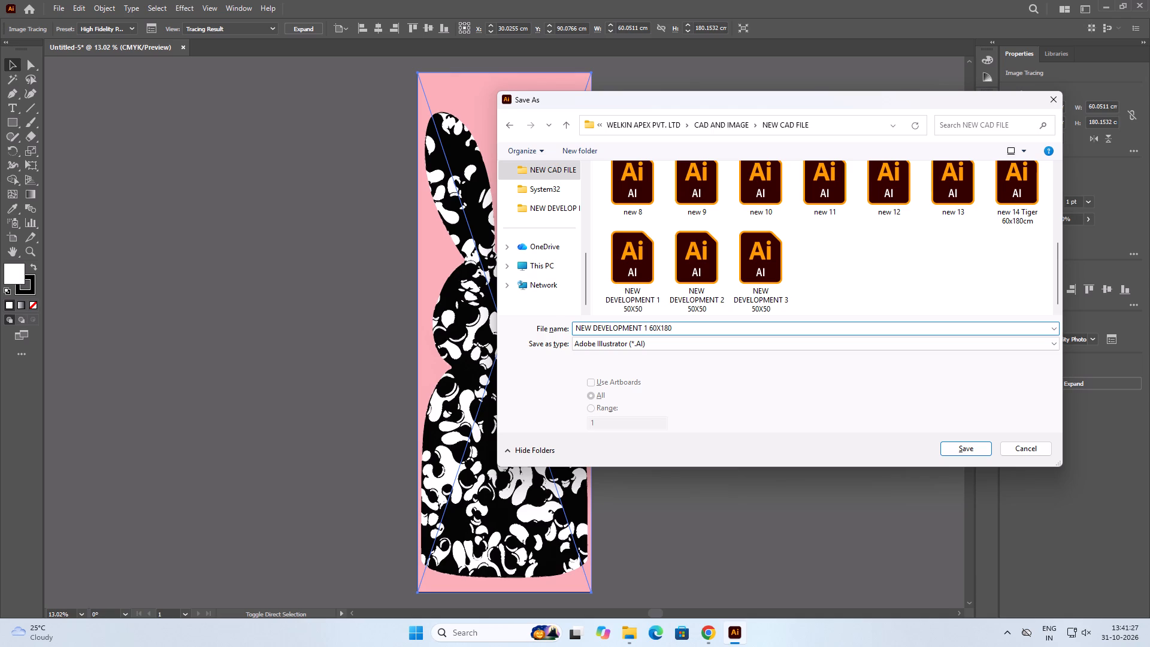
pyautogui.write('CM')
pyautogui.click(951, 448)
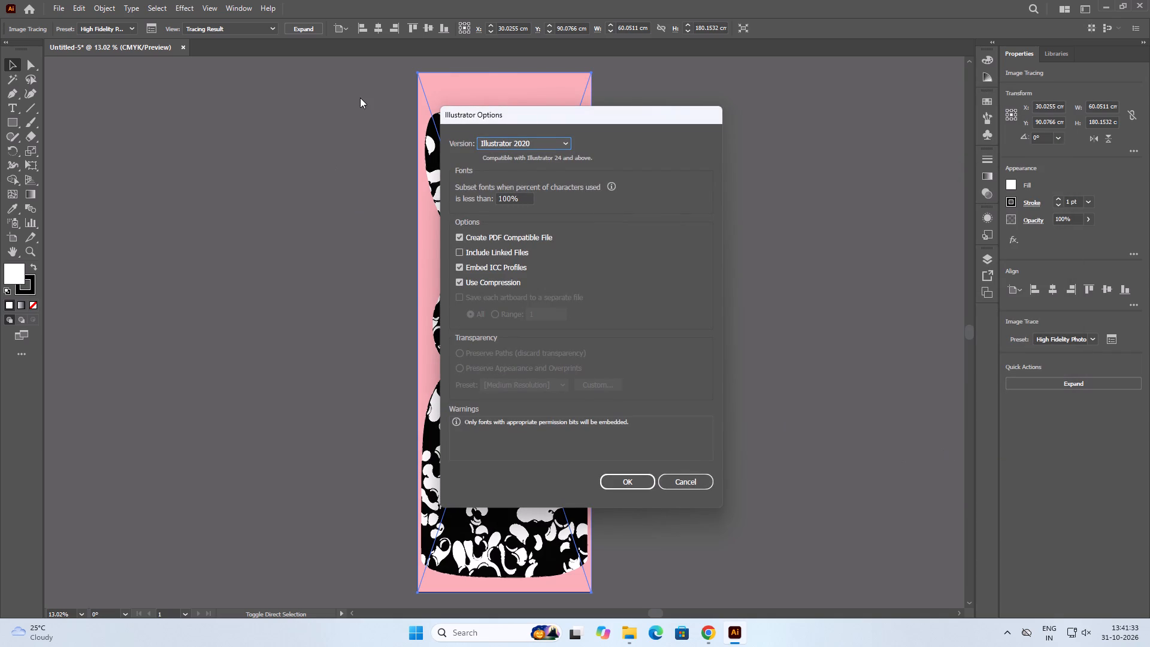
pyautogui.click(629, 482)
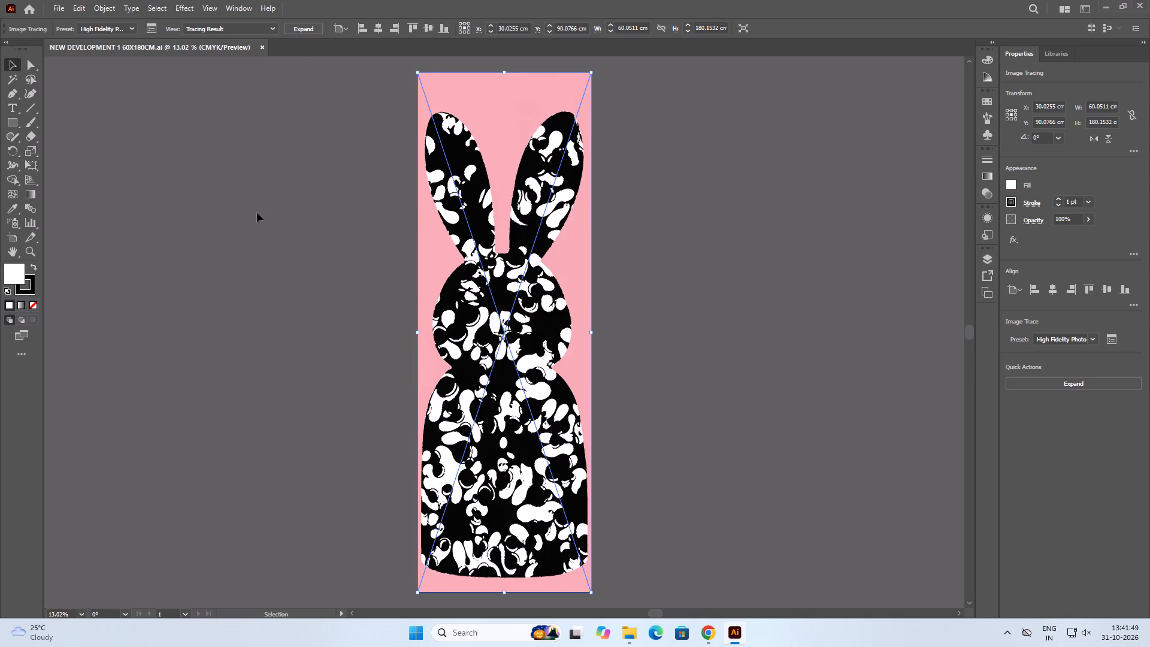
# Export the artwork as a JPEG named NEW DEVELOPMENT 1 60X180CM to the NEW CAD FILE folder with the default JPEG options.
pyautogui.click(66, 6)
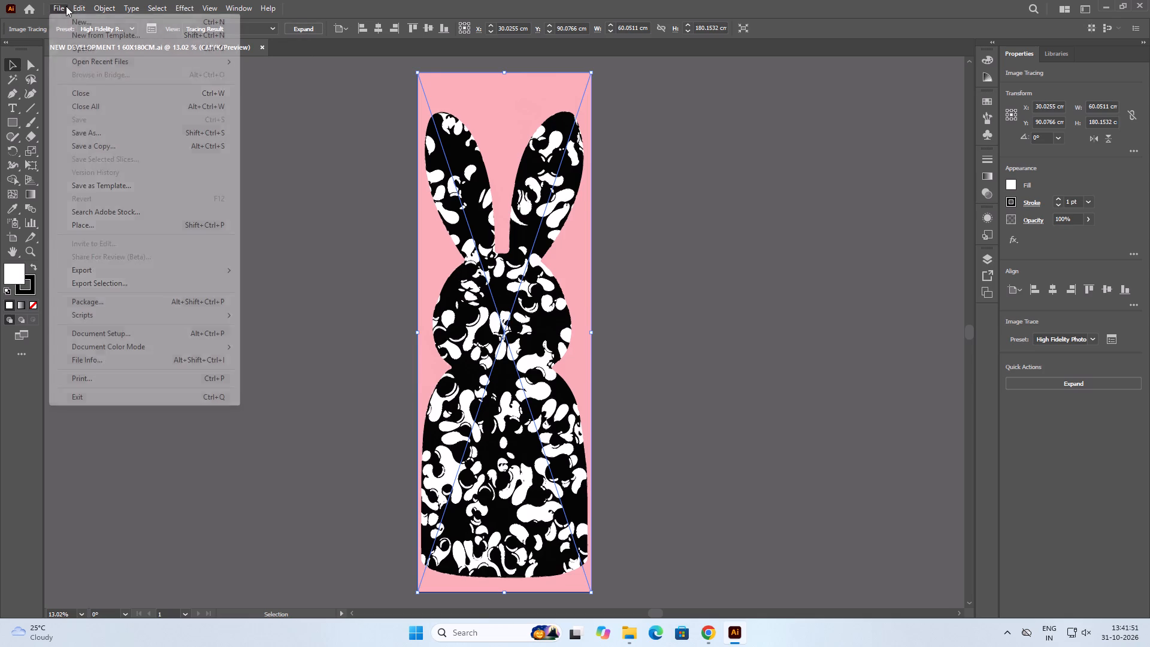
pyautogui.click(123, 270)
pyautogui.click(312, 286)
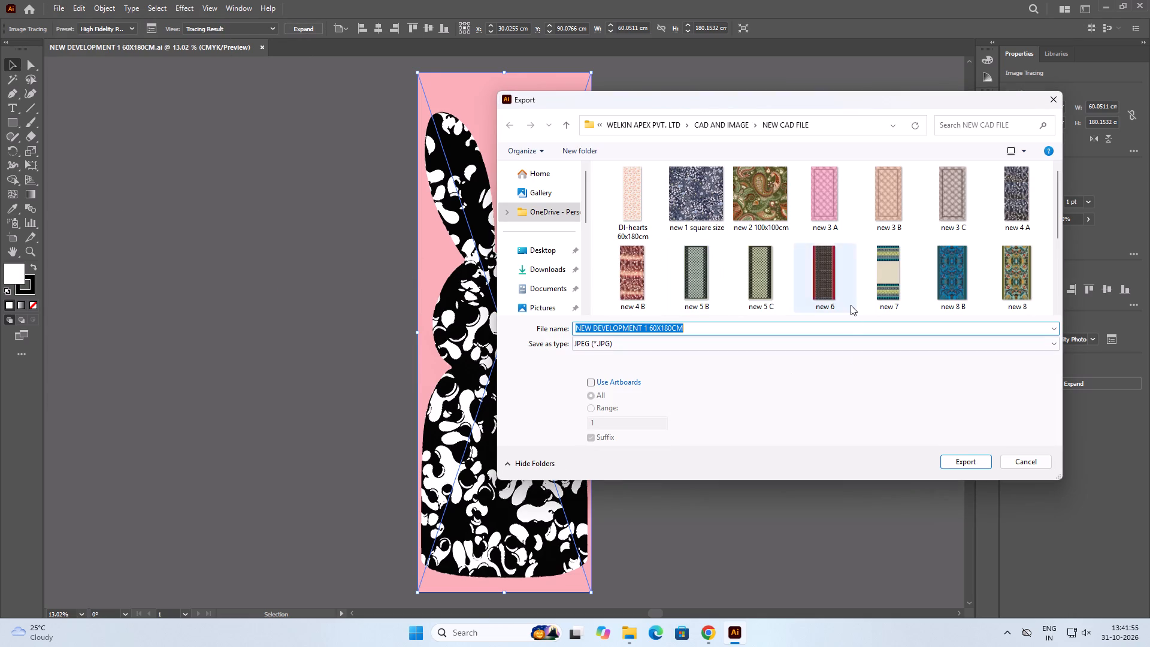
pyautogui.scroll(-8, 851, 305)
pyautogui.click(958, 468)
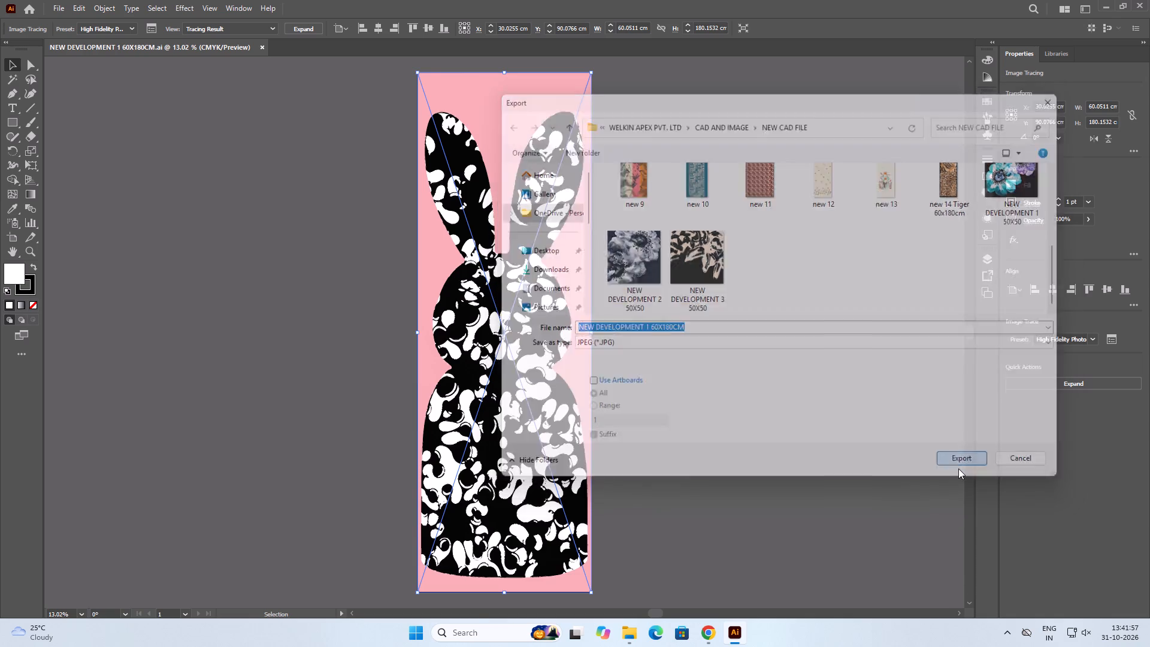
pyautogui.click(620, 481)
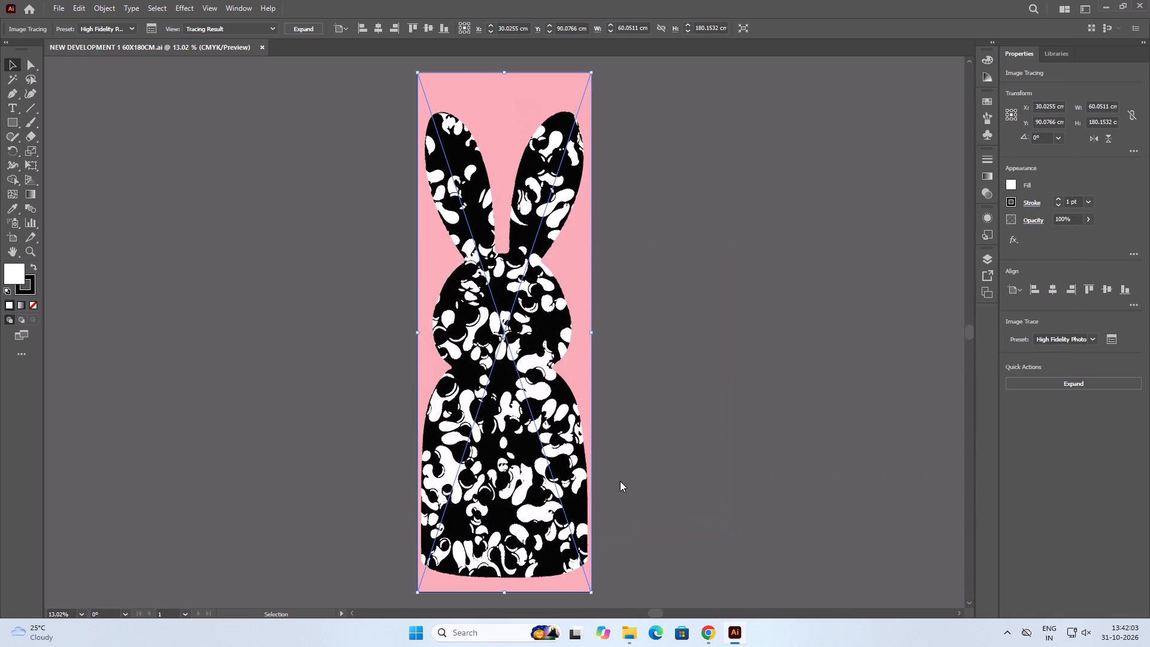
# Search the computer for KURO and launch the Kuro app.
pyautogui.write('KURO')
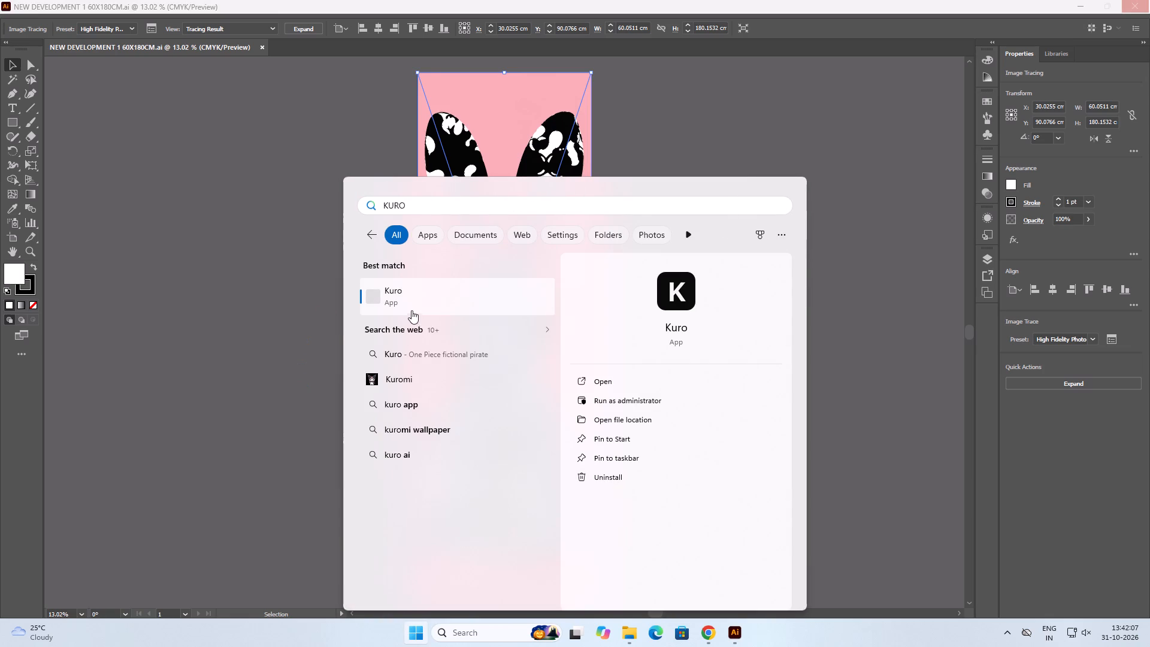
pyautogui.click(416, 297)
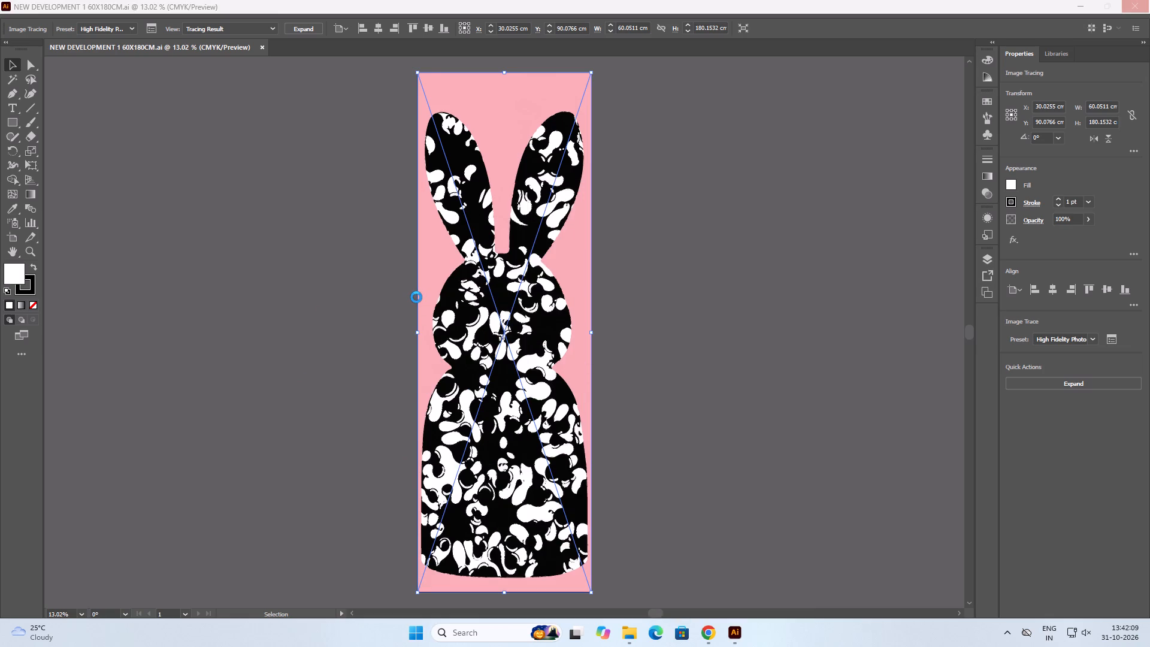
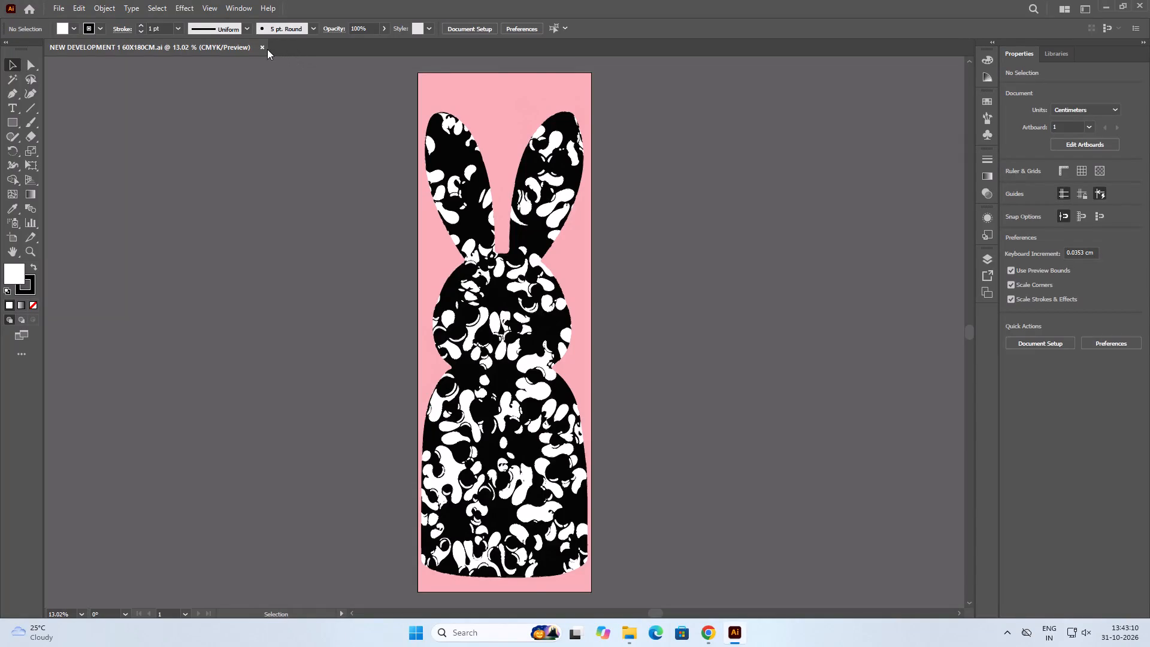
# Close the finished rabbit design document.
pyautogui.click(261, 49)
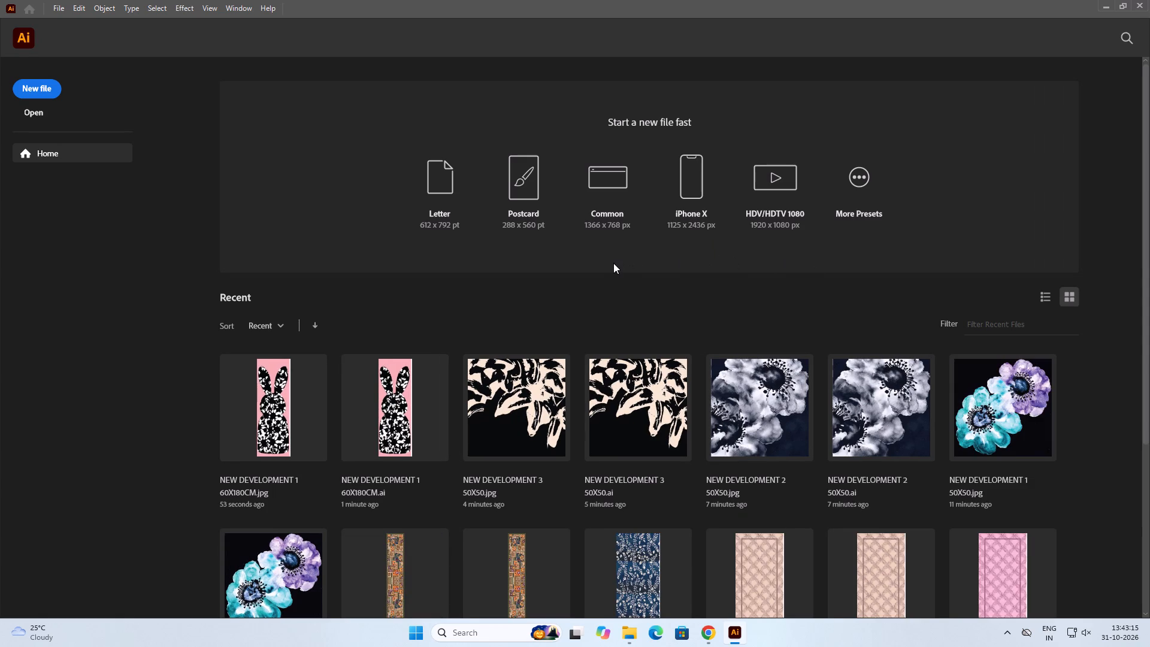
# Create a new document 60 cm wide and 180 cm high, with units in centimeters.
pyautogui.click(440, 207)
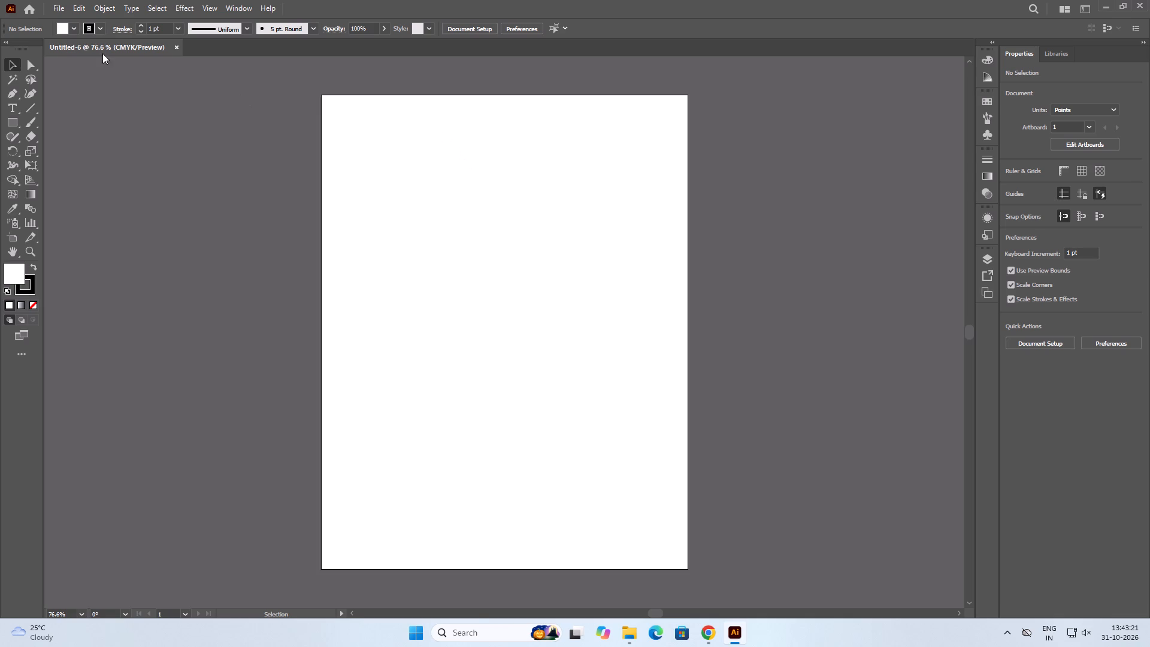
pyautogui.click(174, 47)
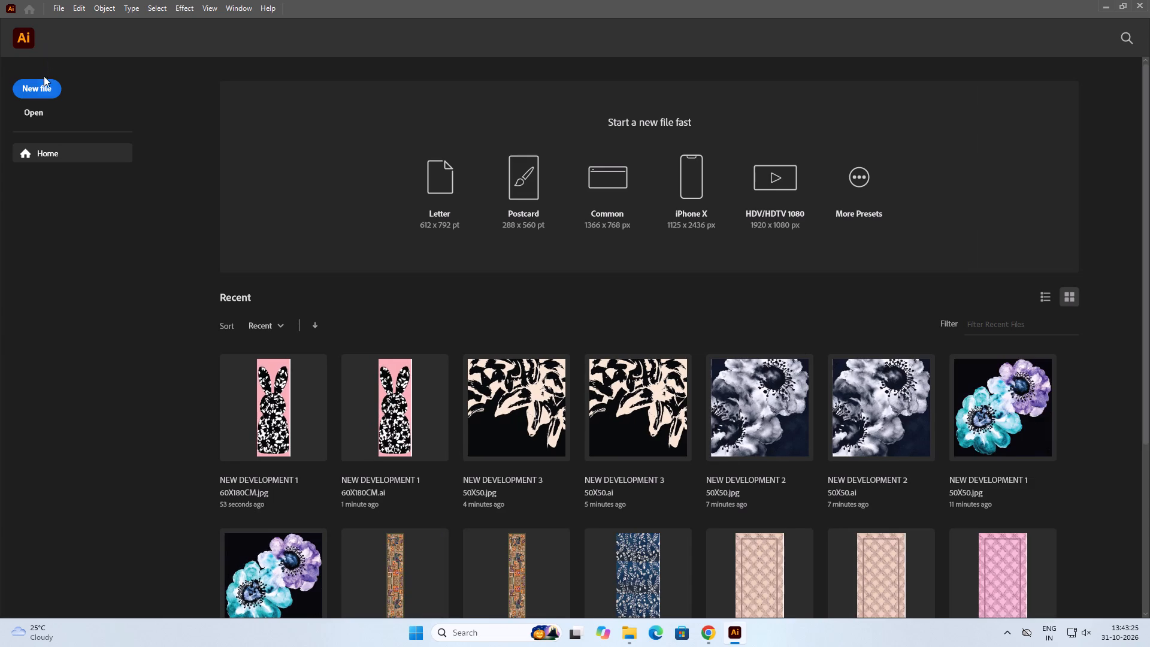
pyautogui.click(44, 82)
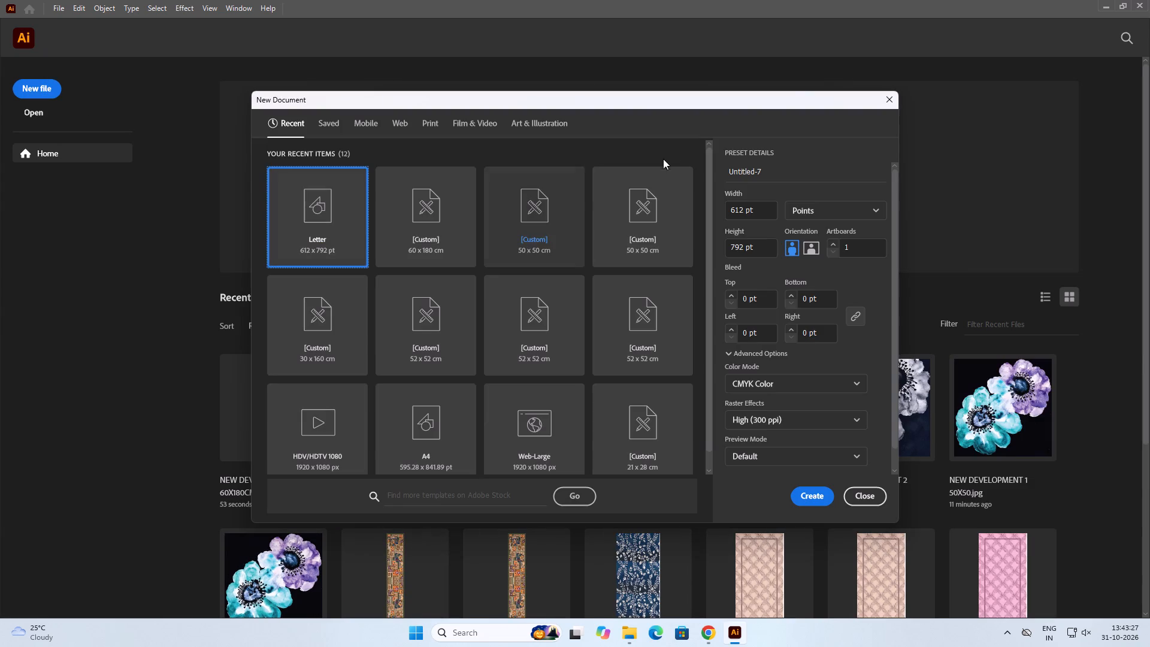
pyautogui.click(831, 217)
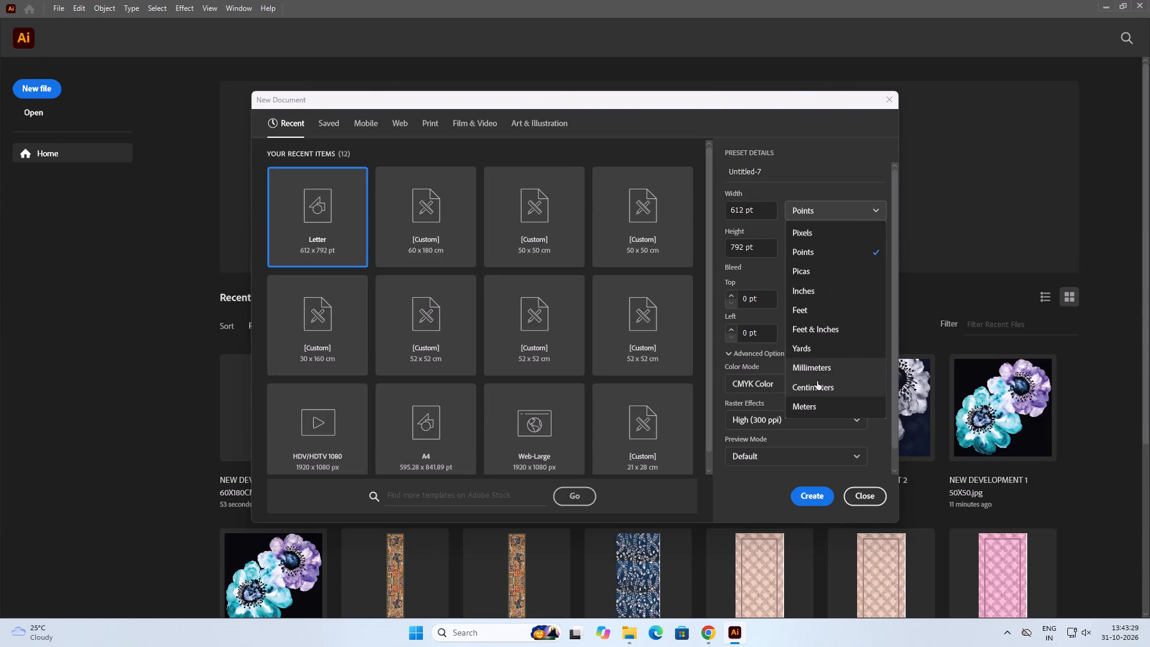
pyautogui.click(817, 381)
pyautogui.moveTo(750, 209); pyautogui.dragTo(721, 213)
pyautogui.press('5')
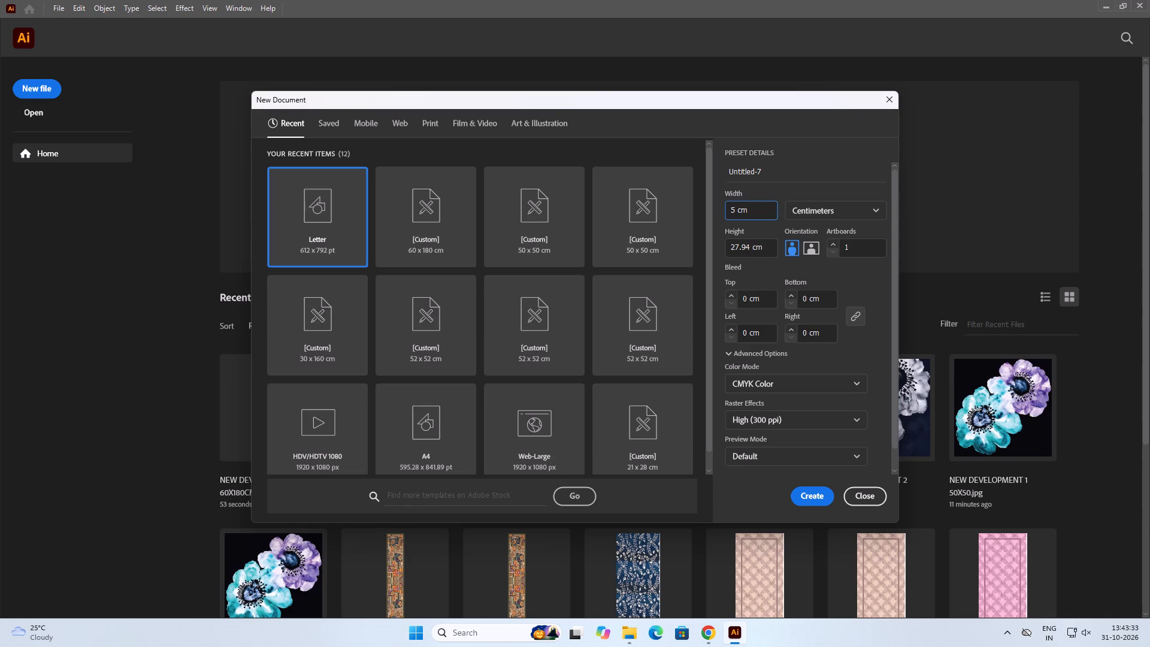
pyautogui.press('BackSpace')
pyautogui.write('60')
pyautogui.moveTo(751, 248); pyautogui.dragTo(724, 250)
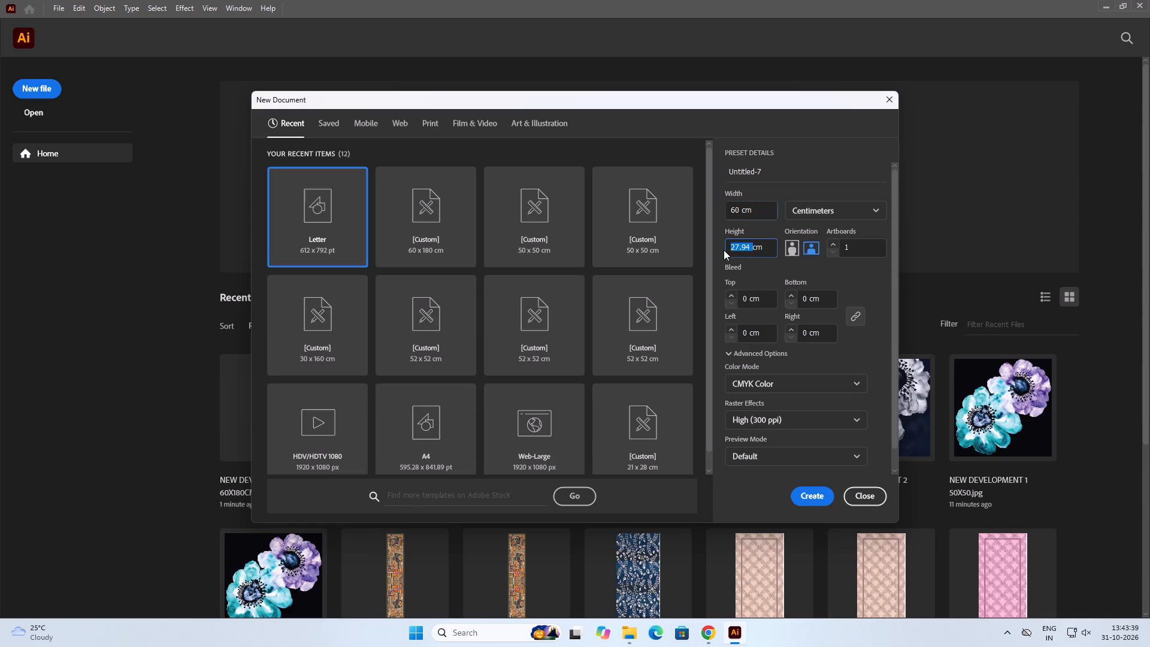
pyautogui.write('180')
pyautogui.press('space')
pyautogui.click(804, 494)
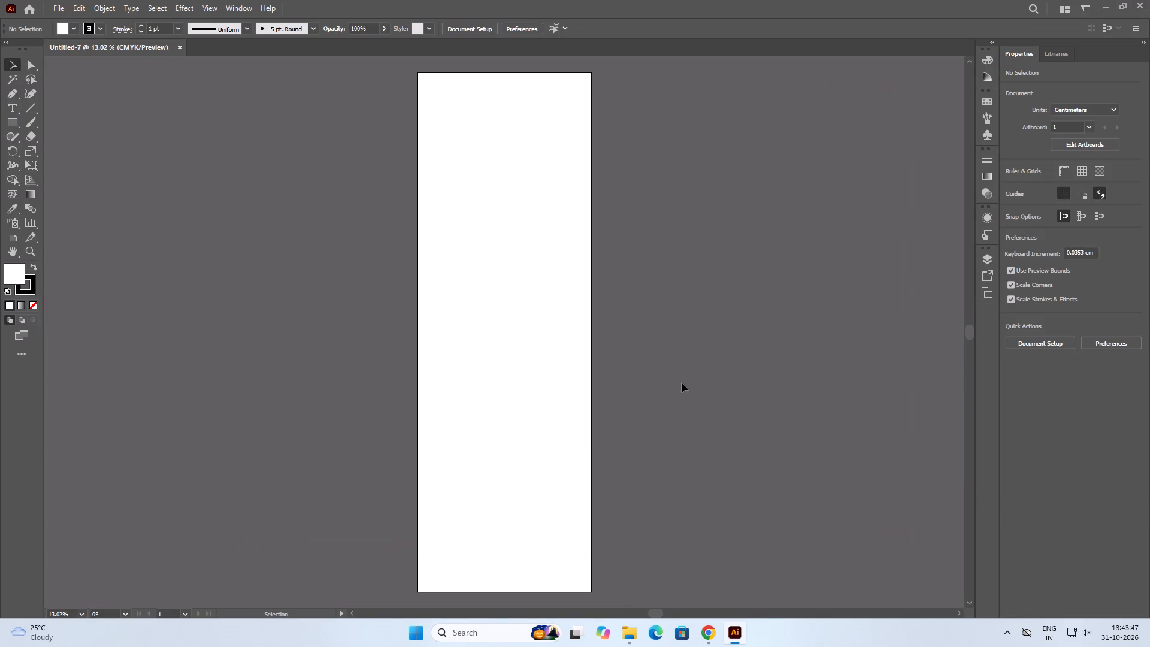
# Place the image 60X180 2 from the NEW DEVELOP IMAGE folder in Downloads near the artboard's upper-left corner.
pyautogui.hotkey('ctrl', 'shift', 'p')
pyautogui.scroll(-5, 724, 309)
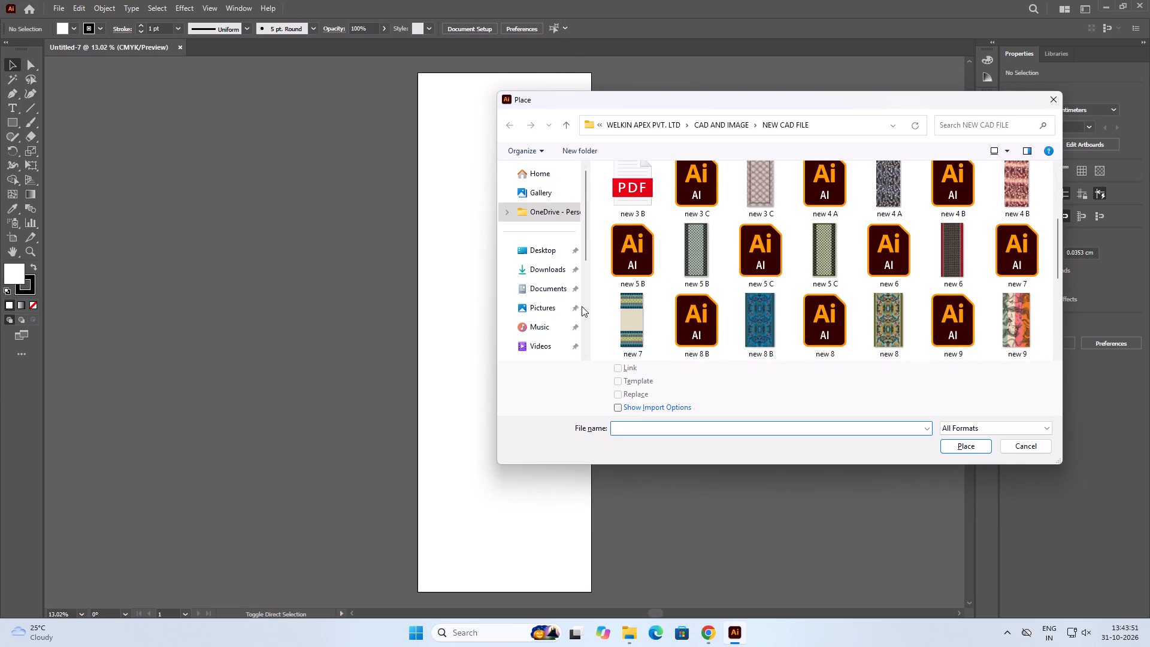
pyautogui.click(534, 270)
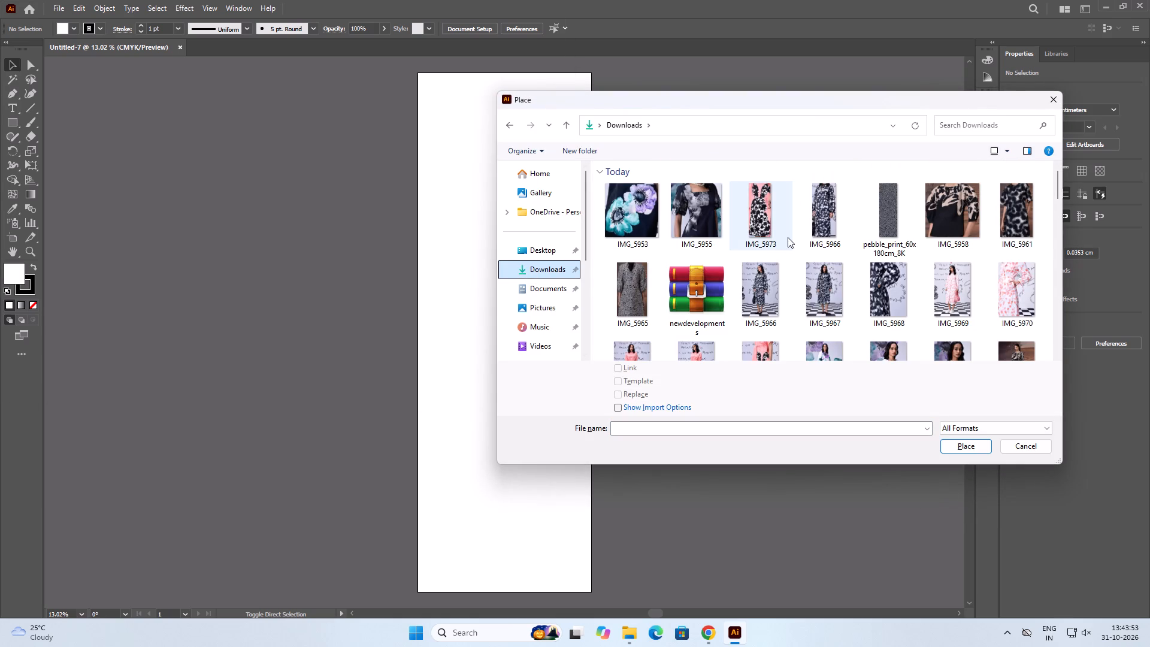
pyautogui.scroll(-5, 661, 256)
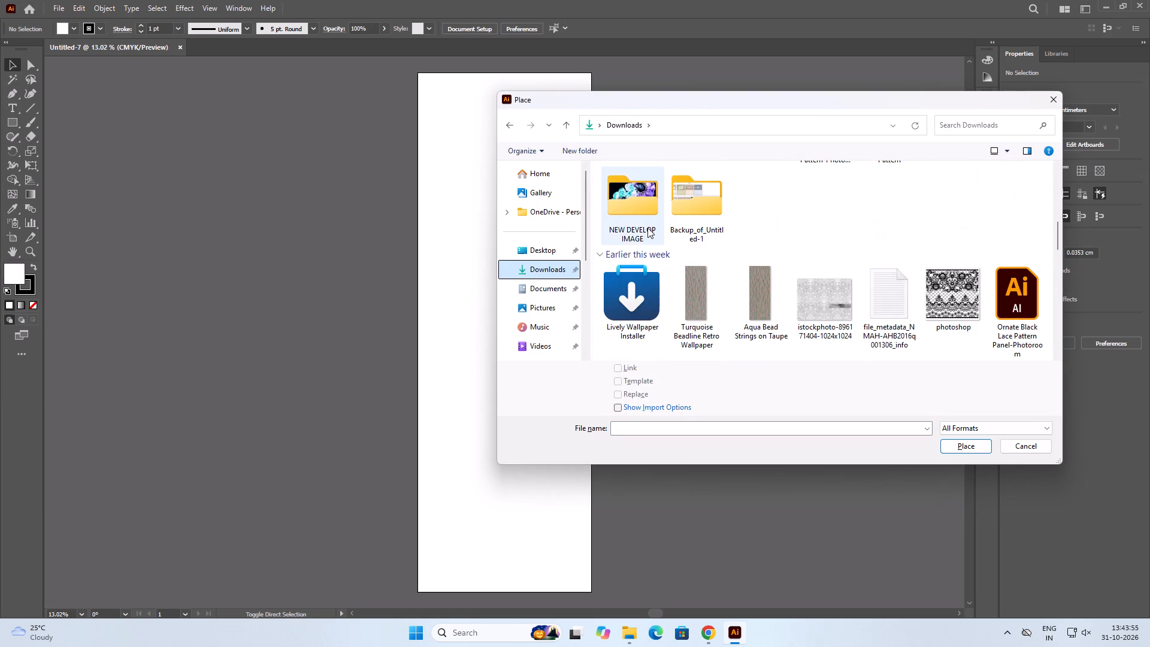
pyautogui.doubleClick(647, 226)
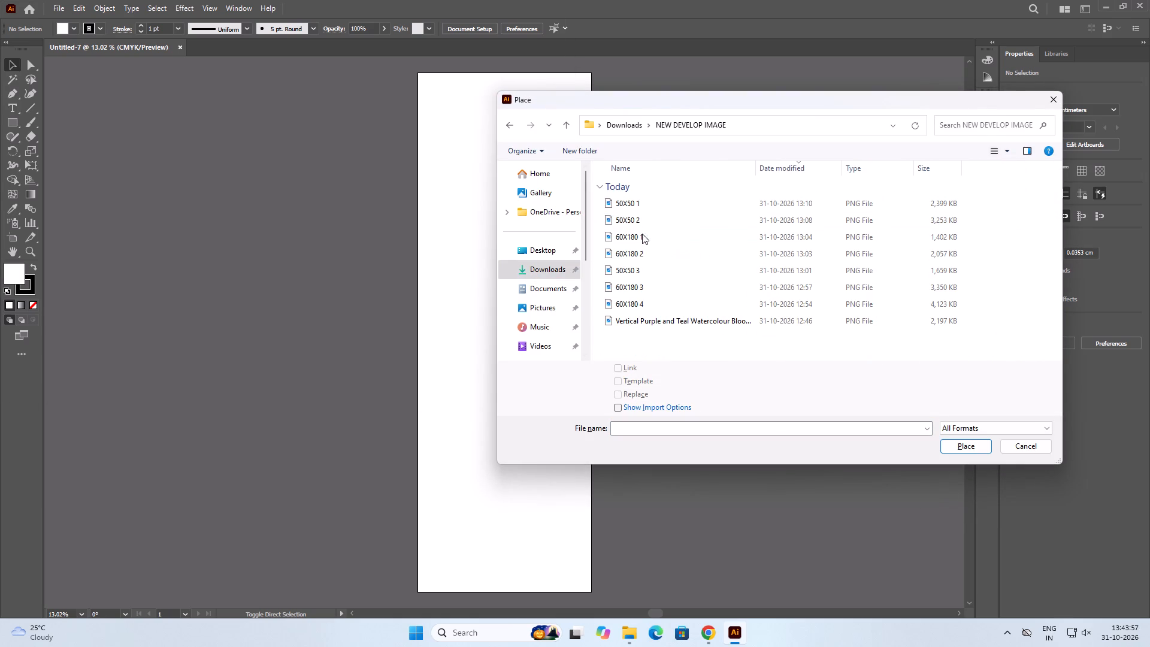
pyautogui.doubleClick(652, 246)
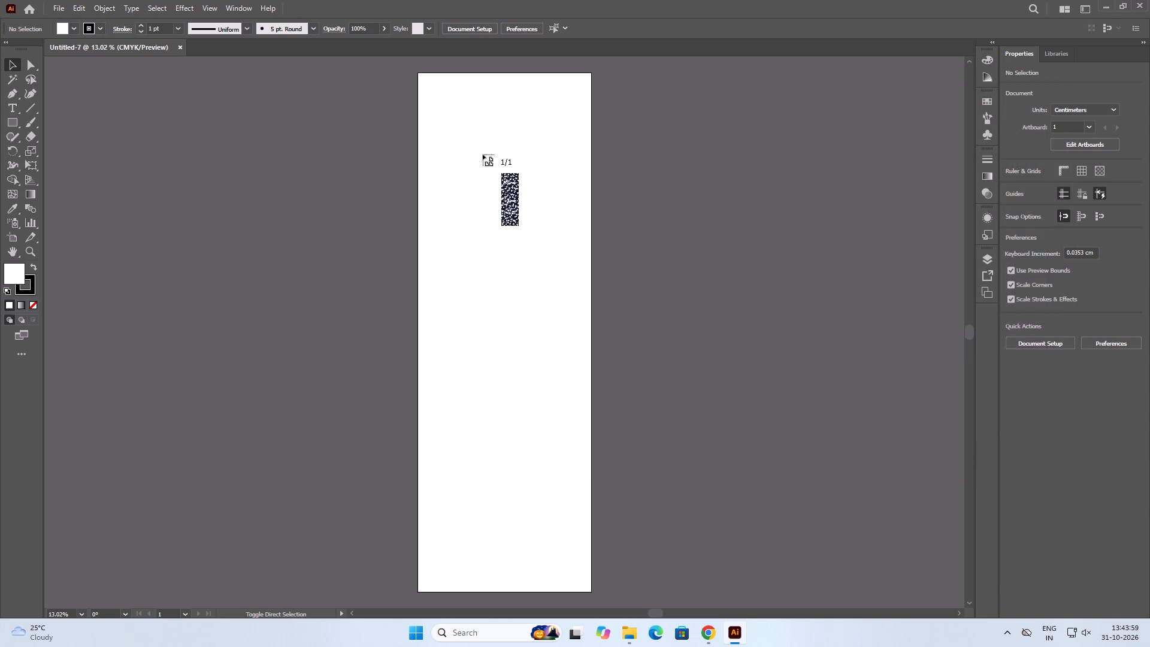
pyautogui.click(423, 81)
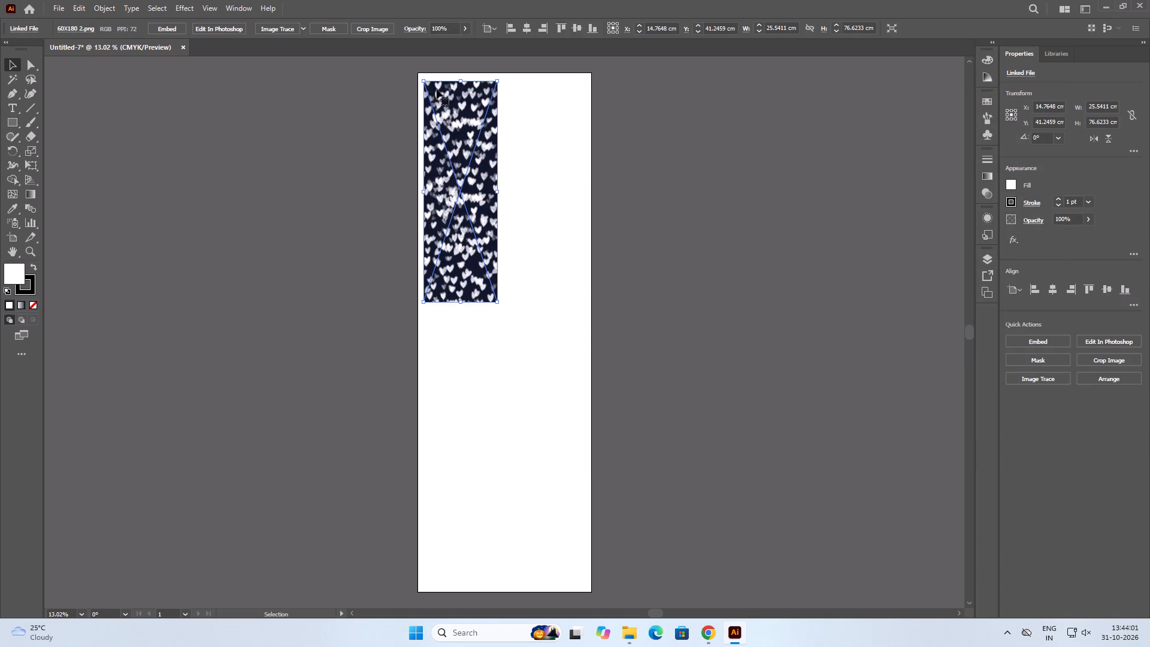
# Align the placed hearts image to the artboard's left and top edges.
pyautogui.click(507, 27)
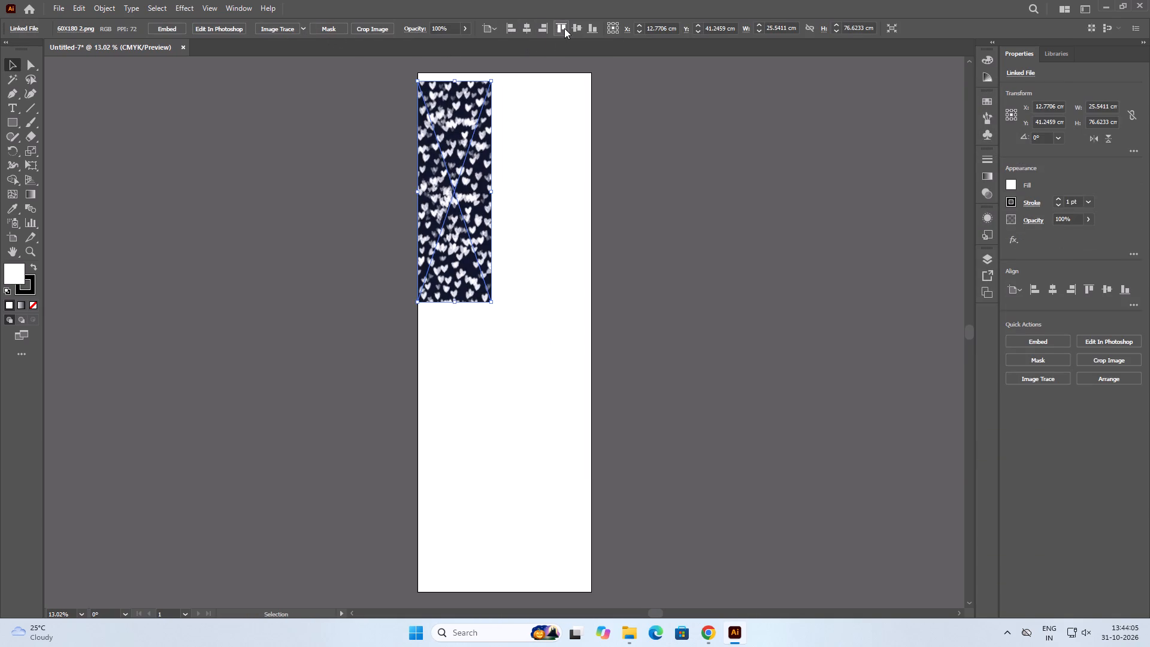
pyautogui.click(564, 28)
pyautogui.click(774, 279)
# Scale the hearts image up proportionally to about 60 x 180 cm so it covers the whole artboard.
pyautogui.click(479, 246)
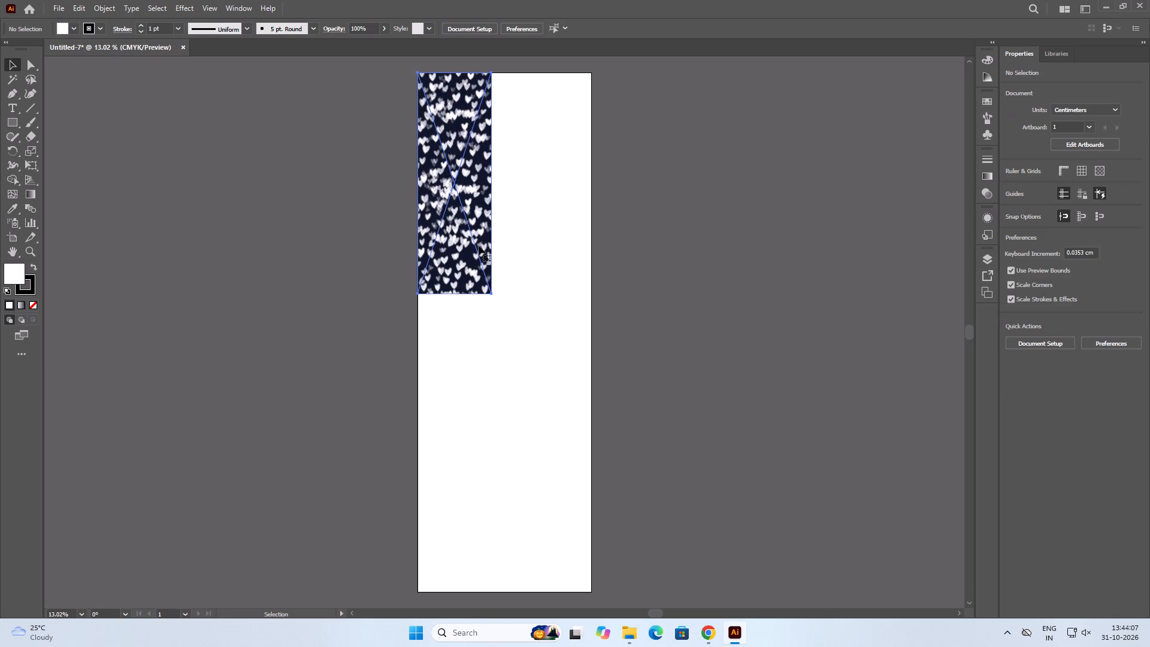
pyautogui.moveTo(489, 296); pyautogui.dragTo(601, 486)
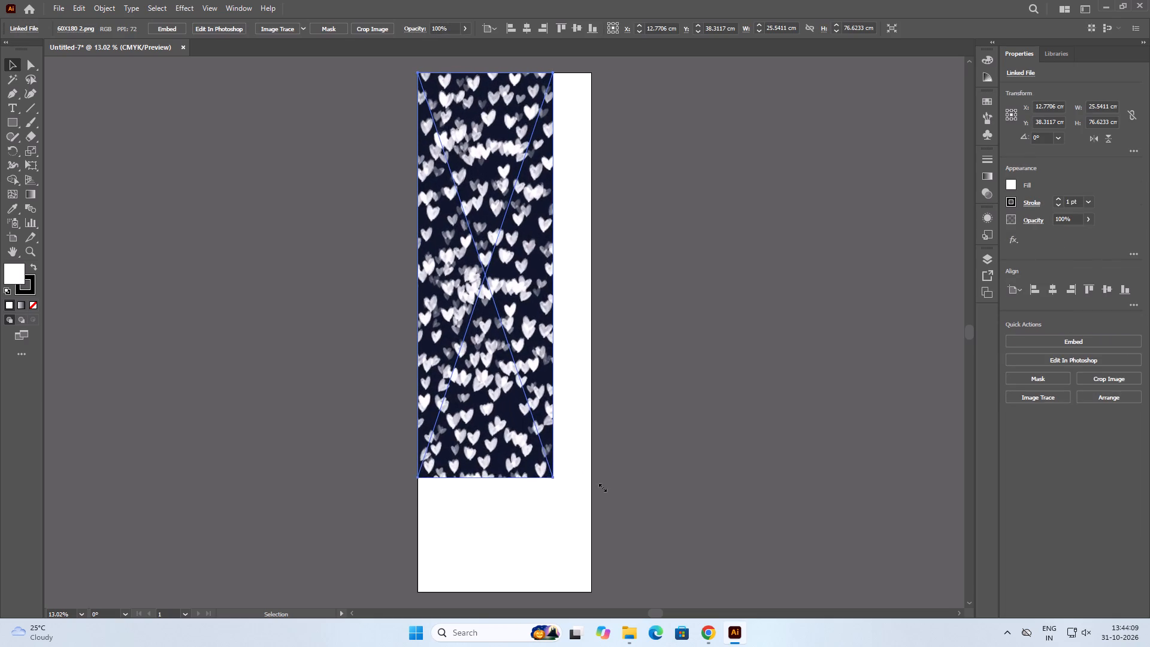
pyautogui.moveTo(601, 486); pyautogui.dragTo(772, 594)
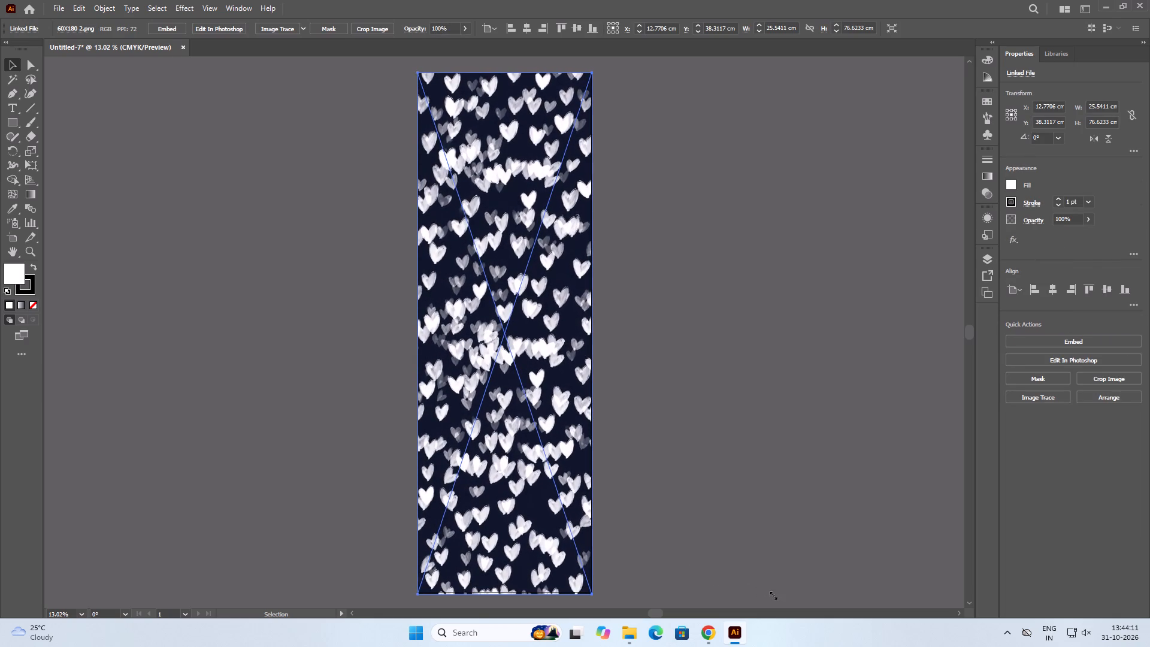
pyautogui.moveTo(772, 594); pyautogui.dragTo(767, 592)
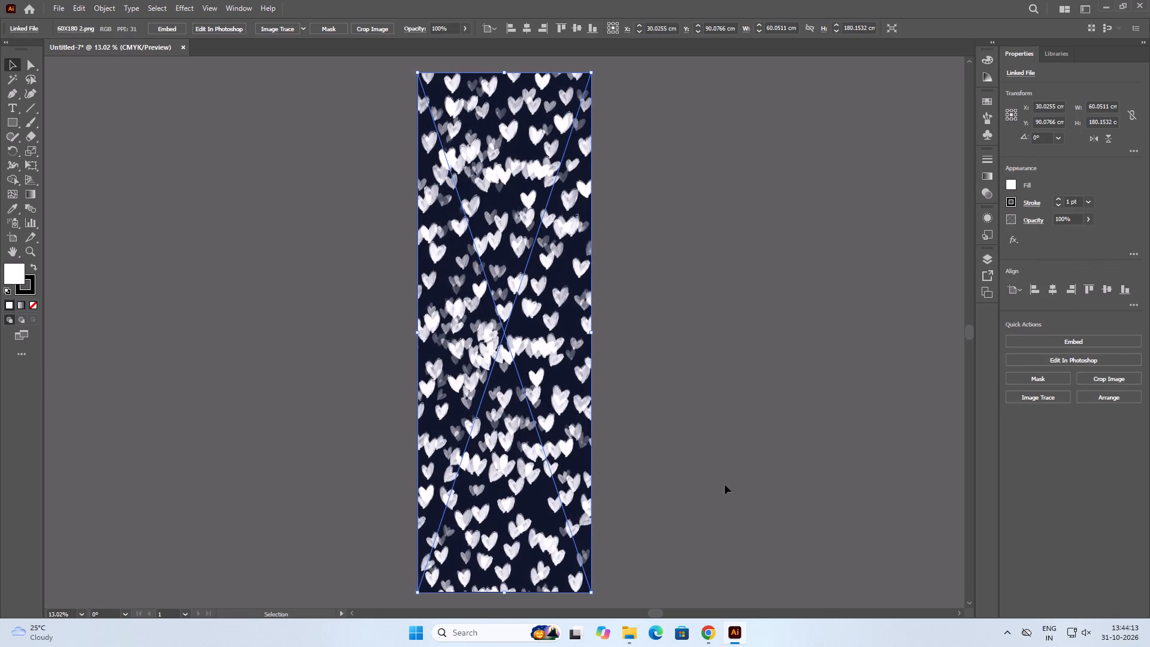
pyautogui.click(705, 468)
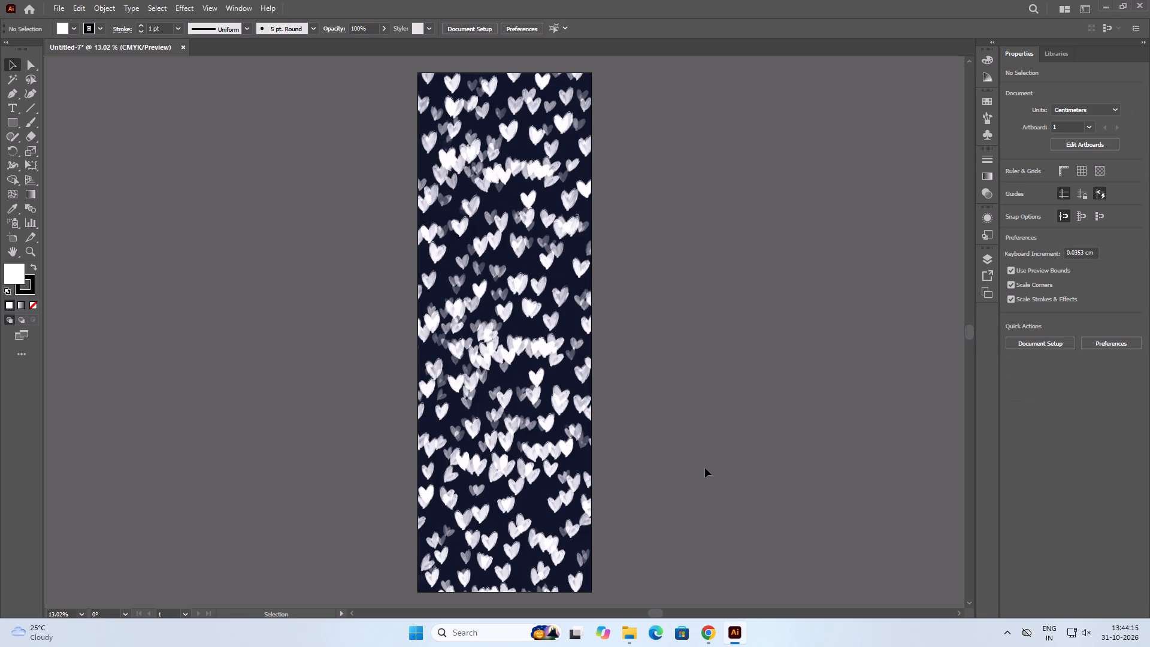
pyautogui.click(419, 277)
pyautogui.click(661, 310)
# Image-trace the linked hearts artwork with the High Fidelity Photo preset.
pyautogui.click(492, 185)
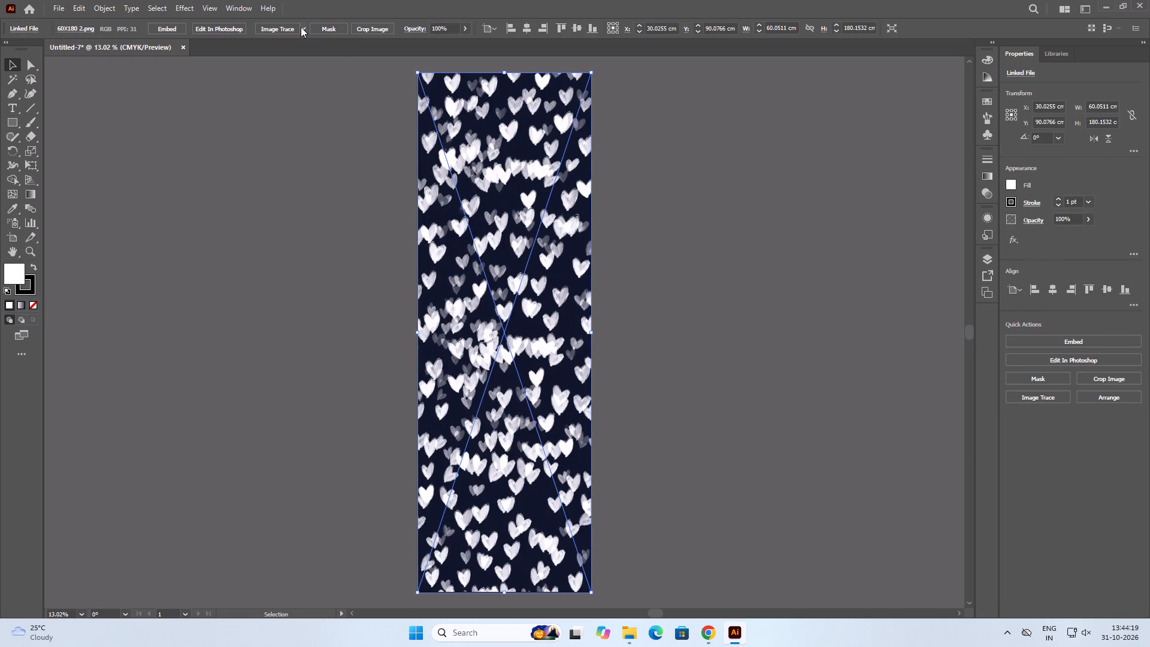
pyautogui.click(301, 27)
pyautogui.click(364, 69)
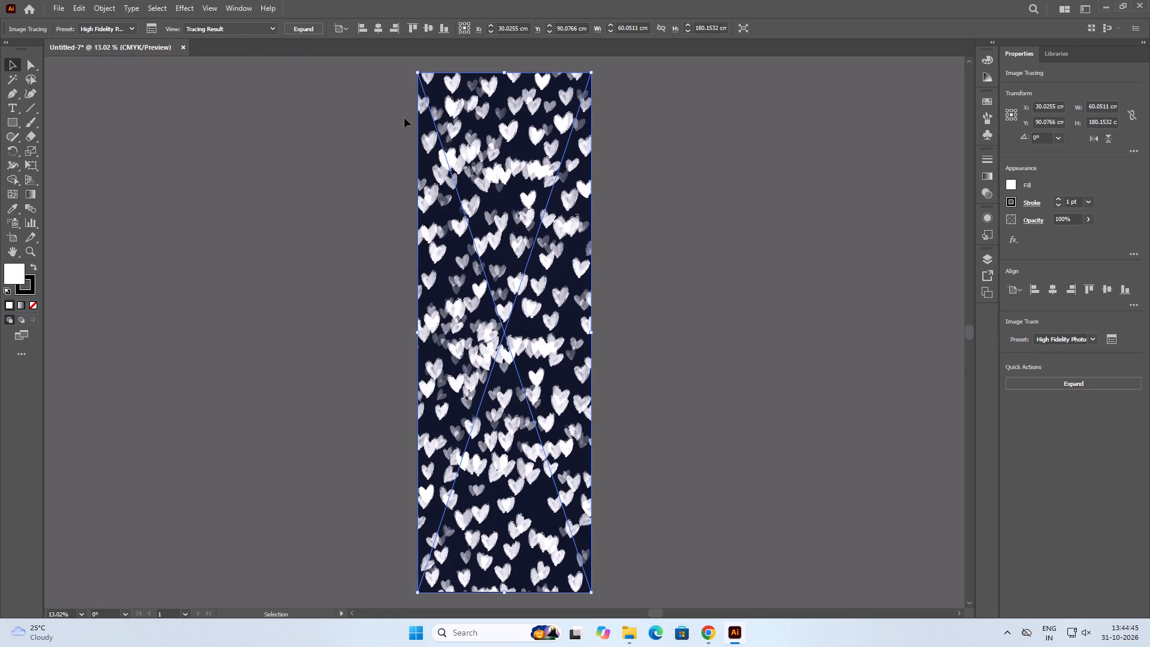
pyautogui.click(710, 219)
# Set the traced hearts artwork's height to 180.1 cm.
pyautogui.click(585, 245)
pyautogui.moveTo(708, 31); pyautogui.dragTo(840, 31)
pyautogui.press('BackSpace')
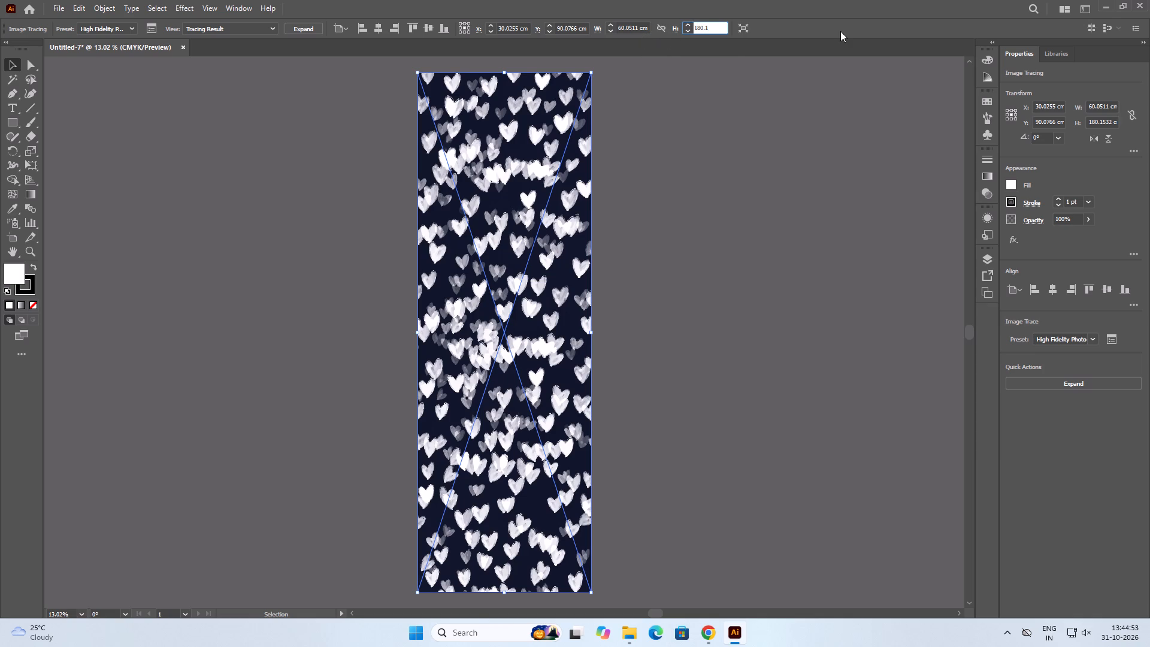
pyautogui.press('Return')
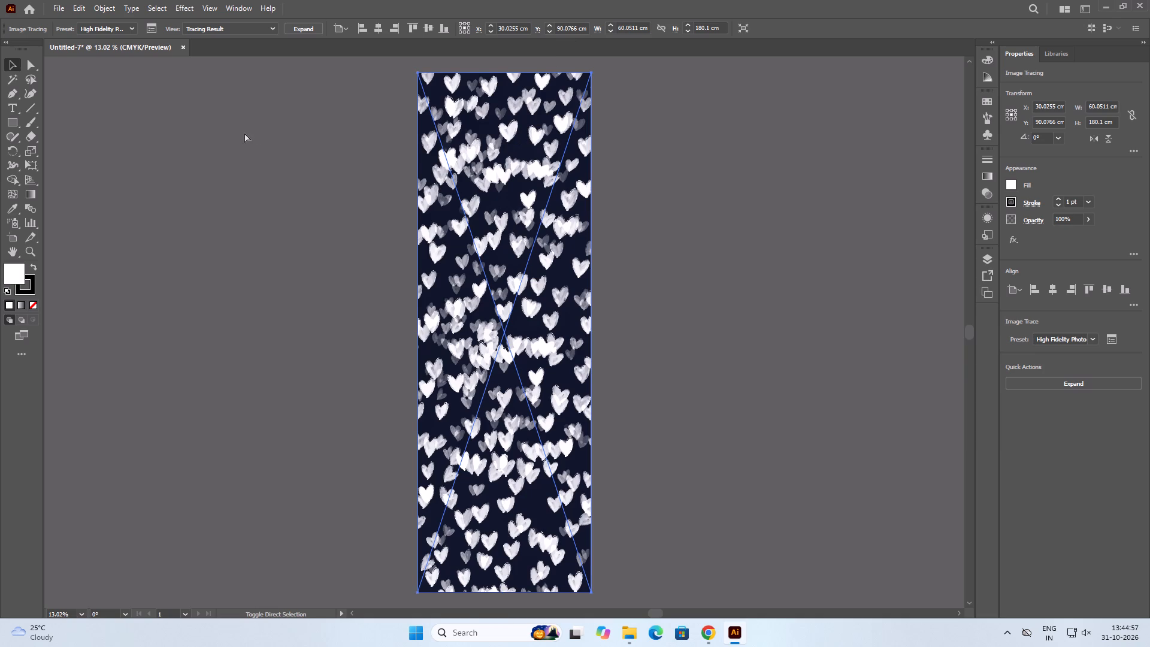
# Save the document as an Illustrator file named NEW DEVELOPMENT 2 60X180CM in the NEW CAD FILE folder, keeping the default Illustrator options.
pyautogui.hotkey('ctrl', 'shift', 's')
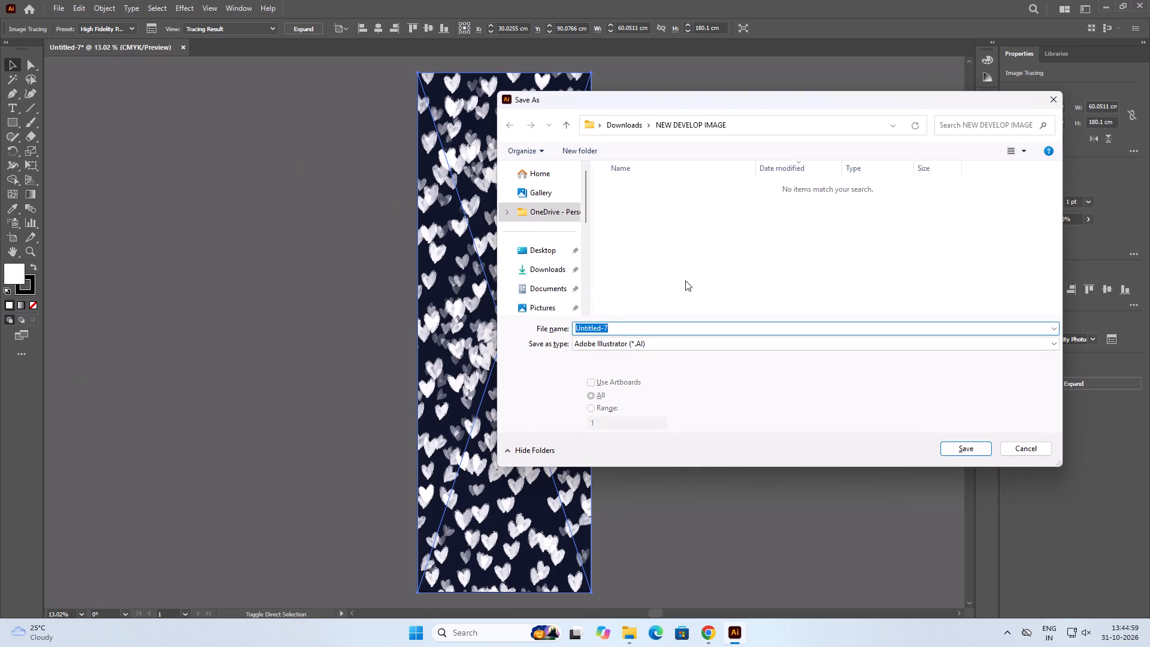
pyautogui.scroll(-6, 560, 279)
pyautogui.click(539, 168)
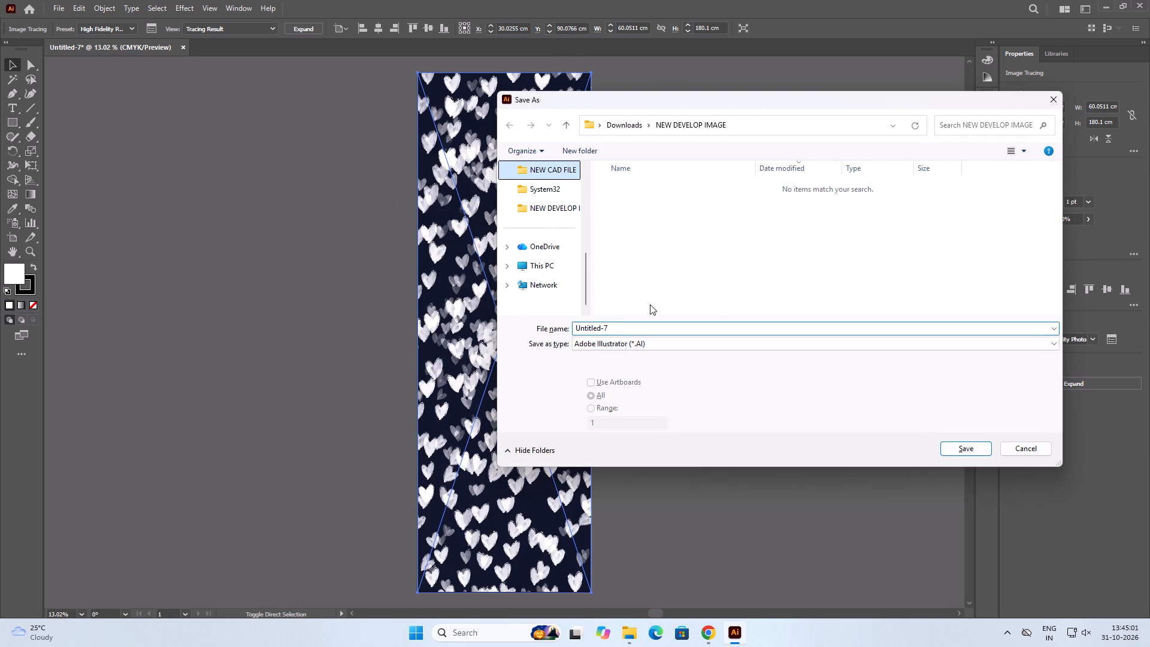
pyautogui.scroll(-10, 748, 294)
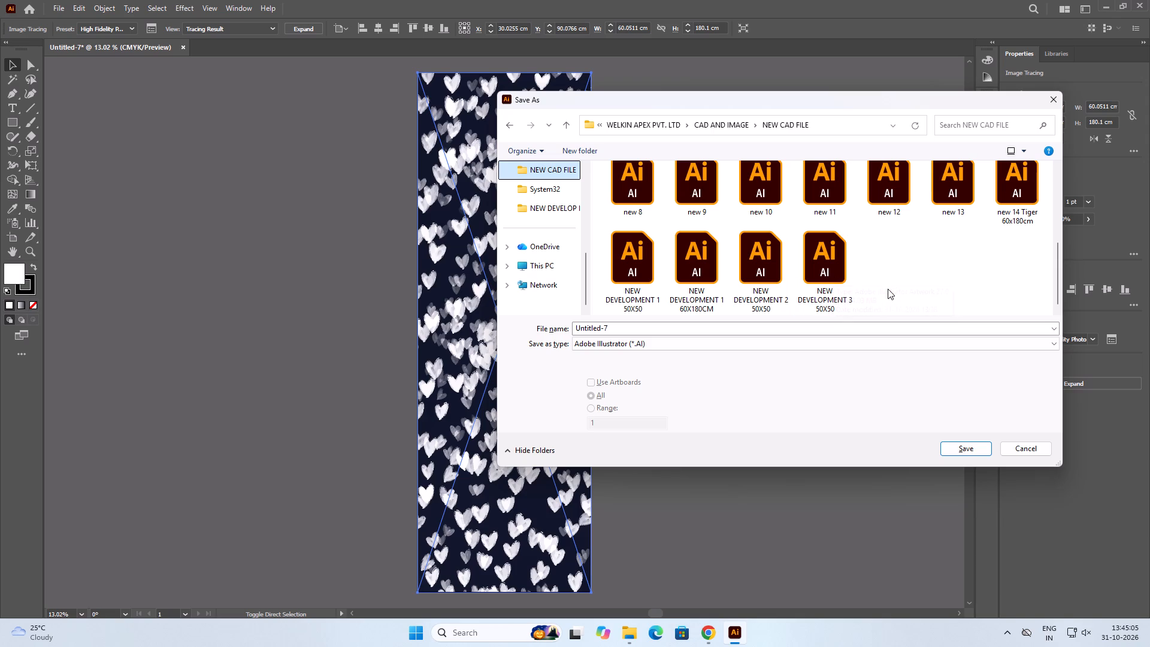
pyautogui.click(703, 264)
pyautogui.click(644, 327)
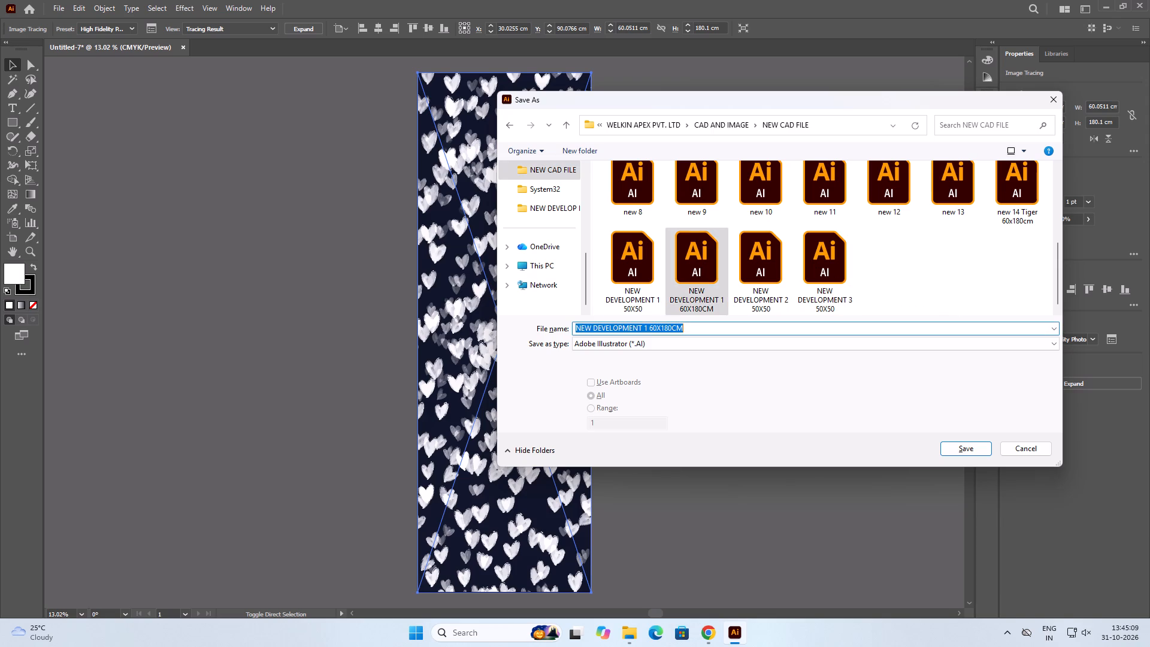
pyautogui.click(644, 327)
pyautogui.click(646, 327)
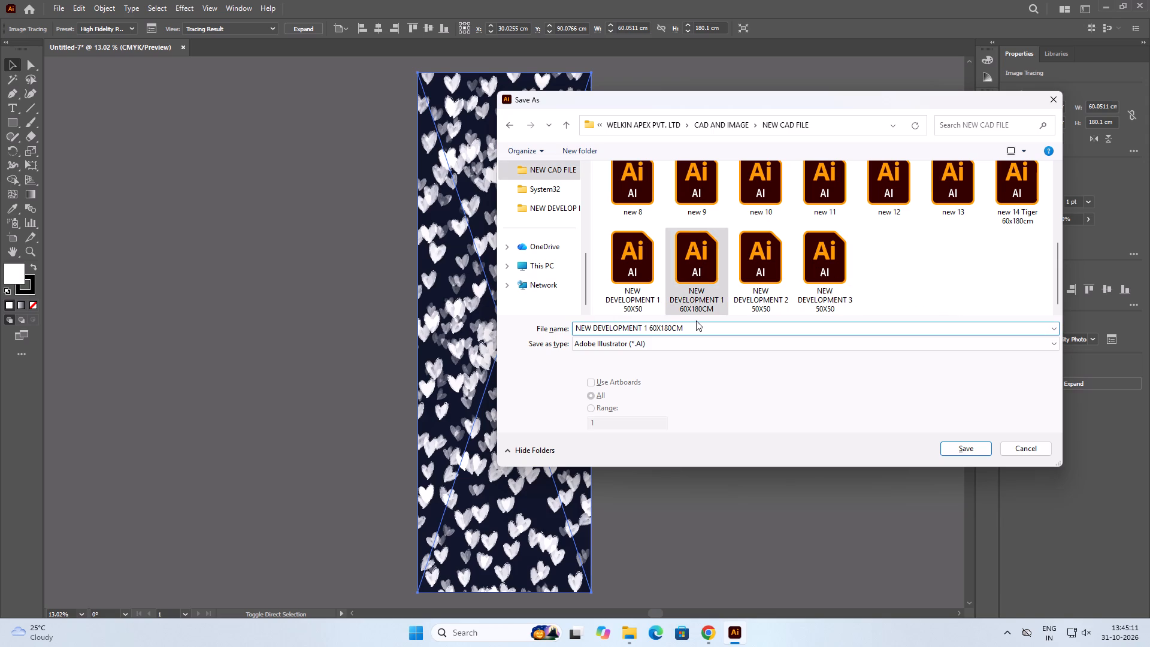
pyautogui.press('BackSpace')
pyautogui.press('2')
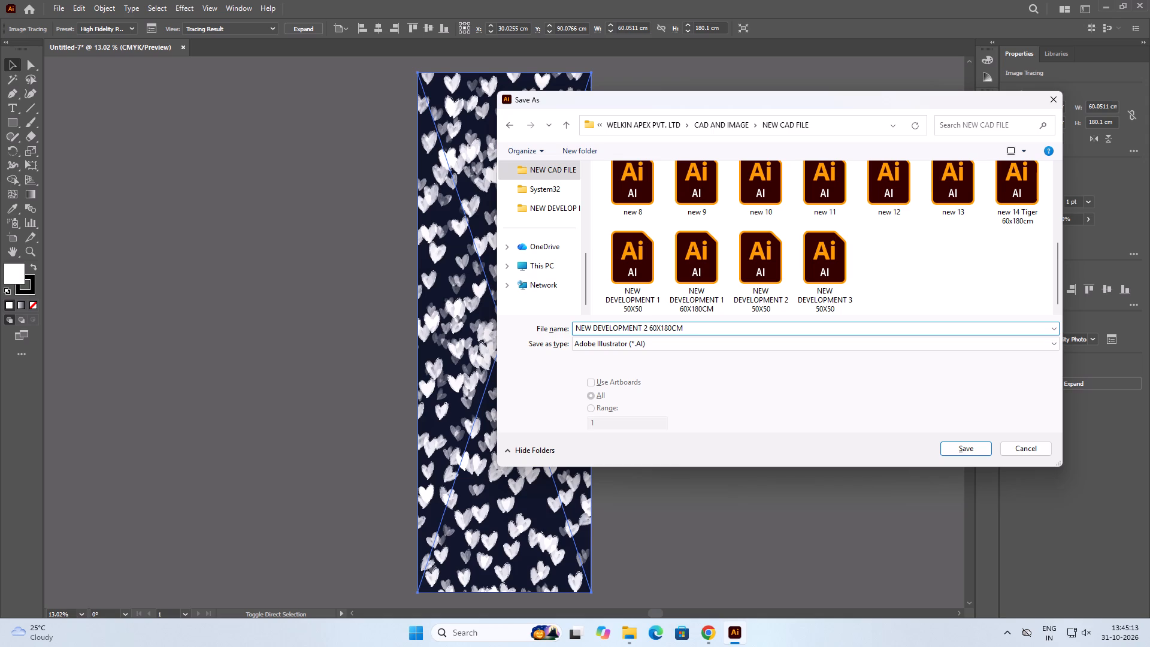
pyautogui.click(959, 446)
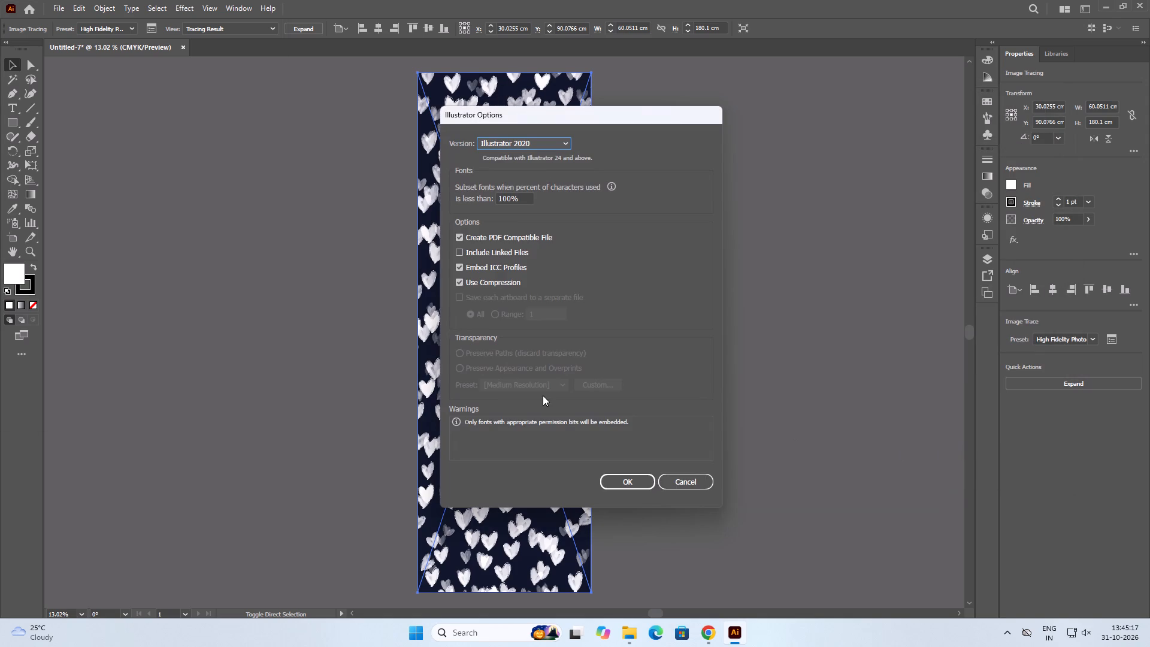
pyautogui.click(622, 480)
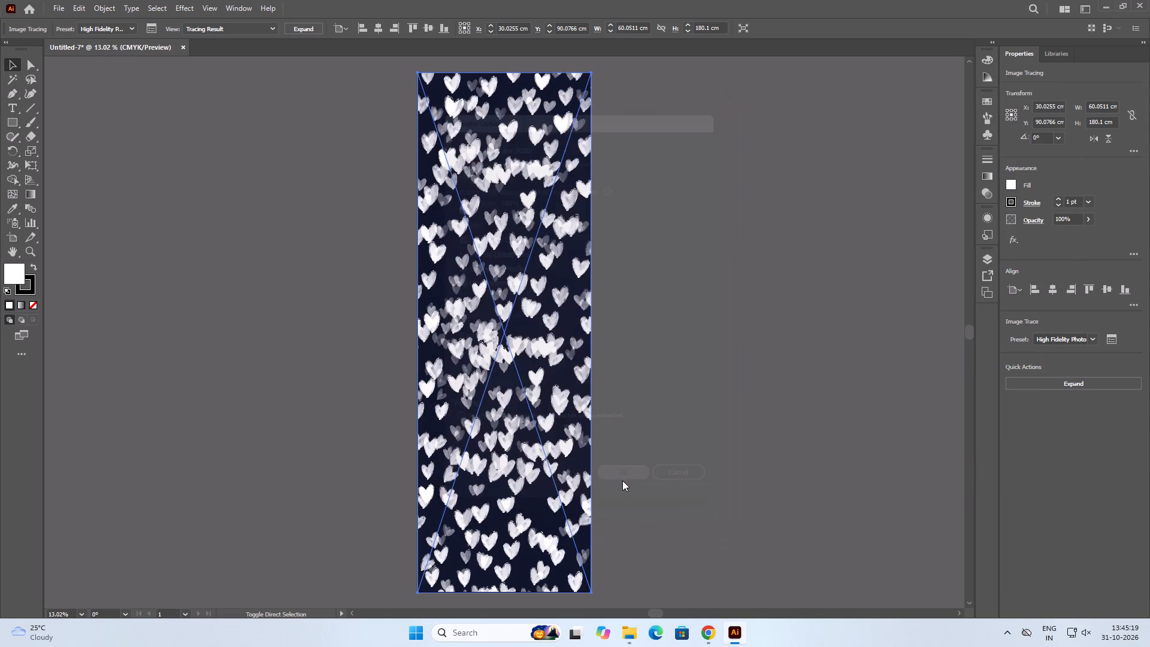
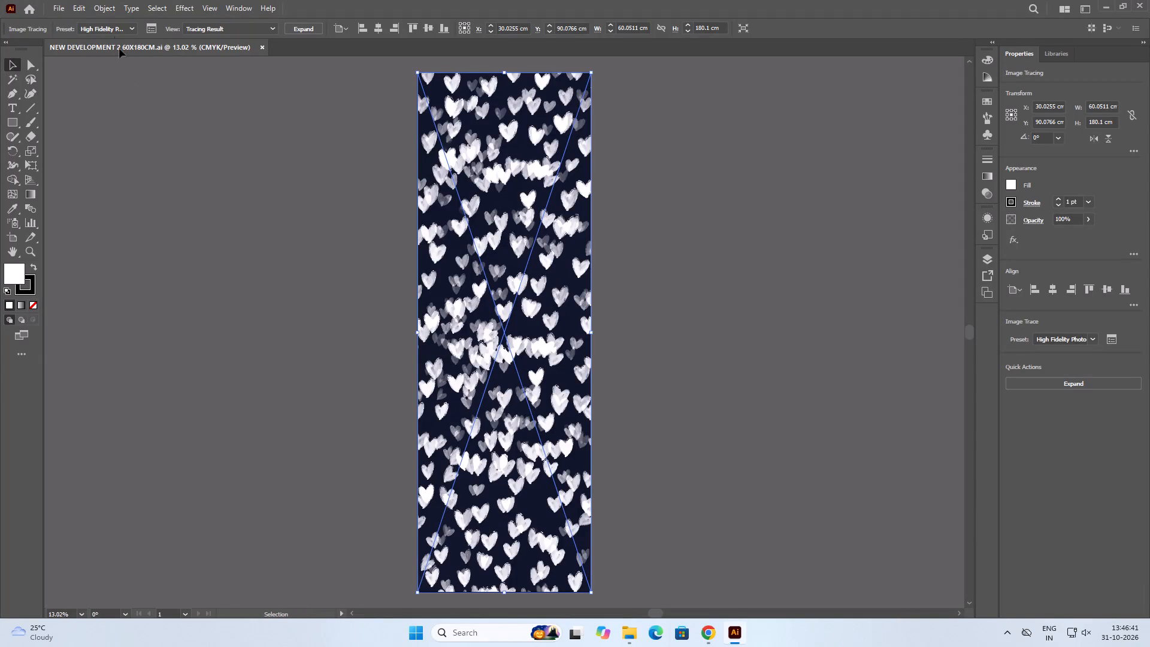
# Export the hearts design as a JPEG named NEW DEVELOPMENT 2 60X180CM to the NEW CAD FILE folder, in CMYK, medium quality, 300 ppi.
pyautogui.click(60, 3)
pyautogui.click(125, 269)
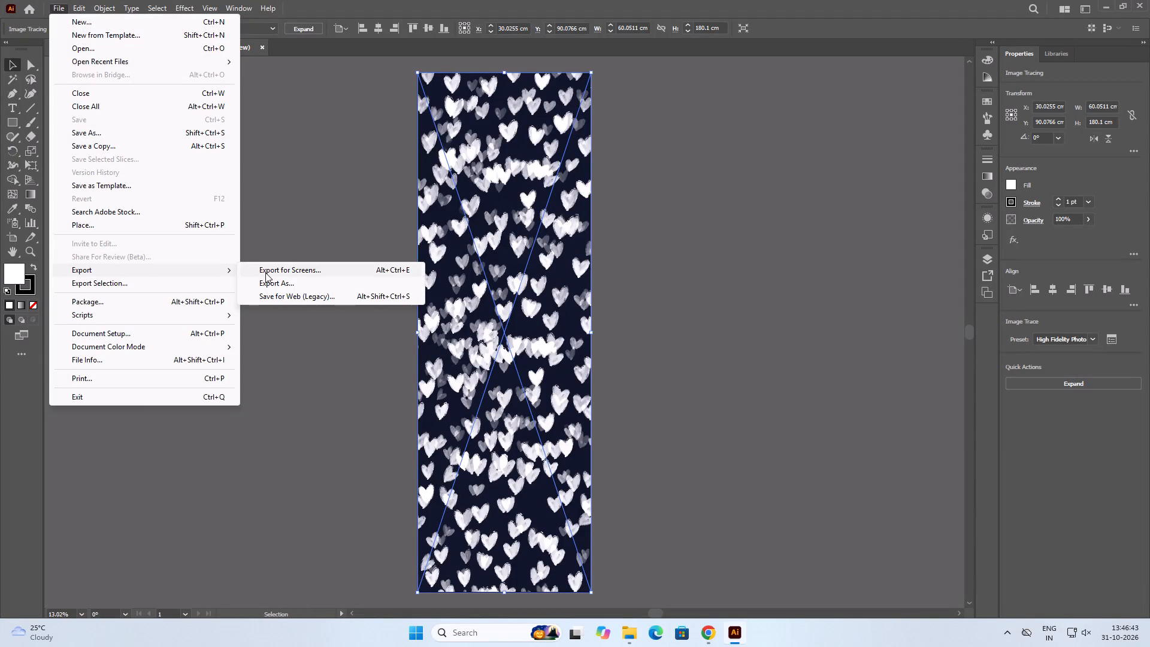
pyautogui.click(267, 279)
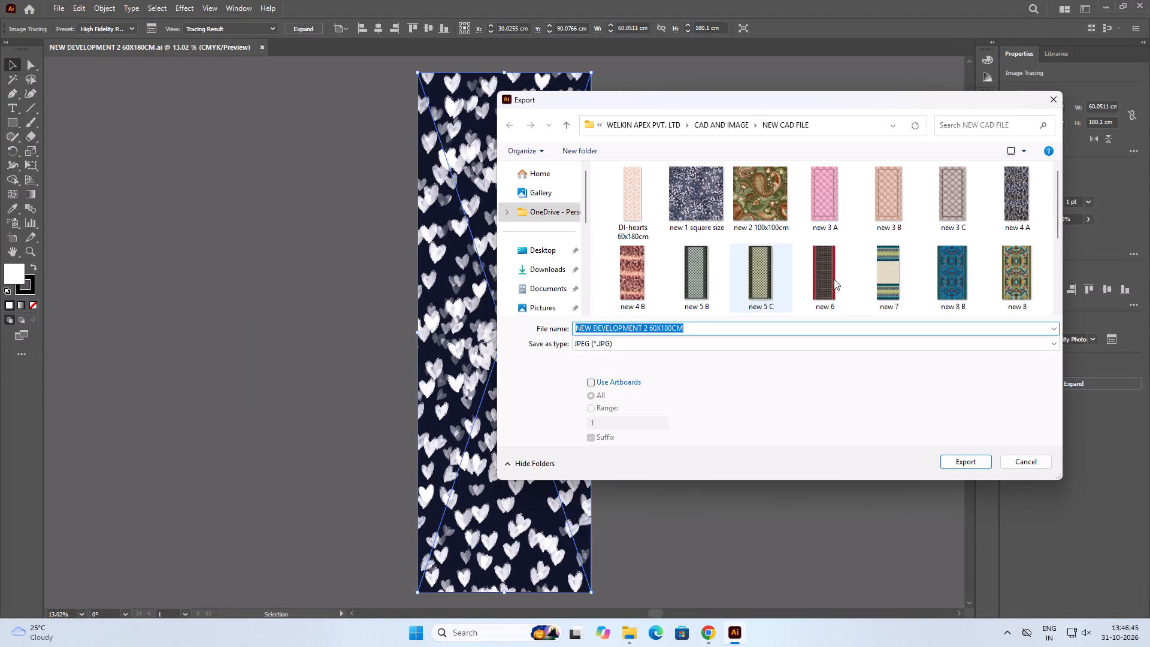
pyautogui.scroll(-11, 834, 277)
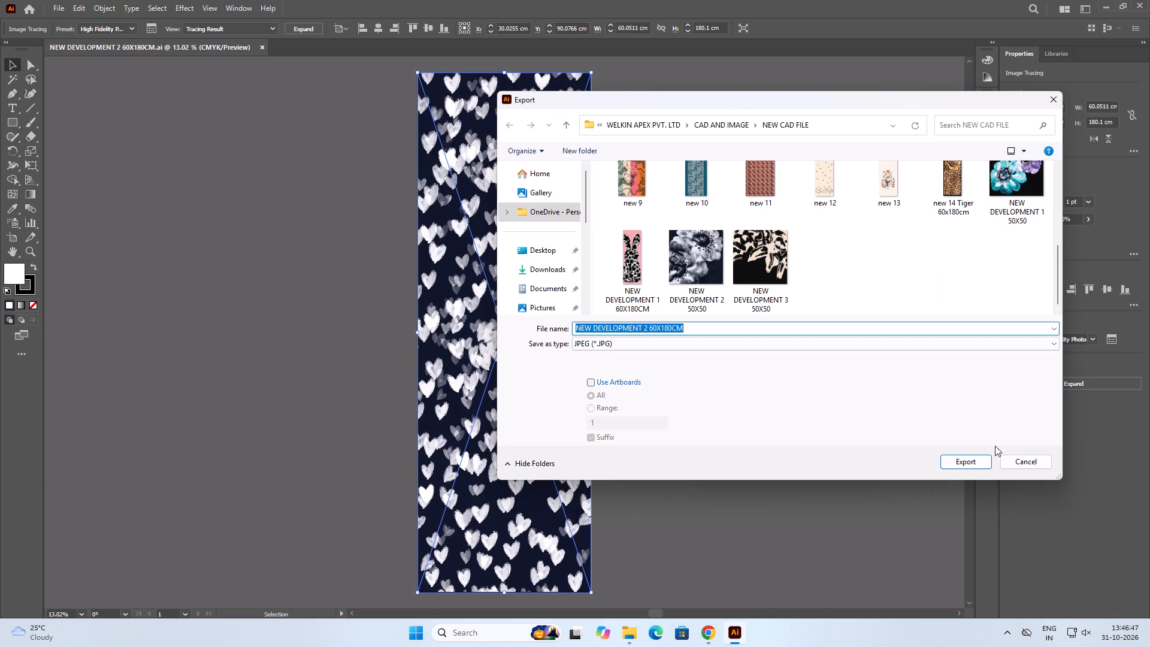
pyautogui.click(969, 461)
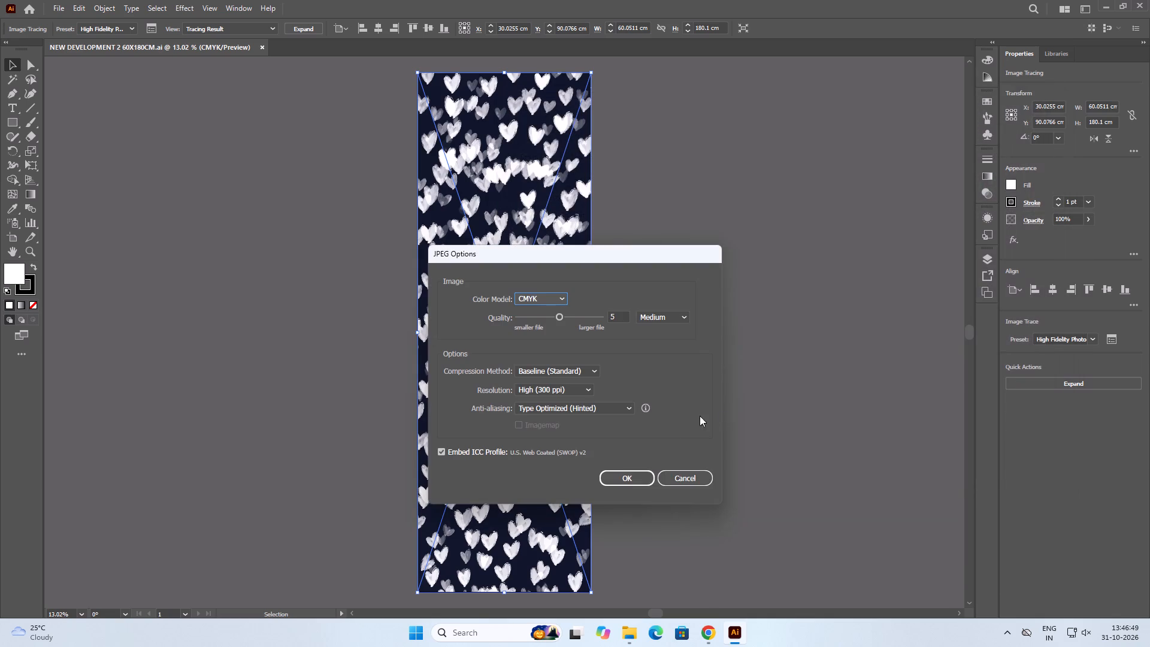
pyautogui.click(623, 480)
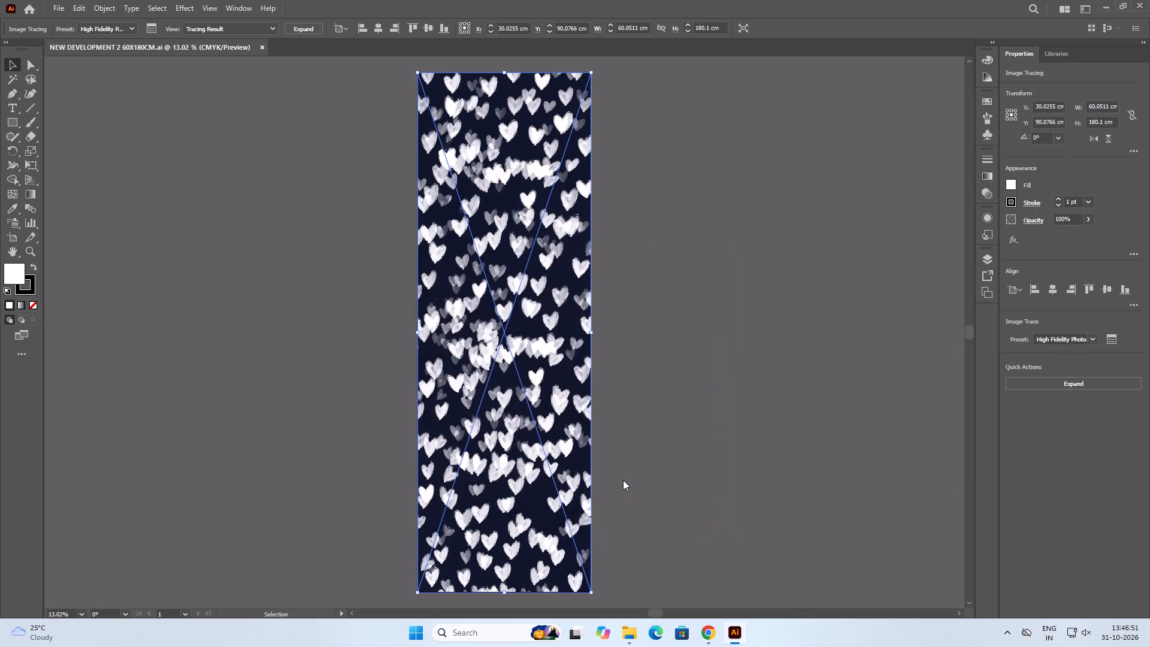
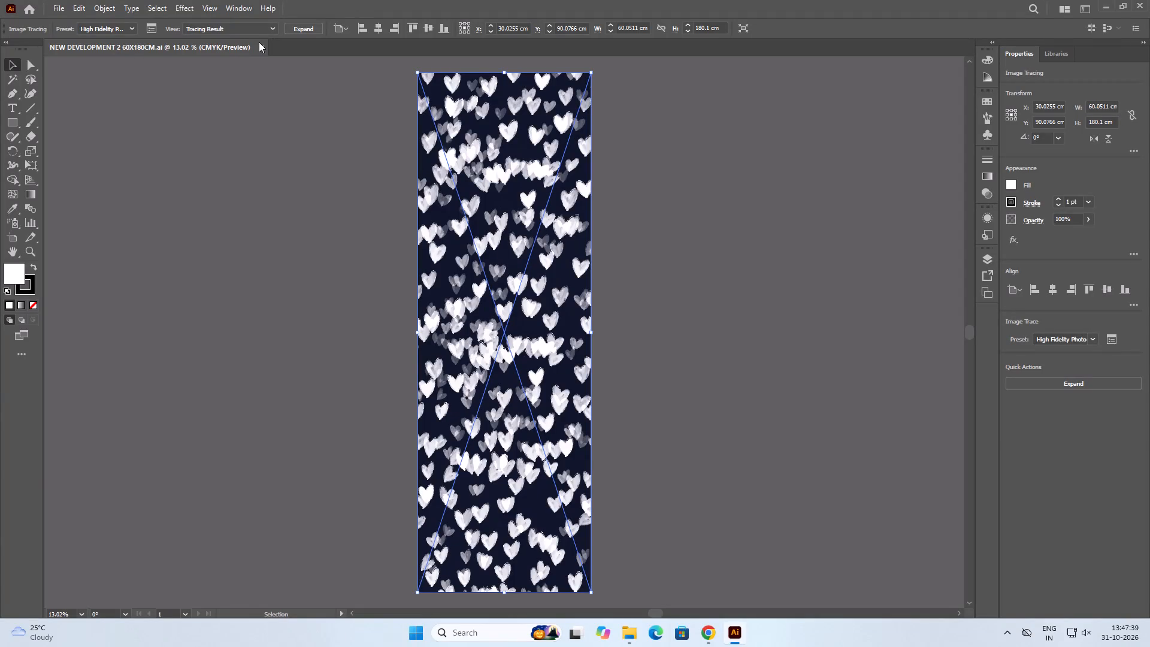
# Close the finished hearts design document.
pyautogui.click(259, 44)
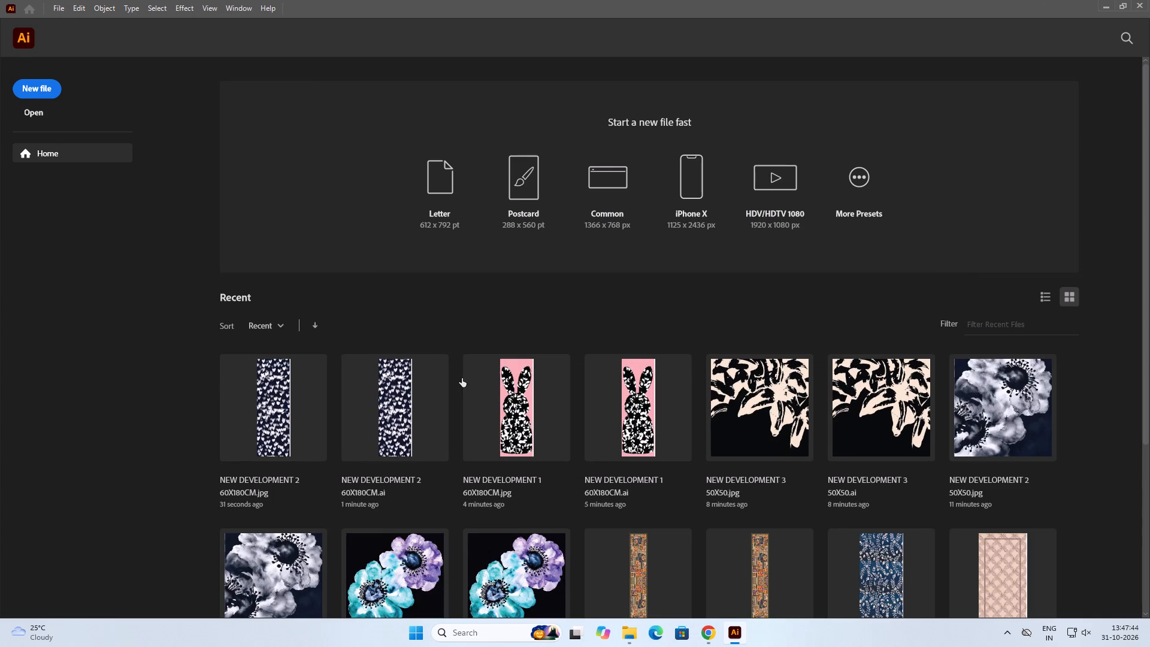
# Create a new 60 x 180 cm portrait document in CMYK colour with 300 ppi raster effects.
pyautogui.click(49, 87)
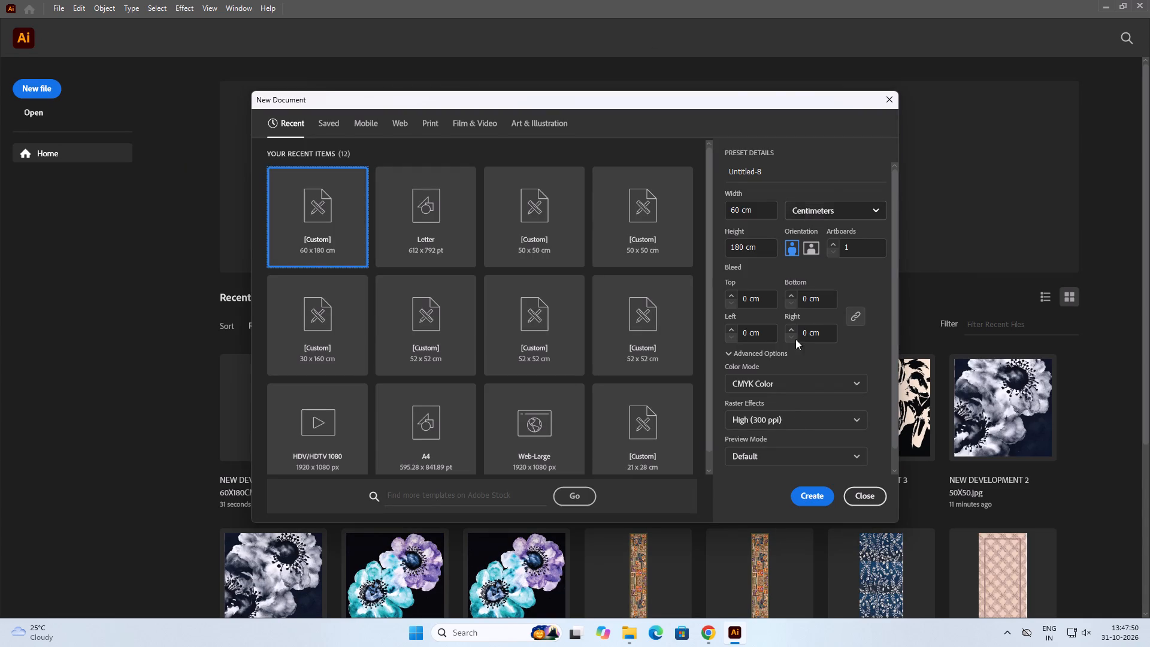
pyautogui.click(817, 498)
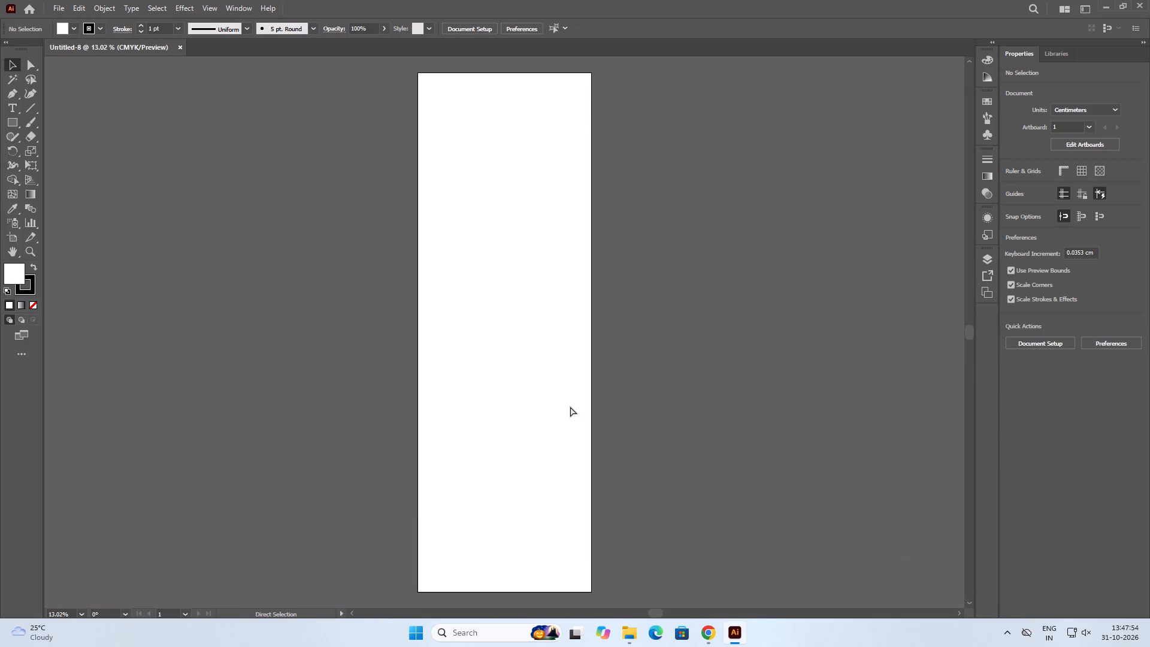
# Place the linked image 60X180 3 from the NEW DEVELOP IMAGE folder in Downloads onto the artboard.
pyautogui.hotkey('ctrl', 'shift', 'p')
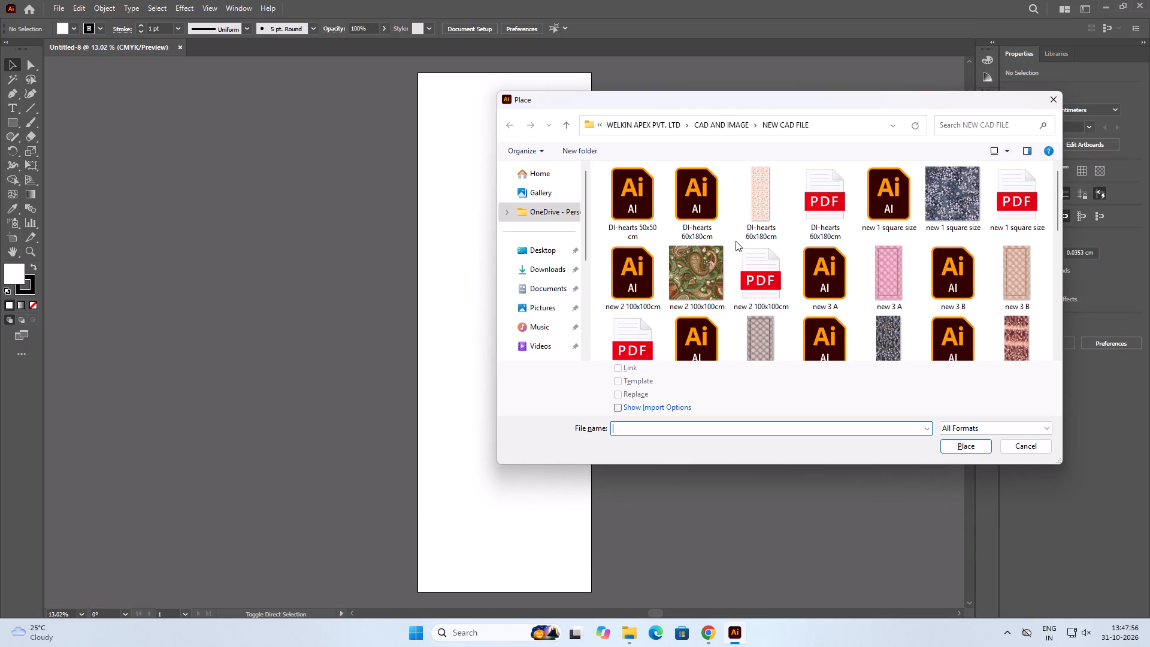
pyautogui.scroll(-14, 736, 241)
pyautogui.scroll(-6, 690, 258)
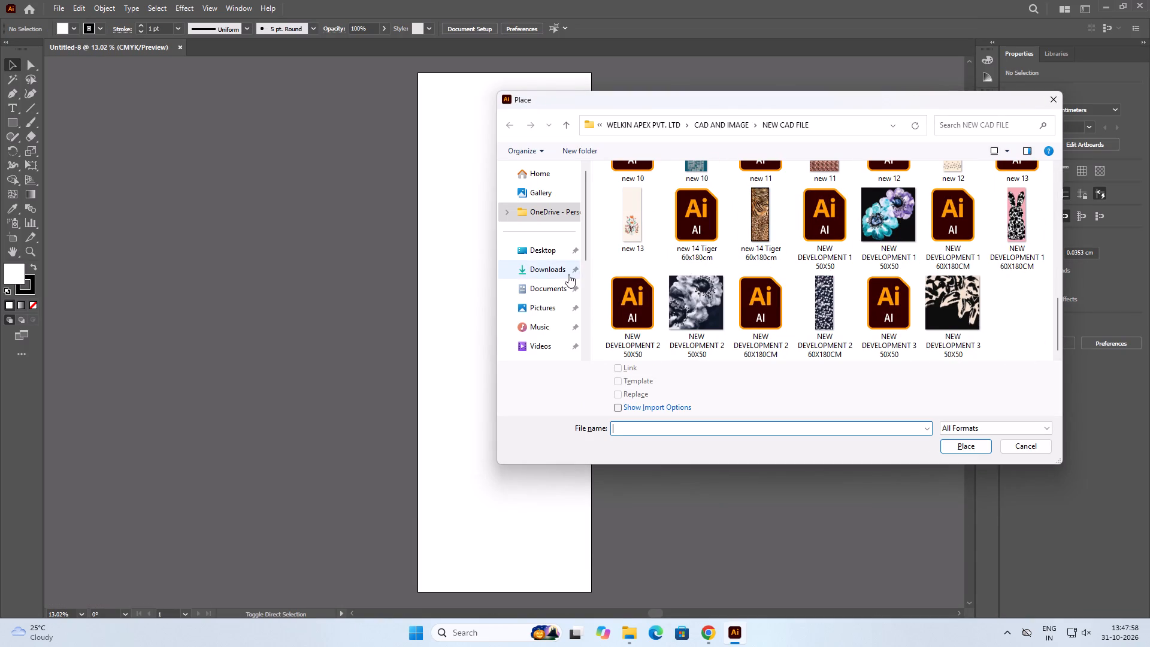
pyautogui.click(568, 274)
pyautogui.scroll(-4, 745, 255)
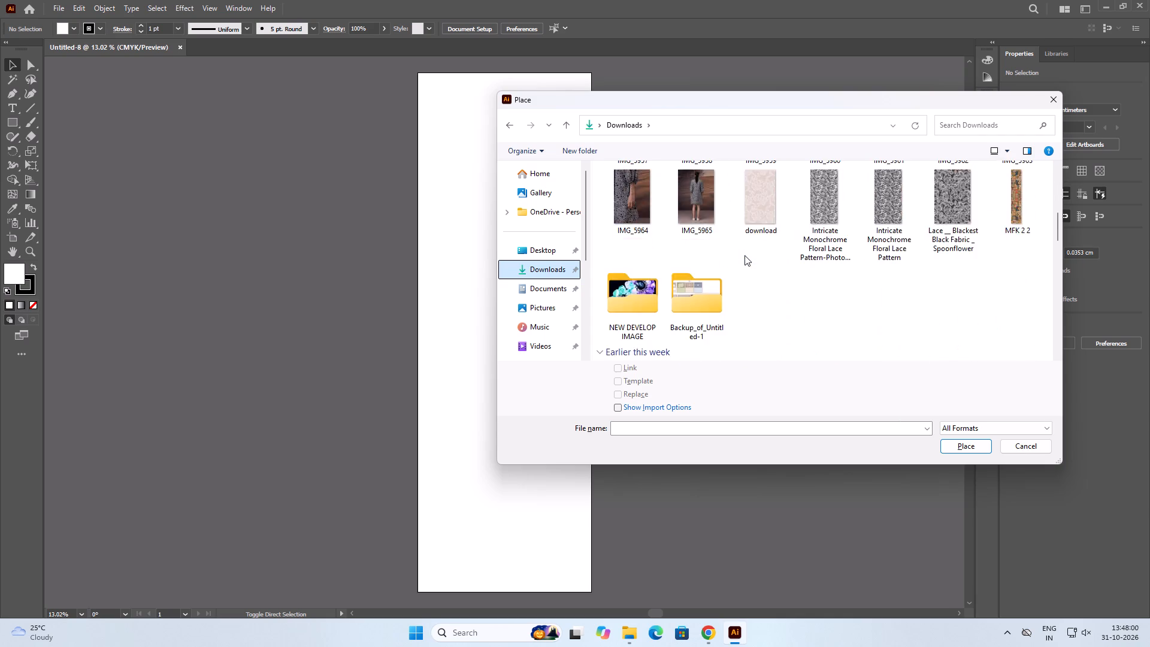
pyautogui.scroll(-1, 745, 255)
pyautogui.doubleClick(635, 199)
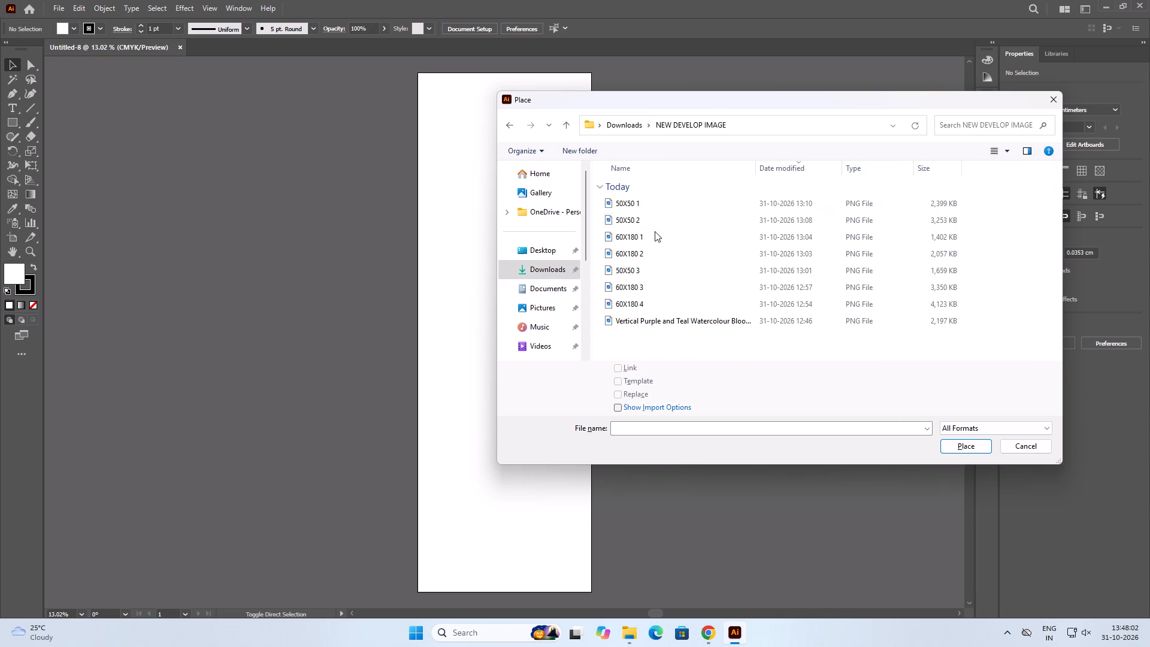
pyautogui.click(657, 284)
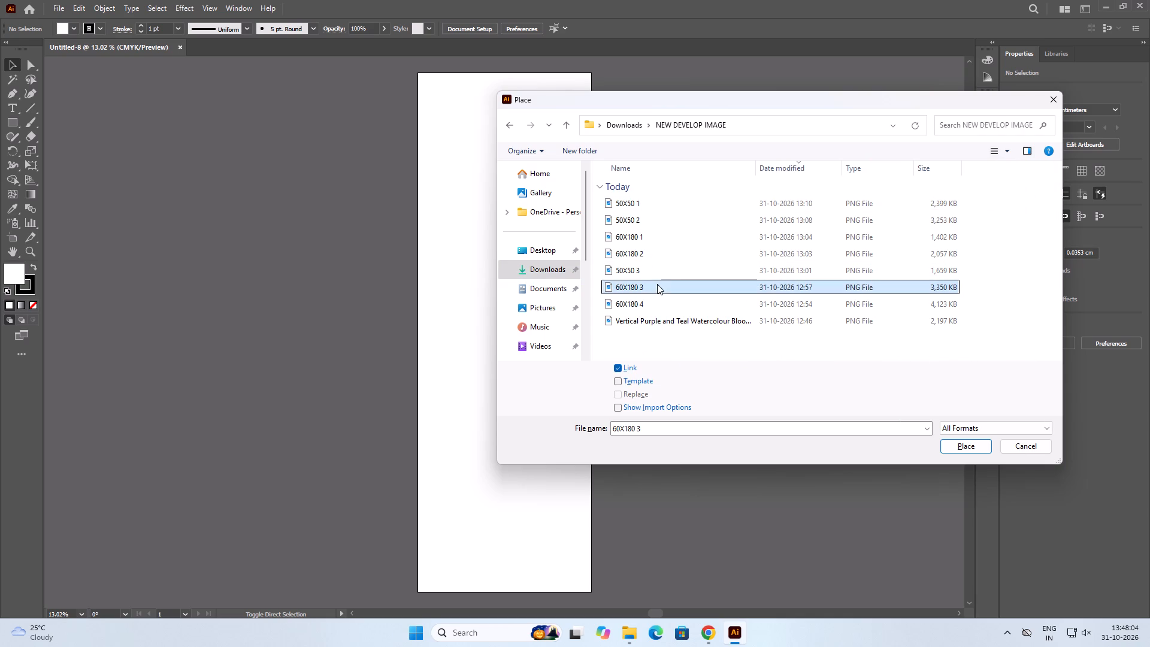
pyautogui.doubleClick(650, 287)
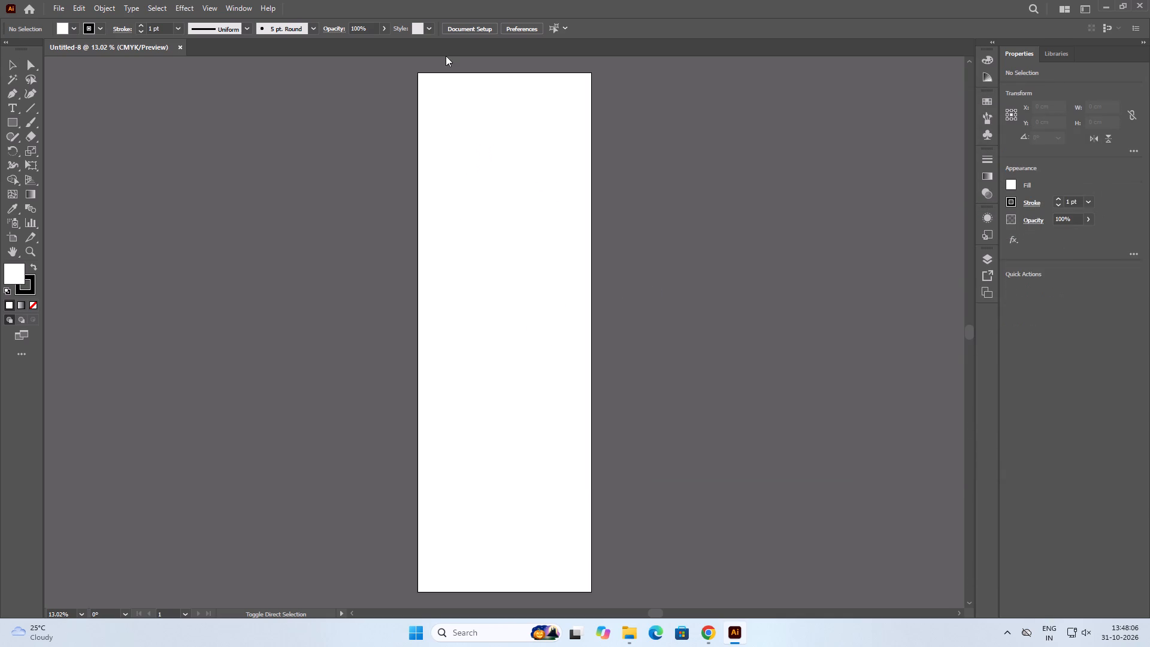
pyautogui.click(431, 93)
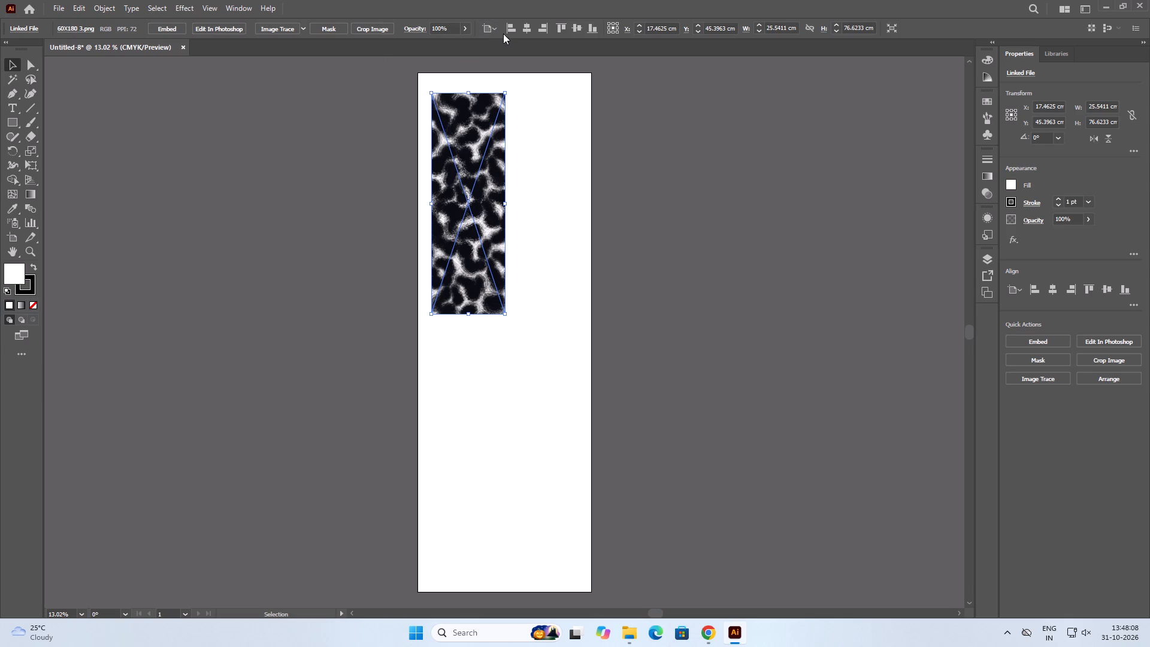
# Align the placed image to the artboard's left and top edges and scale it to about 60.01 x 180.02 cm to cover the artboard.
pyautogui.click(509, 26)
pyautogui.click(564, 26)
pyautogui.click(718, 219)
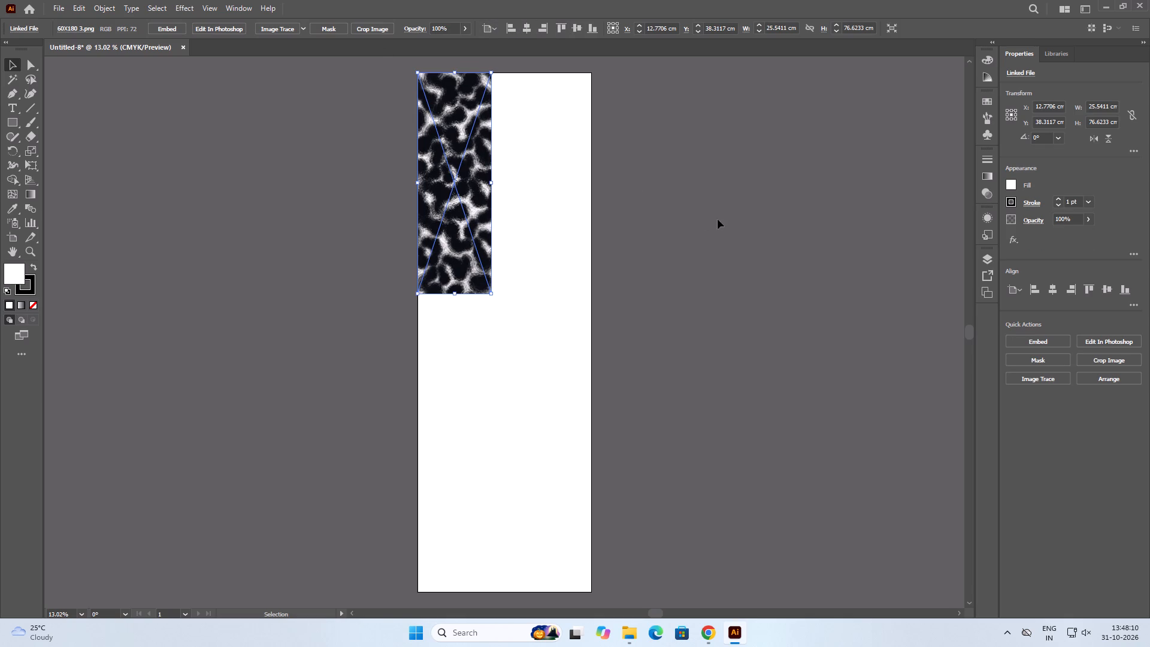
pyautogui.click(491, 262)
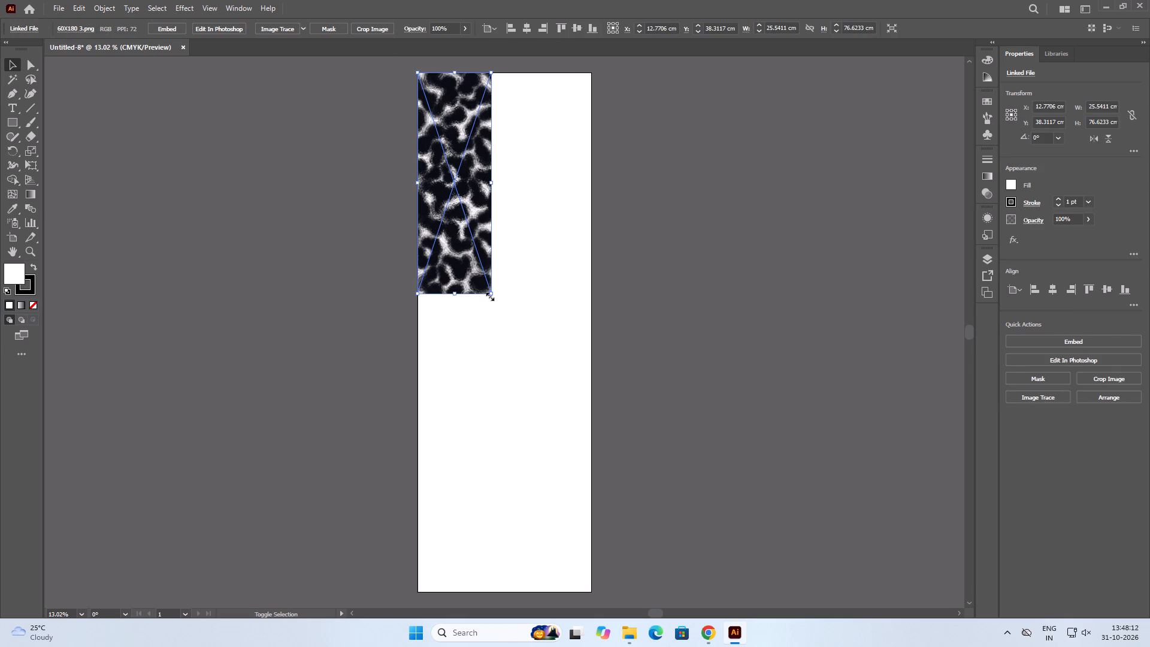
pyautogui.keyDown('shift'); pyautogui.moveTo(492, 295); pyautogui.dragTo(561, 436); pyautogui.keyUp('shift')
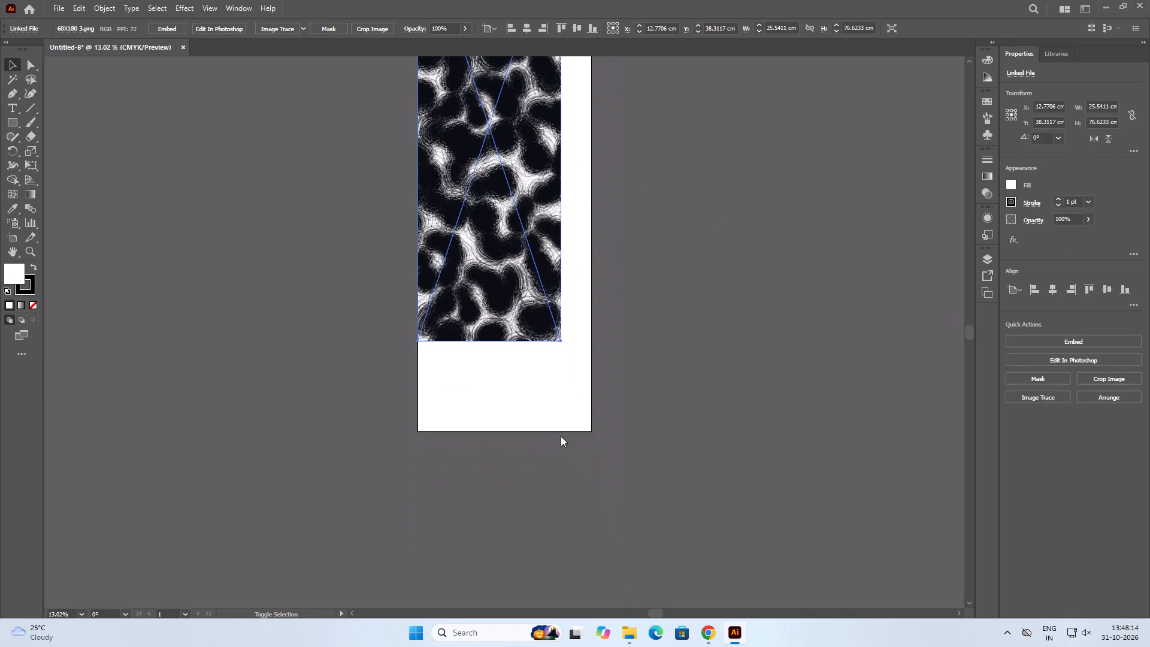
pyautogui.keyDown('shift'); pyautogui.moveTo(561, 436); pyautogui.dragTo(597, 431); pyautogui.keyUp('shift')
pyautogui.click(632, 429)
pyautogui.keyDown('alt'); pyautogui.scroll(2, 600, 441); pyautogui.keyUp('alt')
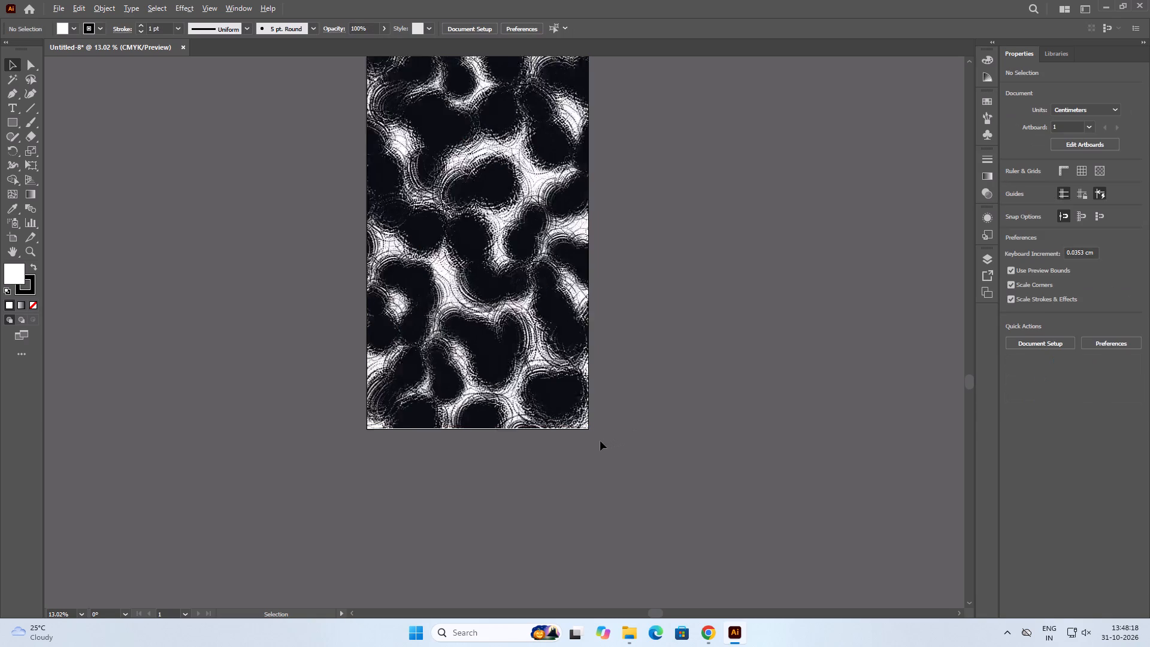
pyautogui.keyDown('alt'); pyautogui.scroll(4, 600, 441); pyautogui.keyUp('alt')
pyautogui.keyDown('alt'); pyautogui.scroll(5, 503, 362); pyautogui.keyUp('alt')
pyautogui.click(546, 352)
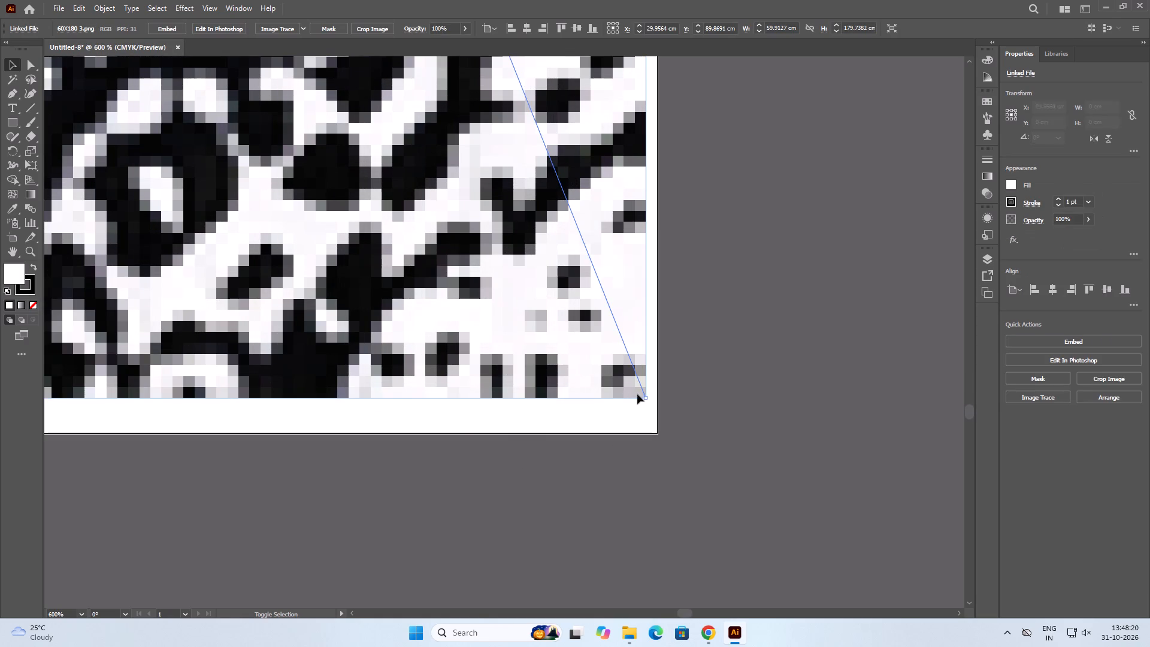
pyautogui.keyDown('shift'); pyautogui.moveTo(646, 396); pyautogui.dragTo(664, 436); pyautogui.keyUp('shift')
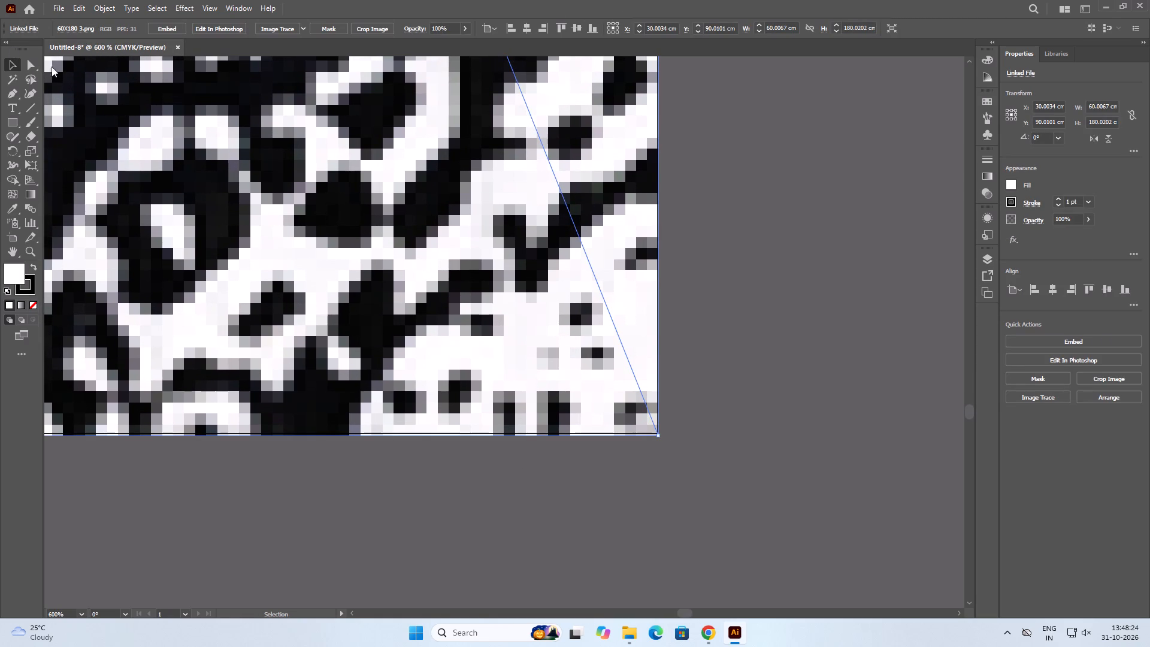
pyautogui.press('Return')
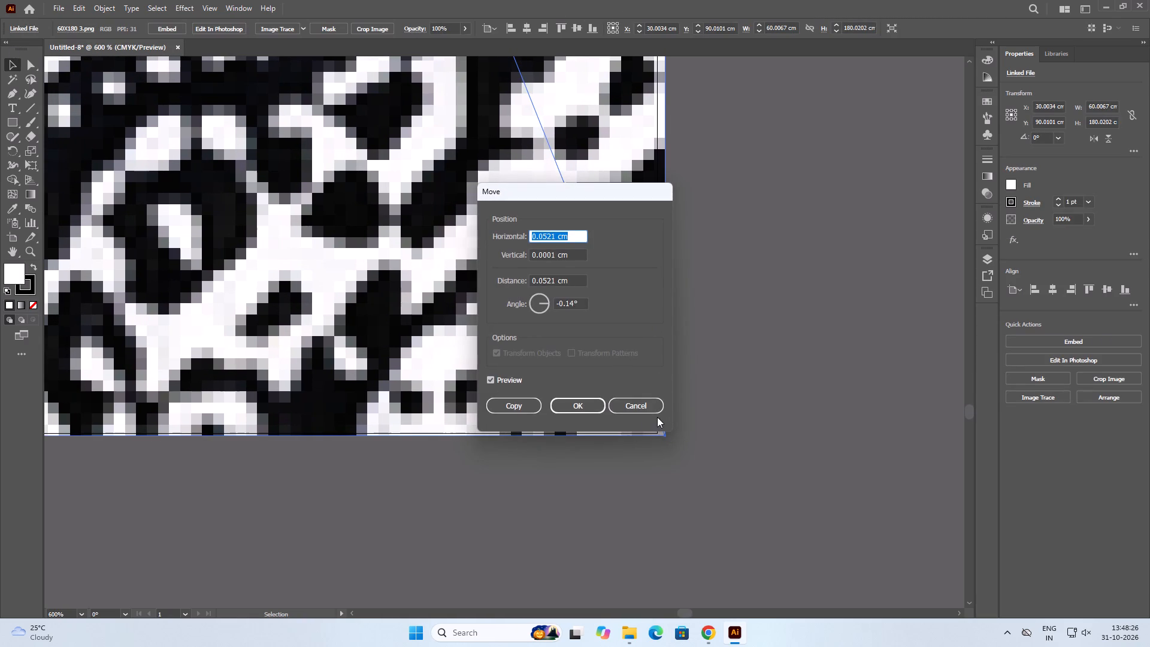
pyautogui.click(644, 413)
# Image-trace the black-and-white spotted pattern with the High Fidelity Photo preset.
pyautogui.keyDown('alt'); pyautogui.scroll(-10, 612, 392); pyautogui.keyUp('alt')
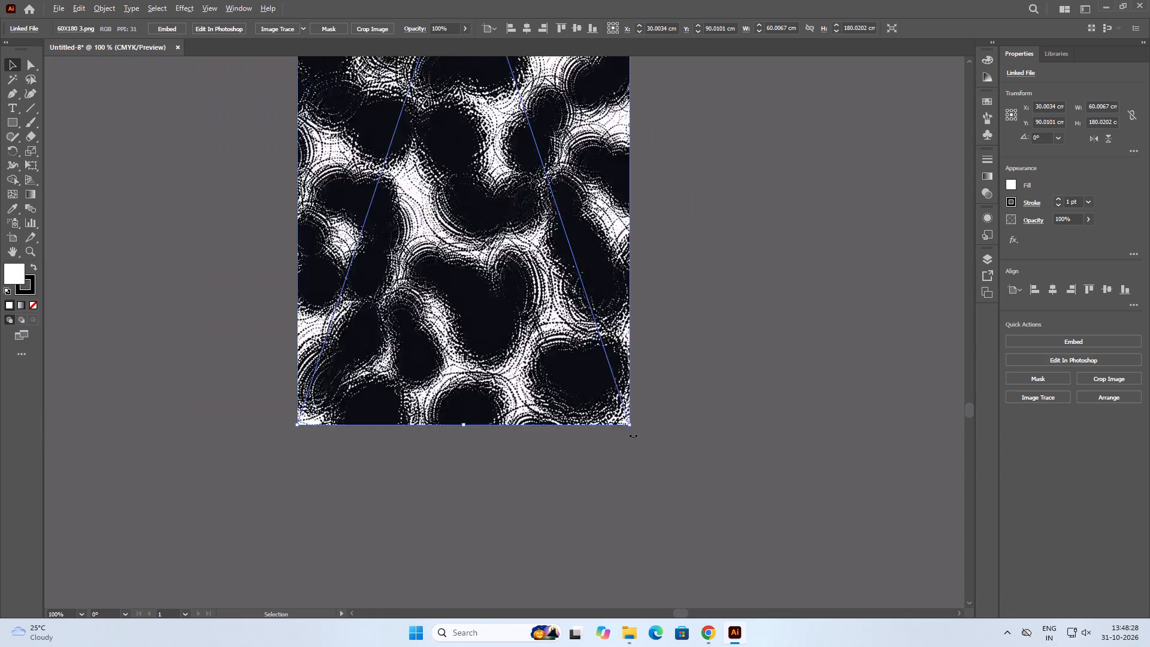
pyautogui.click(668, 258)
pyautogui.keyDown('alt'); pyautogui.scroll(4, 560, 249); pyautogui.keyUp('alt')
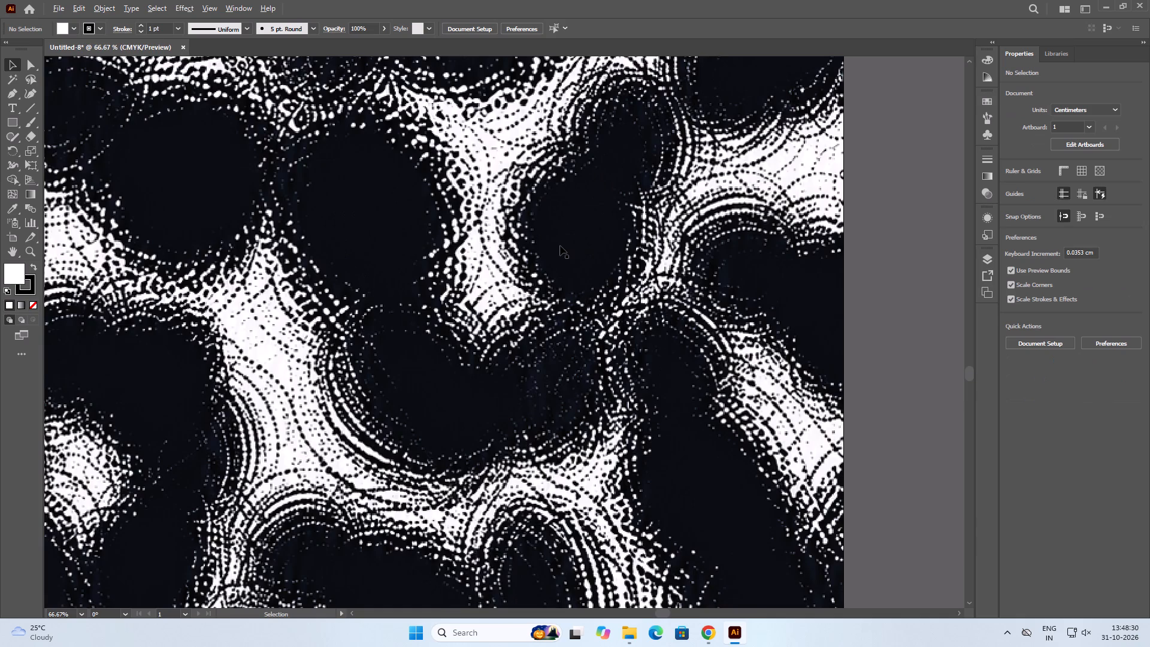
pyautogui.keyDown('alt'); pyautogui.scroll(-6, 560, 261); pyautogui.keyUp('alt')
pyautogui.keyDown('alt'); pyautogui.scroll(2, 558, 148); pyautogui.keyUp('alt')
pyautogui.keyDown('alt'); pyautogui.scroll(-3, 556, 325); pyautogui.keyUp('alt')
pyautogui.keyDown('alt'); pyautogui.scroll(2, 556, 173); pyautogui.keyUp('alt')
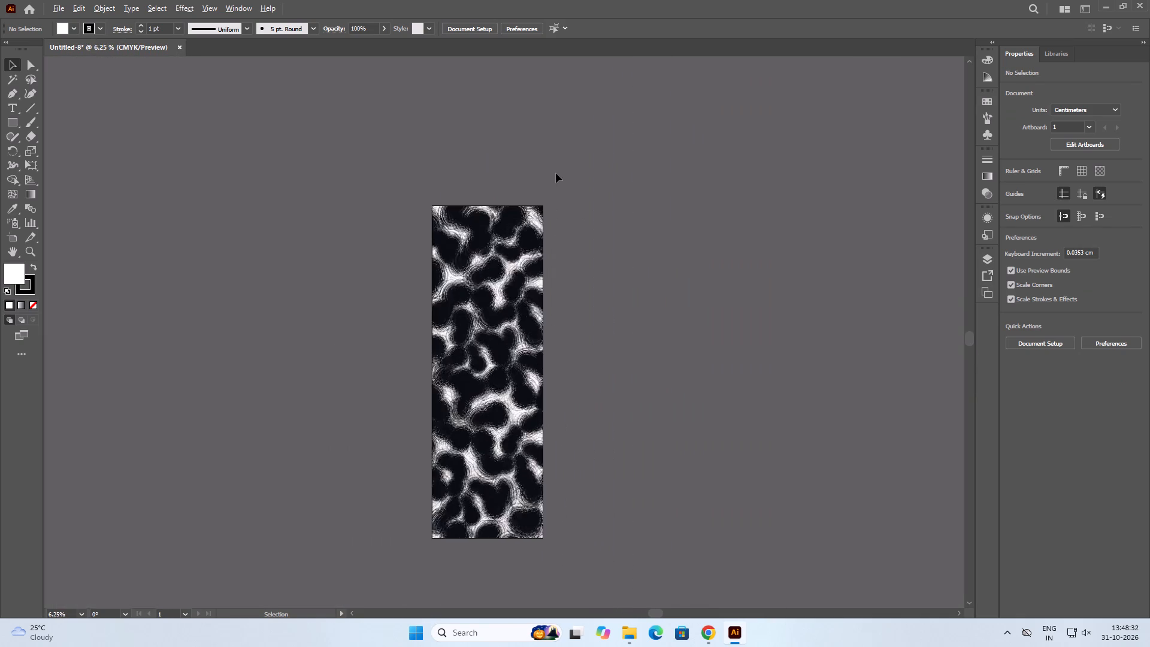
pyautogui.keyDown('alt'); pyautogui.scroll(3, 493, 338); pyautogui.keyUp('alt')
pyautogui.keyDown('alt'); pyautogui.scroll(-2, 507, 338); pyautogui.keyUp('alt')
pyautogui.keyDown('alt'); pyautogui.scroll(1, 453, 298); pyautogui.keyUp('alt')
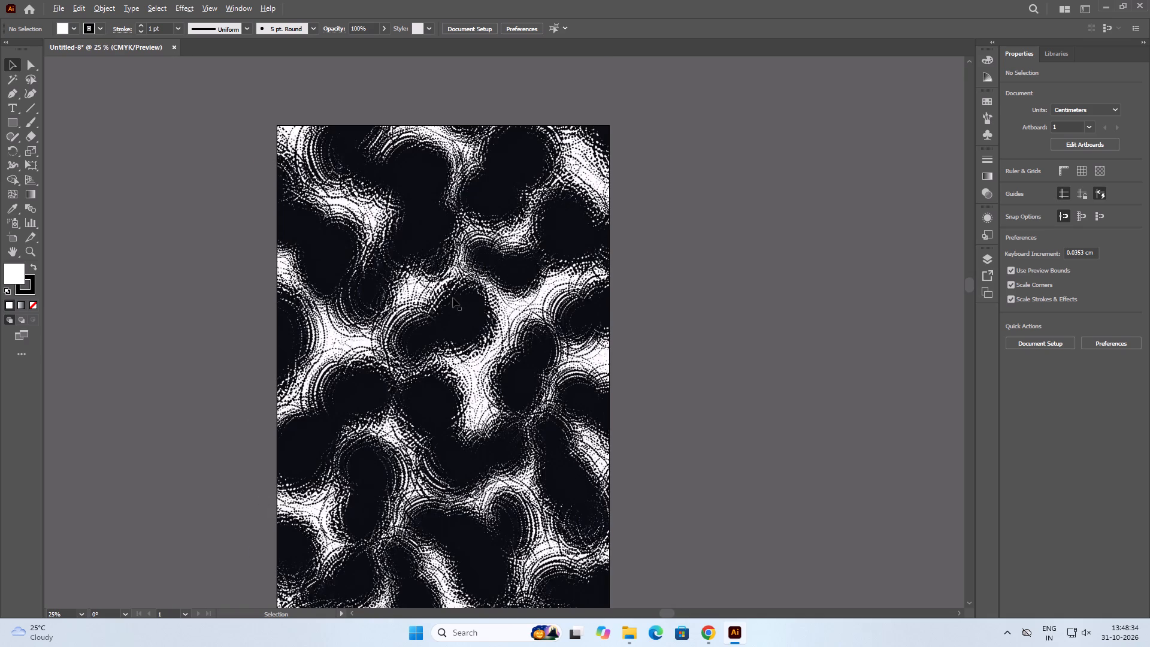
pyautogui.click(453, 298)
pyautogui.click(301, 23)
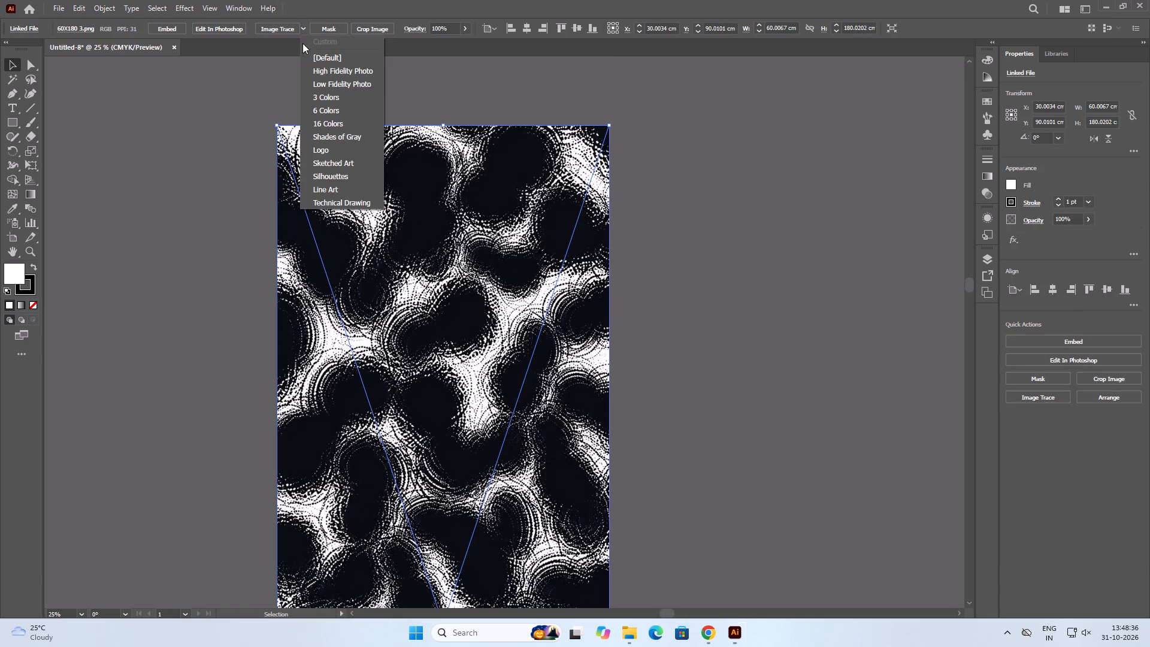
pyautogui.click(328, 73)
# Examine the traced pattern along its full length and up close for the quality of its dotted details.
pyautogui.scroll(-5, 507, 183)
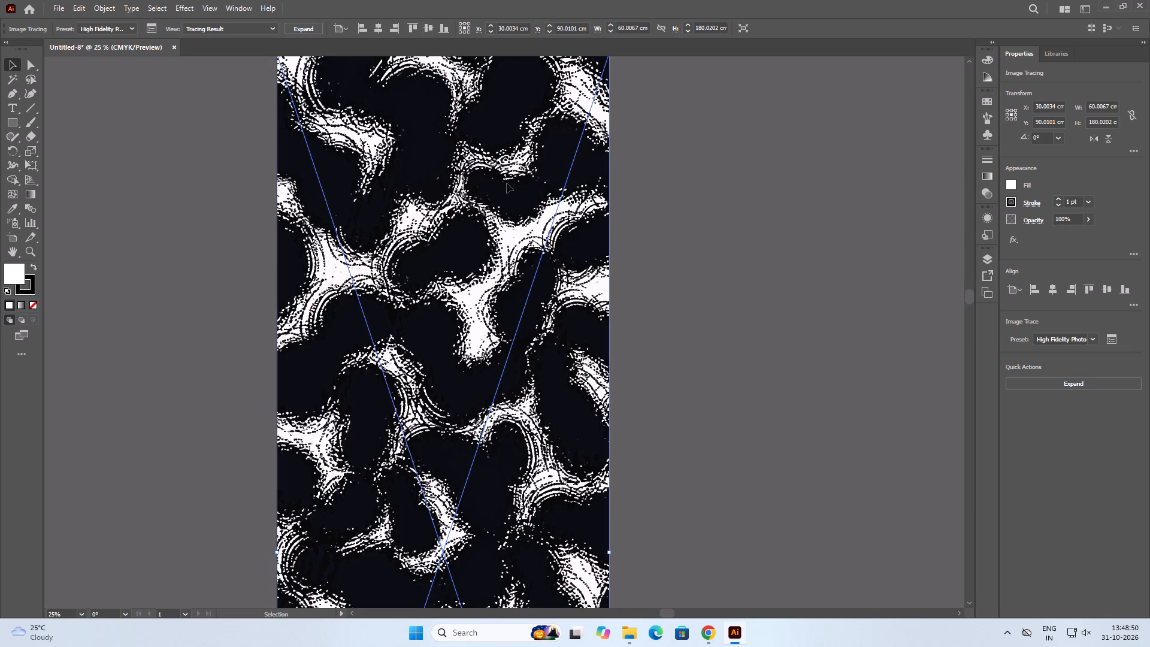
pyautogui.scroll(-13, 507, 183)
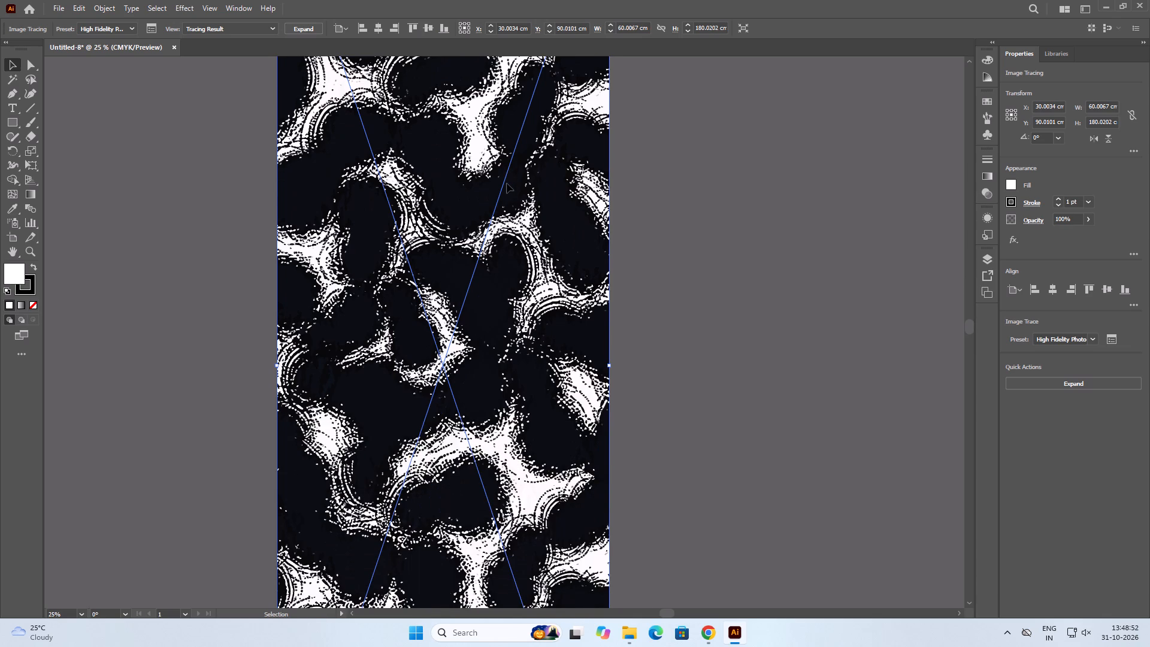
pyautogui.scroll(-9, 507, 183)
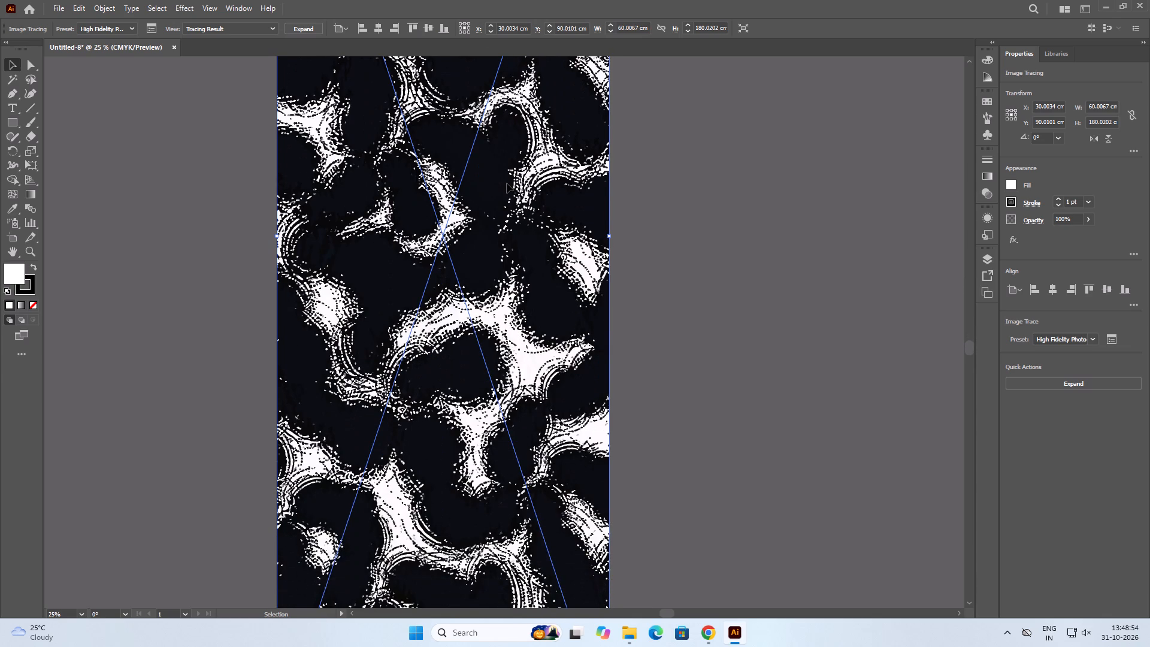
pyautogui.scroll(-5, 507, 183)
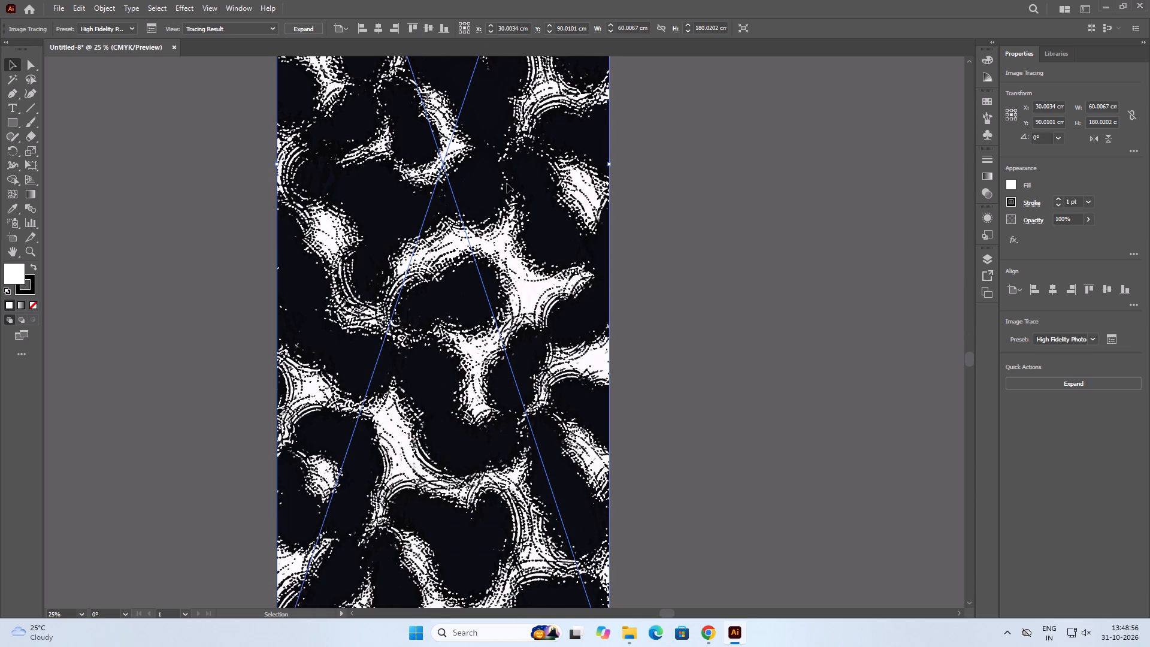
pyautogui.hotkey('alt', '0')
pyautogui.keyDown('alt'); pyautogui.scroll(-2, 507, 185); pyautogui.keyUp('alt')
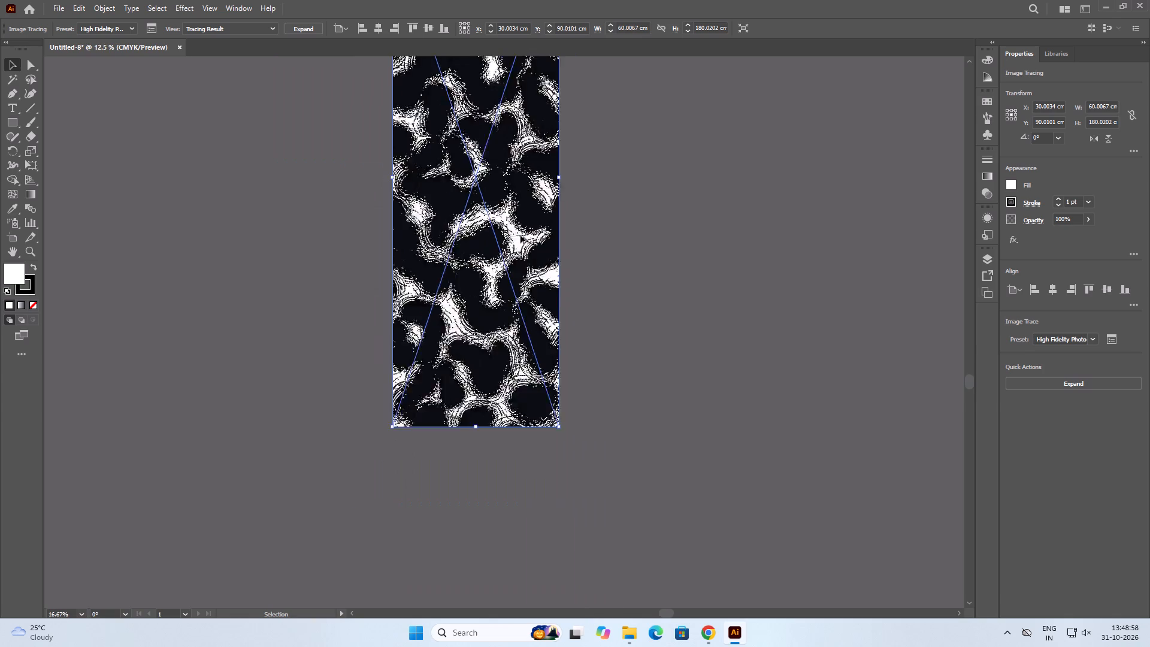
pyautogui.keyDown('alt'); pyautogui.scroll(-1, 520, 235); pyautogui.keyUp('alt')
pyautogui.scroll(1, 534, 248)
pyautogui.hotkey('ctrl', '0')
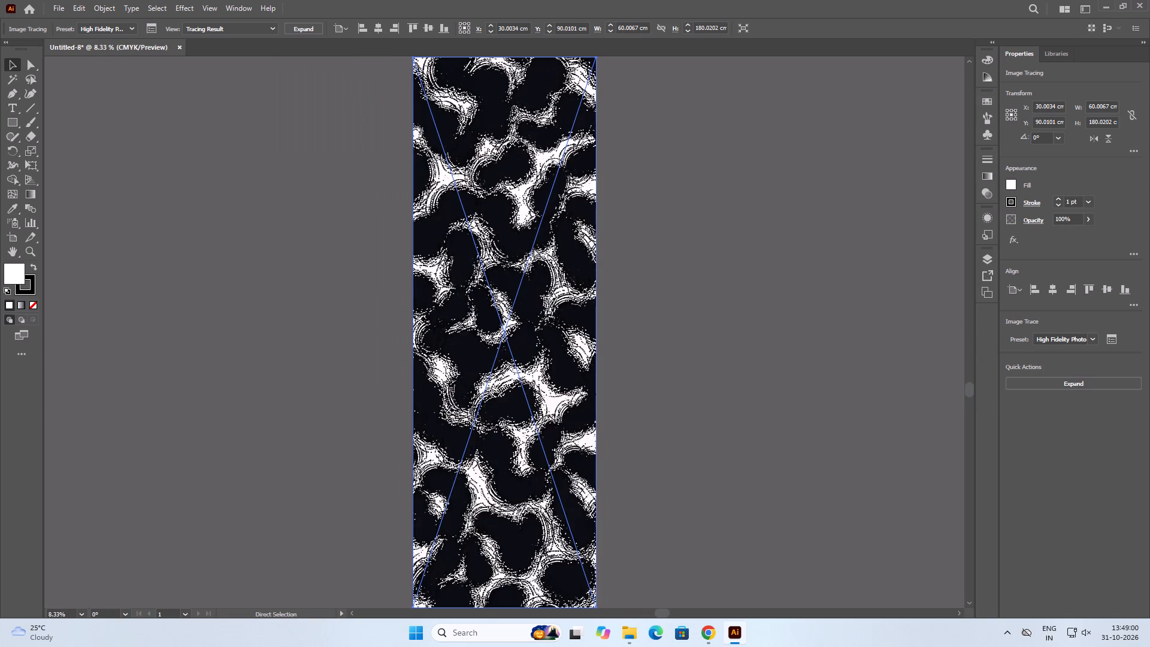
pyautogui.click(706, 411)
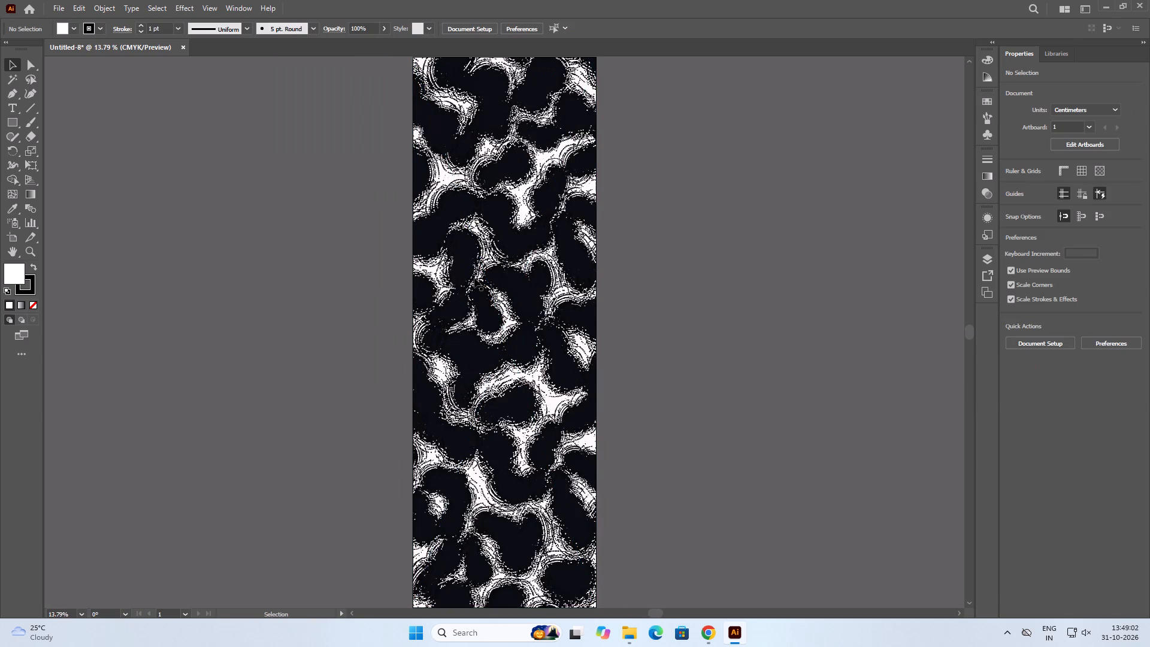
pyautogui.scroll(6, 474, 278)
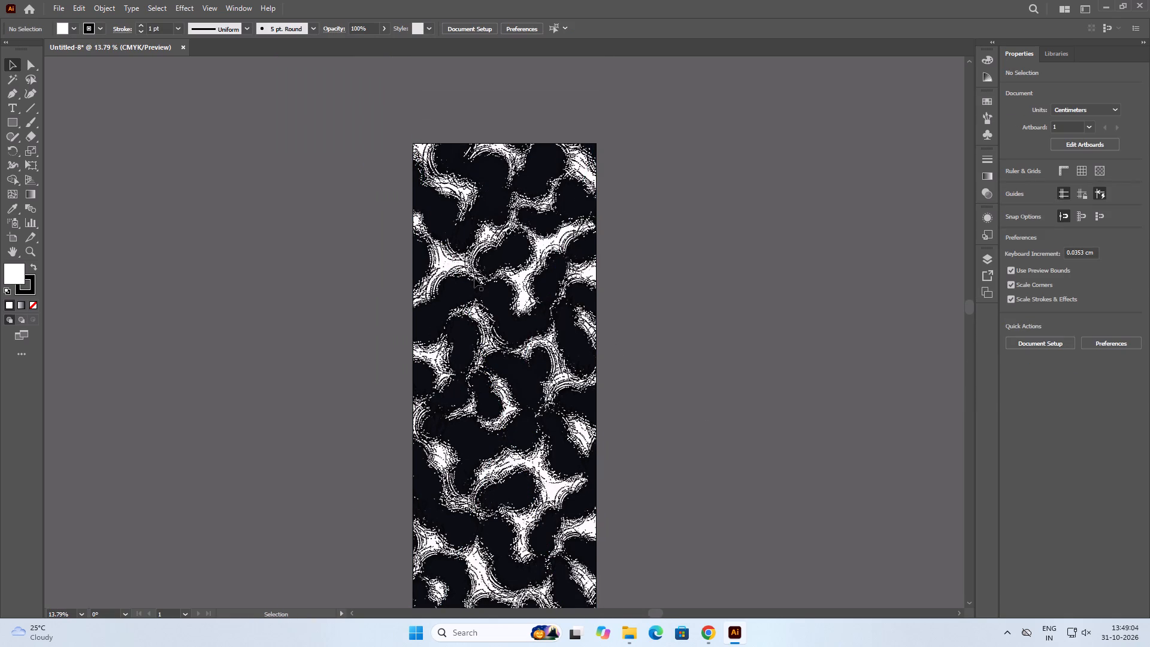
pyautogui.keyDown('alt'); pyautogui.scroll(5, 474, 278); pyautogui.keyUp('alt')
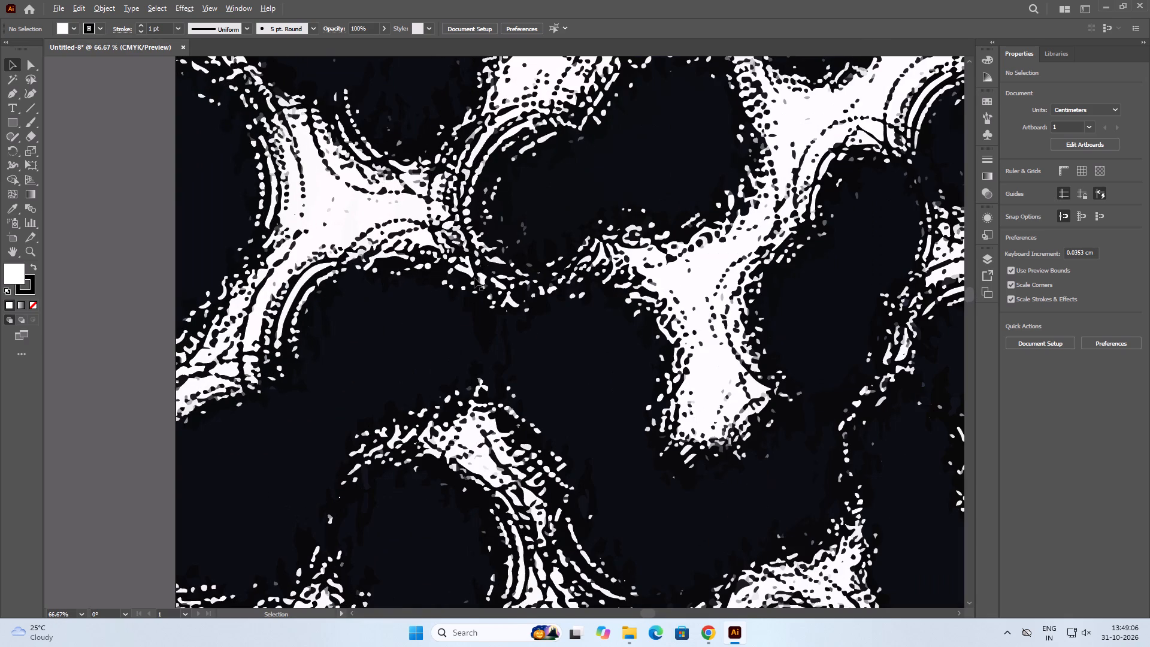
pyautogui.keyDown('alt'); pyautogui.scroll(-5, 535, 335); pyautogui.keyUp('alt')
pyautogui.keyDown('alt'); pyautogui.scroll(3, 535, 335); pyautogui.keyUp('alt')
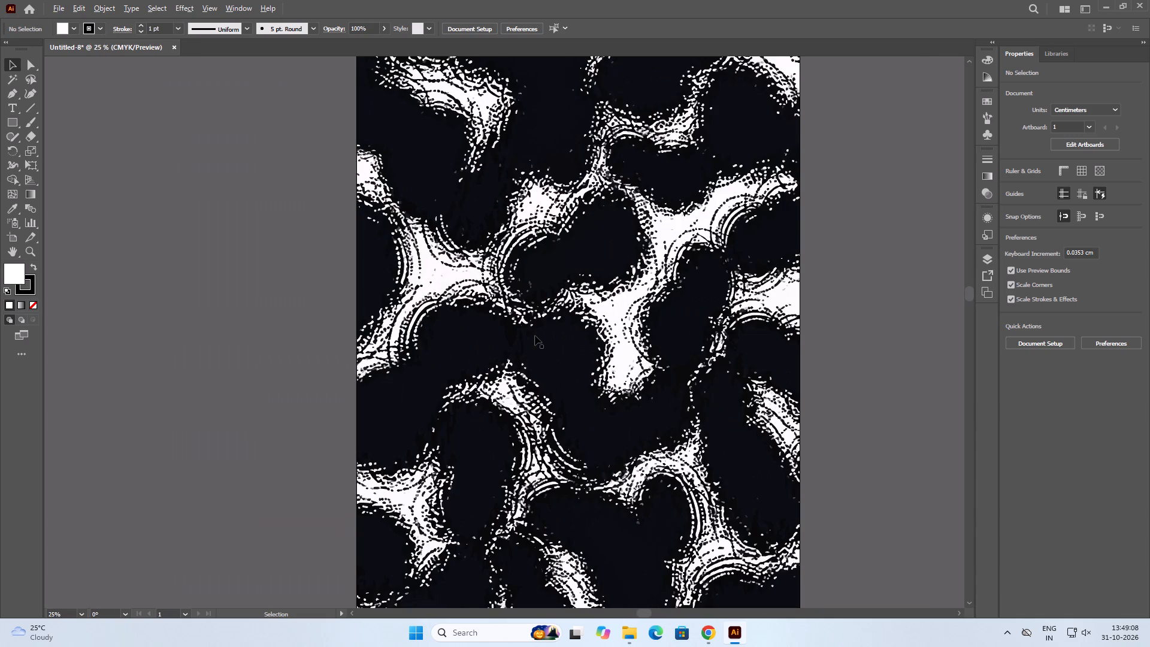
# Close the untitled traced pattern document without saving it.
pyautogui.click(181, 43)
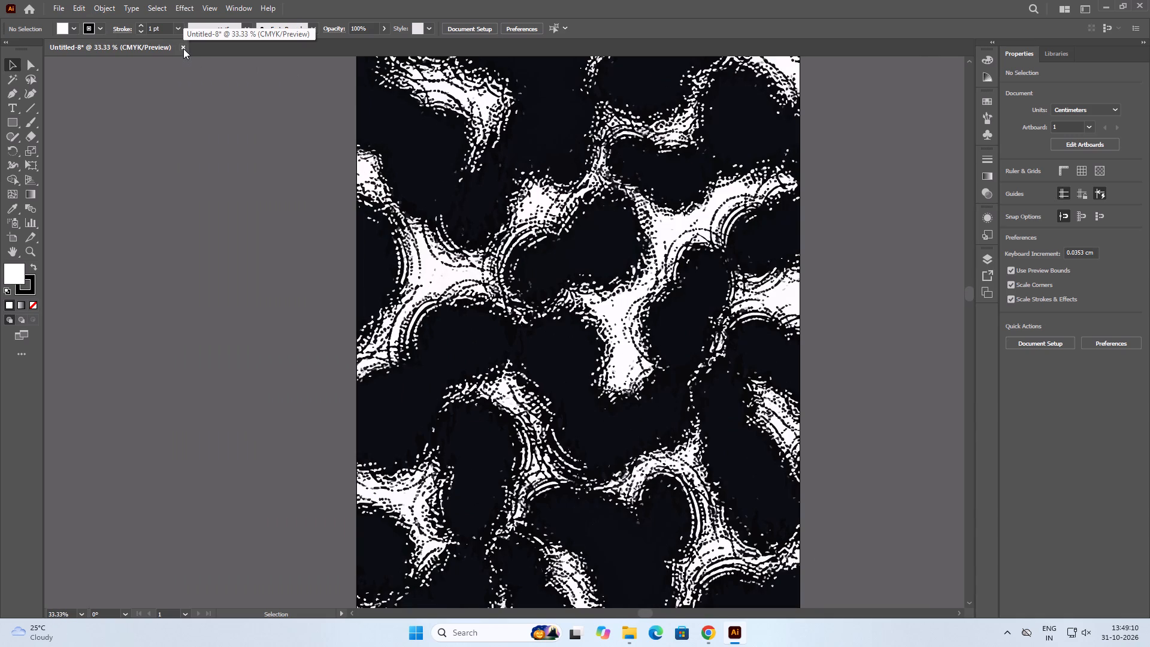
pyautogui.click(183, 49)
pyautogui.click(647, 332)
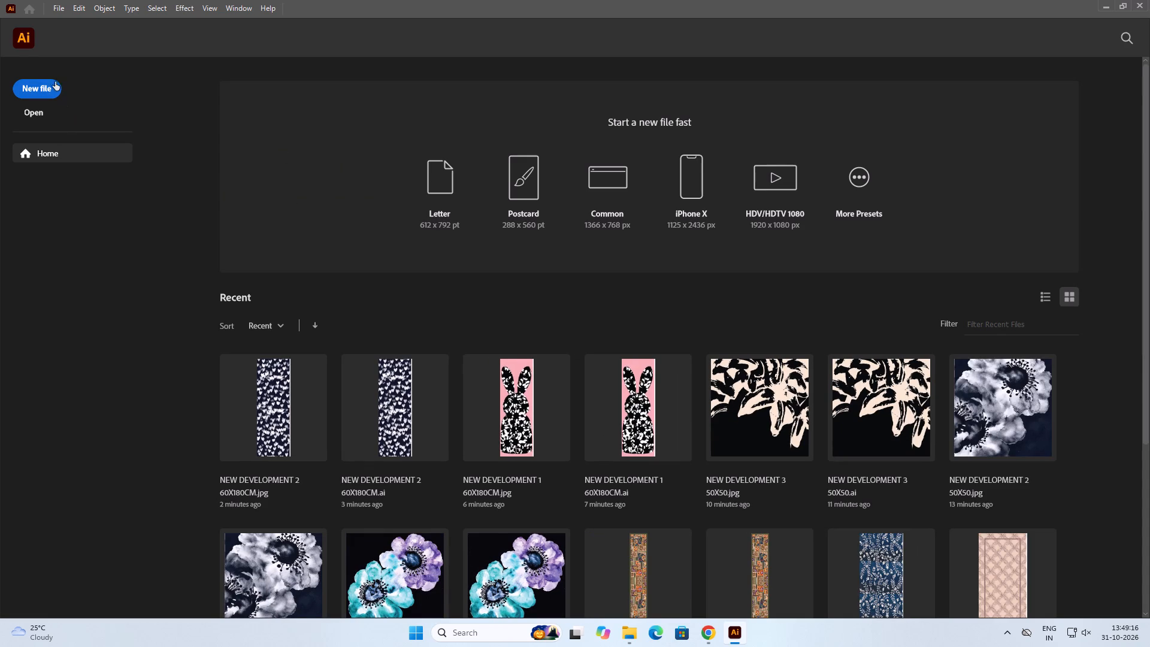
# Create a new portrait document of 60 x 180 cm with one artboard in CMYK Color at 300 ppi.
pyautogui.click(55, 84)
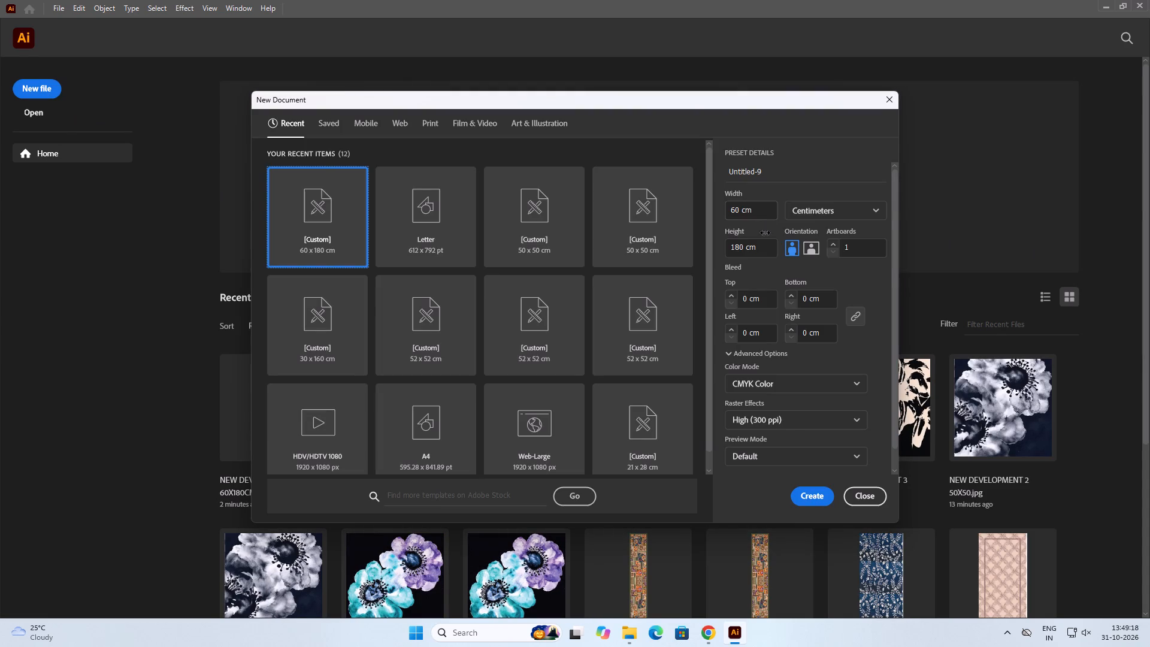
pyautogui.click(812, 502)
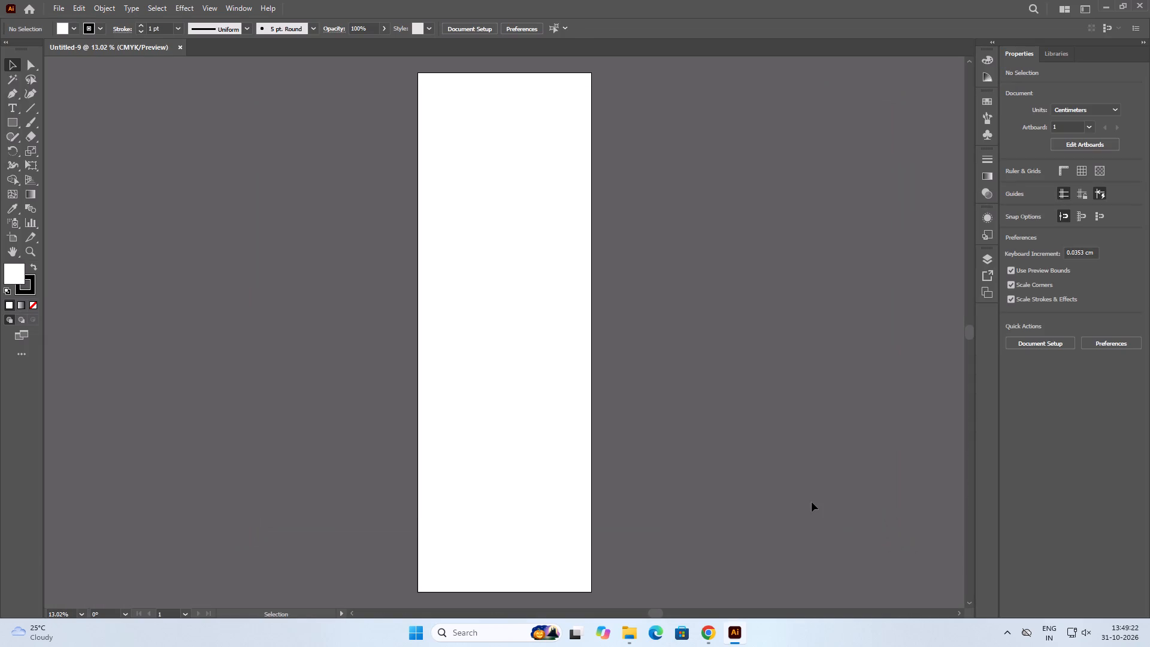
# Place the image 60X180 4 at the artboard's top-left corner.
pyautogui.hotkey('ctrl', 'shift', 'p')
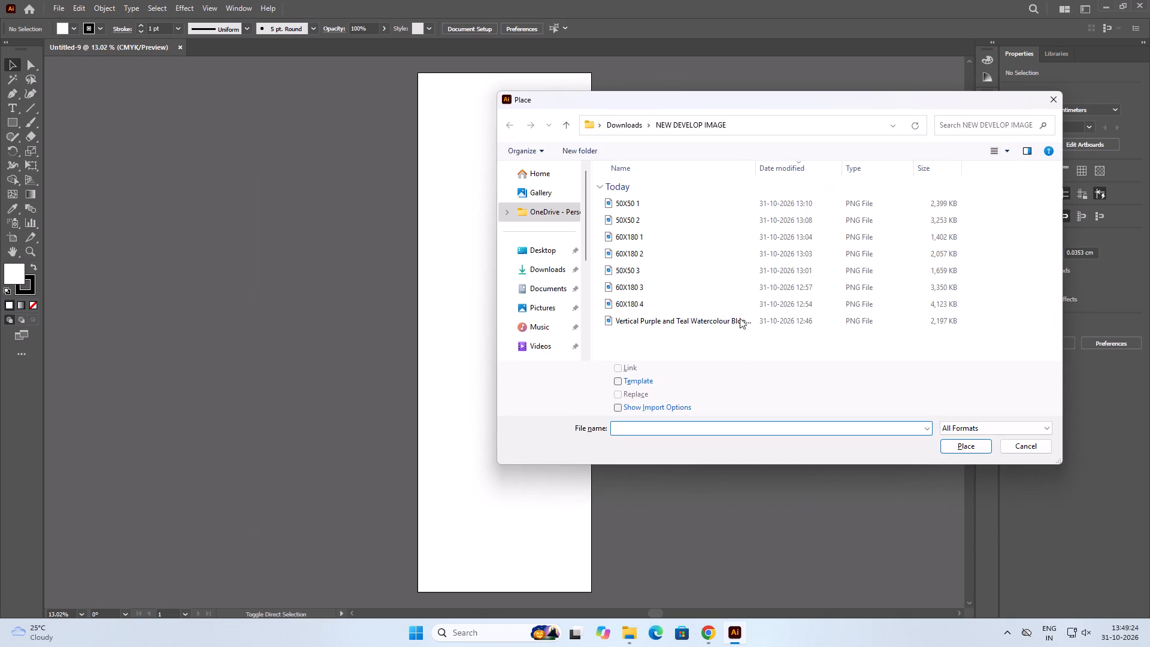
pyautogui.doubleClick(655, 300)
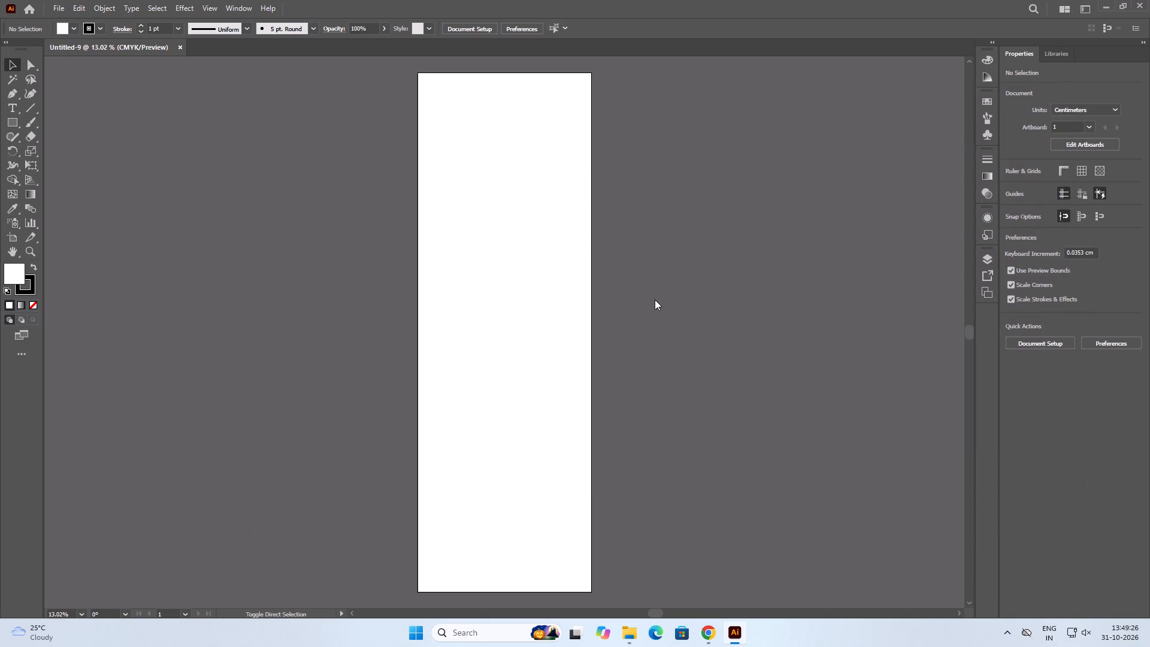
pyautogui.click(417, 72)
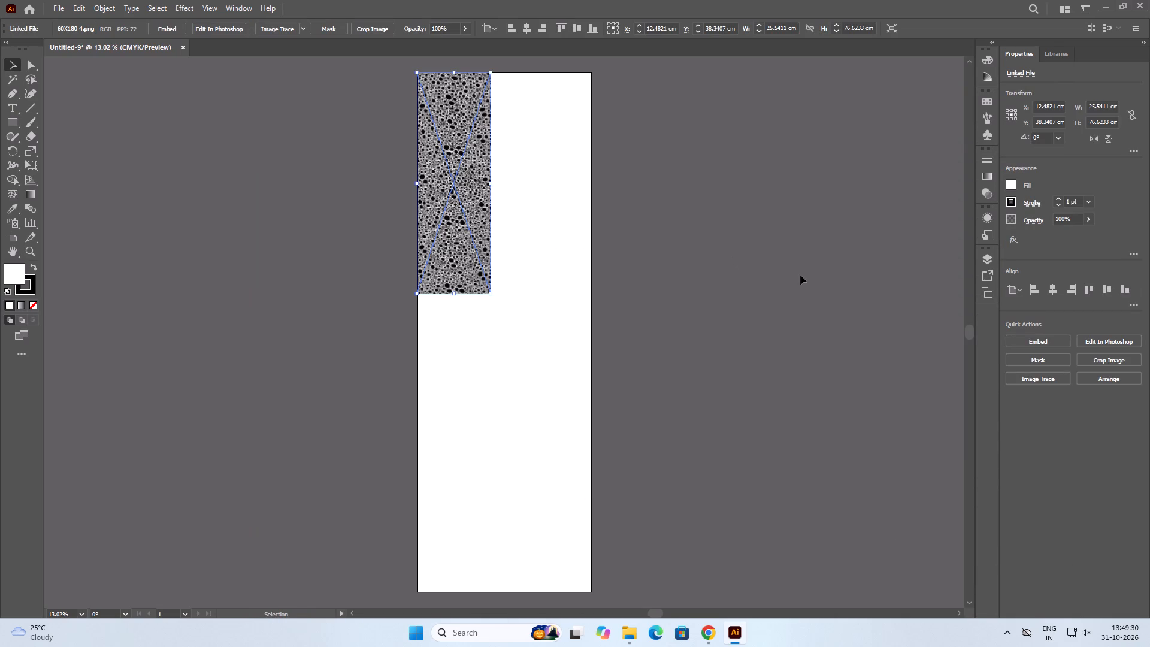
# Enlarge the placed spotted image to about 60.34 x 181.03 cm so it spans the artboard.
pyautogui.click(800, 275)
pyautogui.click(467, 197)
pyautogui.scroll(6, 467, 197)
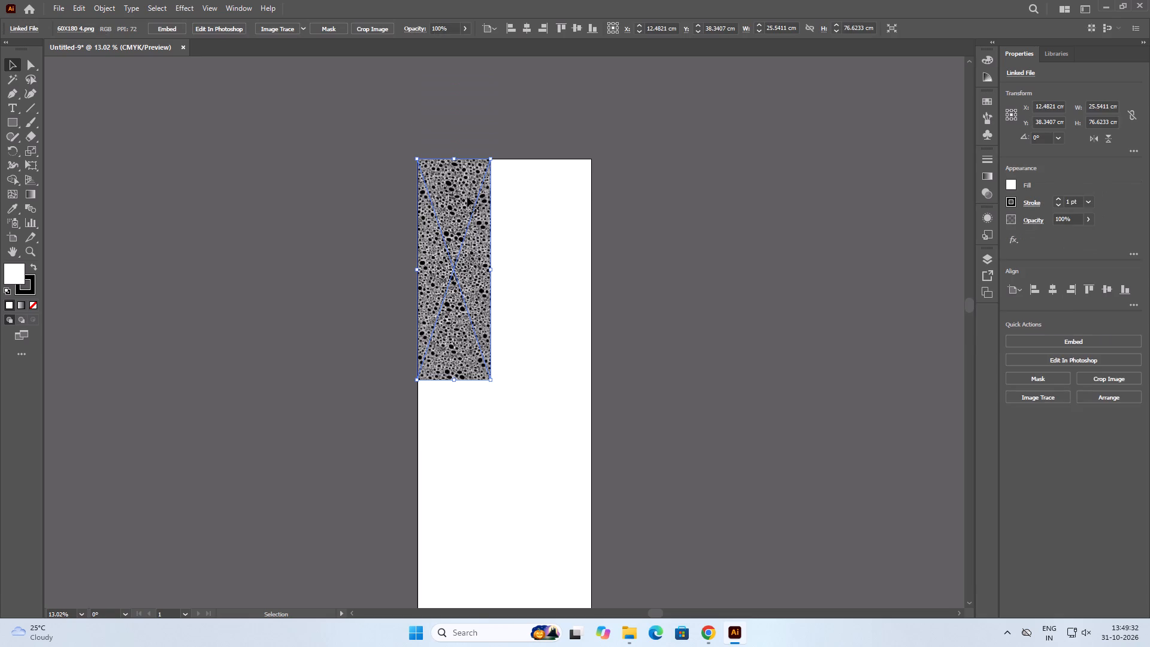
pyautogui.scroll(-1, 467, 197)
pyautogui.keyDown('alt'); pyautogui.scroll(7, 466, 222); pyautogui.keyUp('alt')
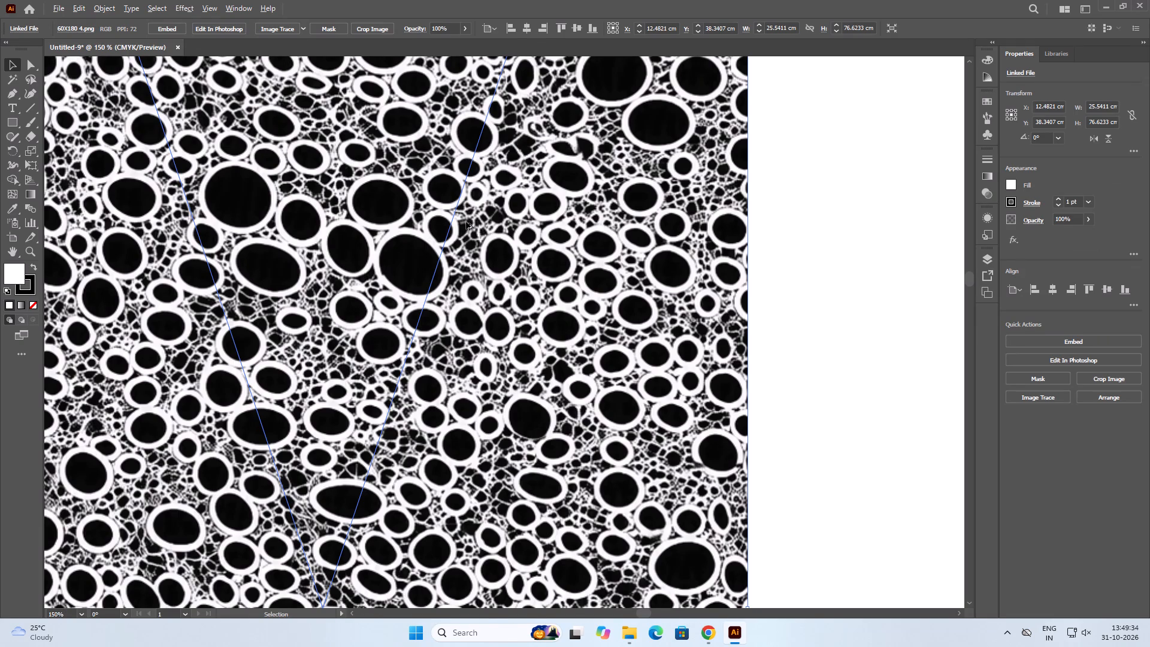
pyautogui.keyDown('alt'); pyautogui.scroll(-9, 466, 222); pyautogui.keyUp('alt')
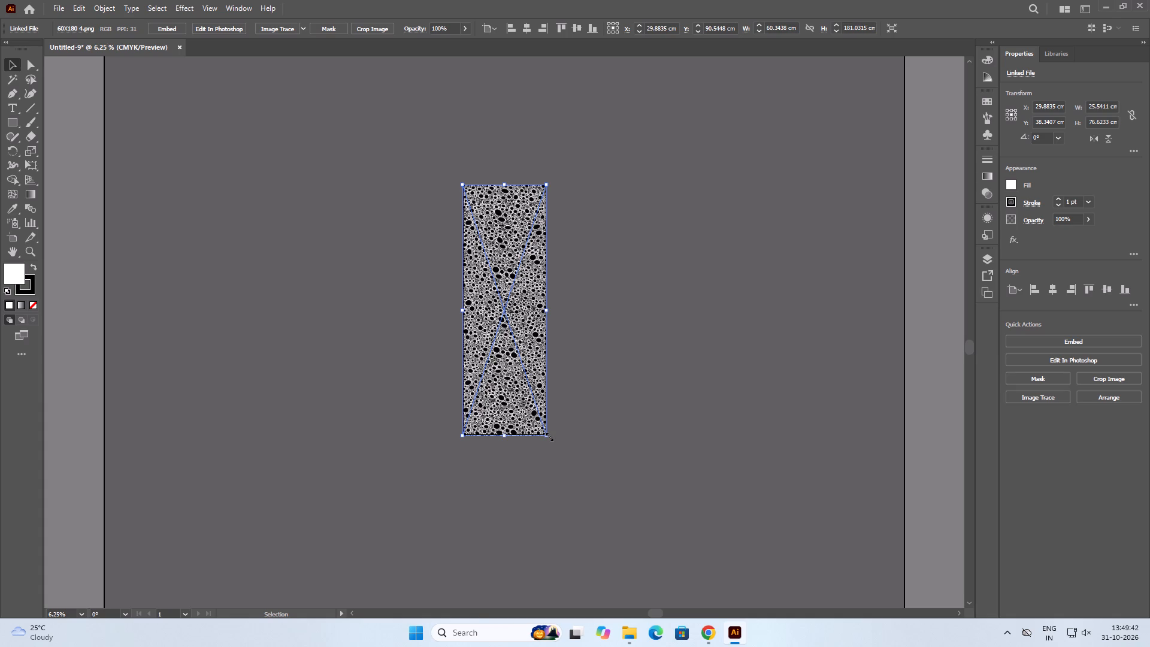
# Align the placed image to the artboard's left and top edges and scale it to about 60.01 x 180.02 cm.
pyautogui.keyDown('alt'); pyautogui.scroll(8, 547, 445); pyautogui.keyUp('alt')
pyautogui.keyDown('alt'); pyautogui.scroll(3, 513, 247); pyautogui.keyUp('alt')
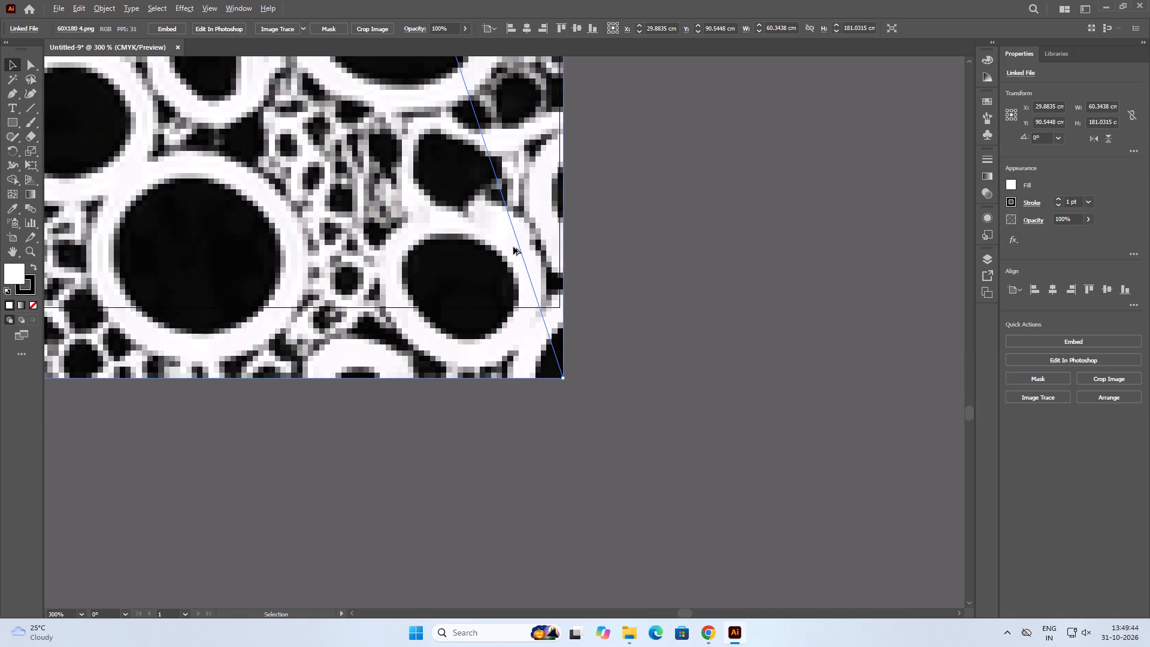
pyautogui.click(508, 19)
pyautogui.click(509, 23)
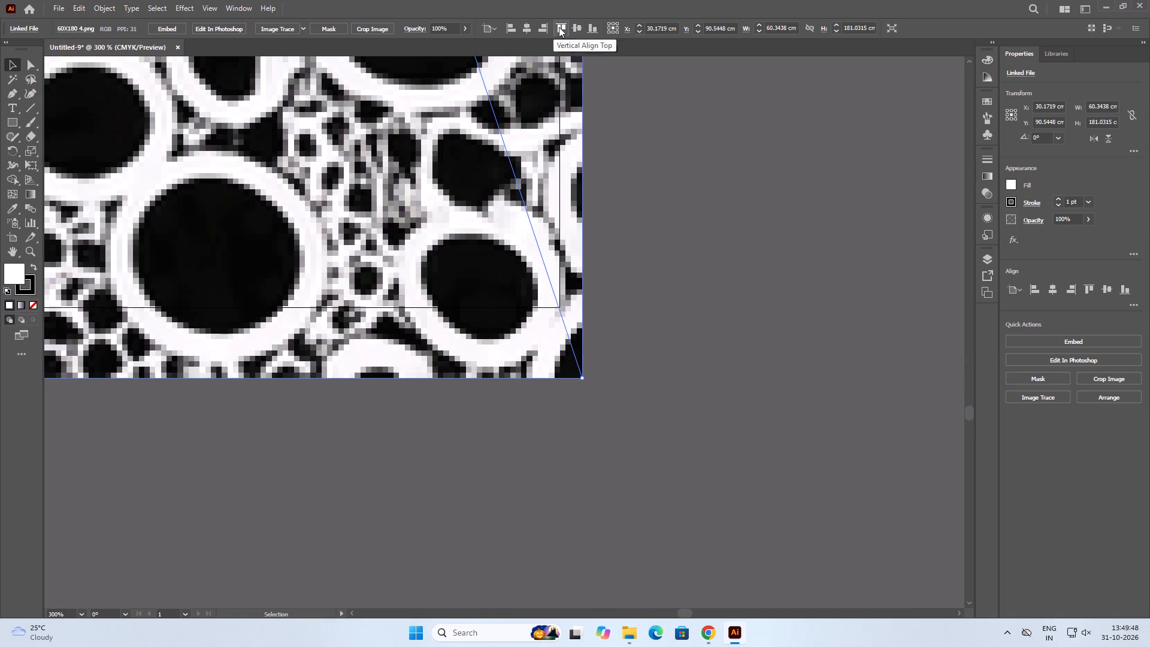
pyautogui.click(559, 27)
pyautogui.click(674, 368)
pyautogui.click(544, 358)
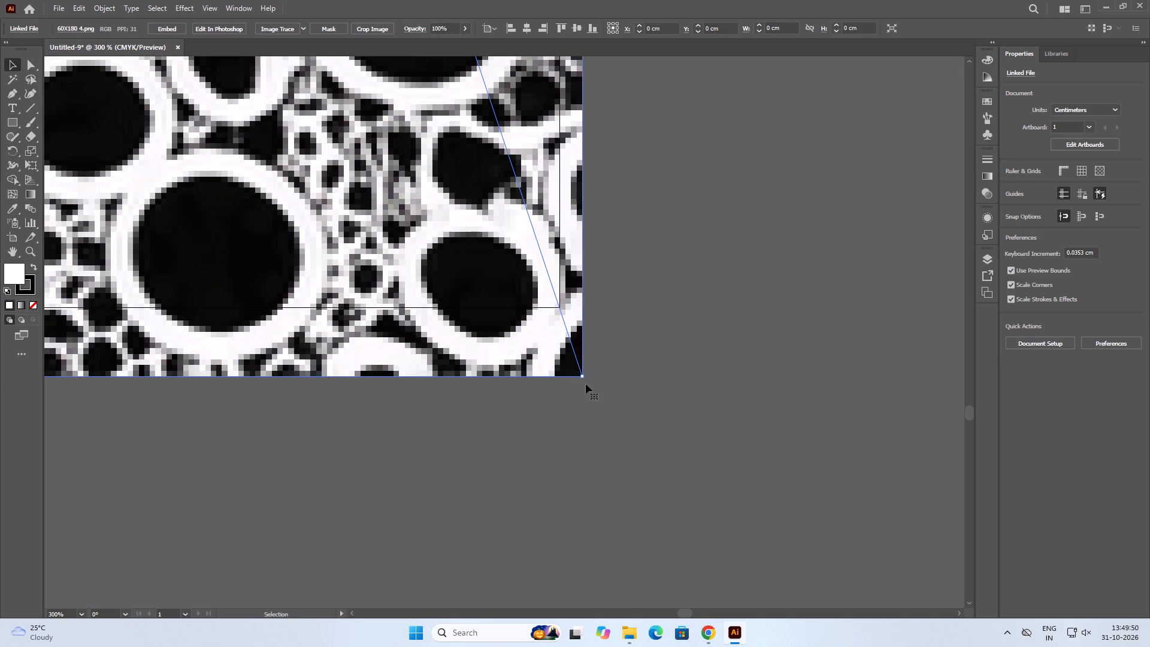
pyautogui.keyDown('shift'); pyautogui.moveTo(583, 377); pyautogui.dragTo(564, 308); pyautogui.keyUp('shift')
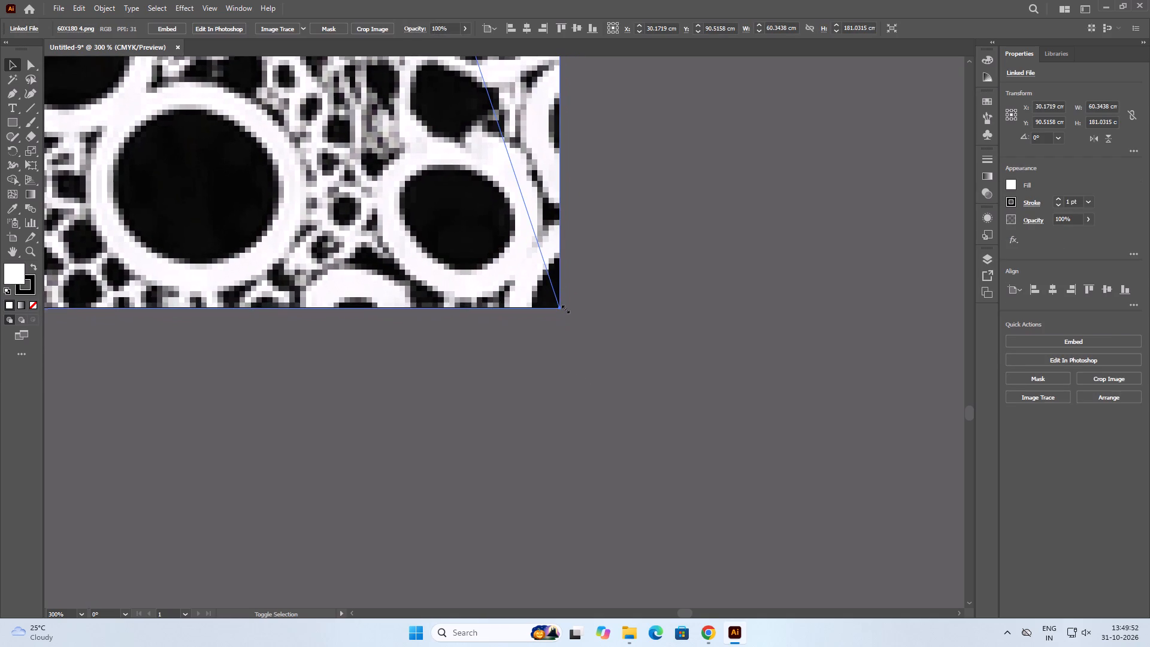
pyautogui.keyDown('shift'); pyautogui.moveTo(564, 308); pyautogui.dragTo(567, 309); pyautogui.keyUp('shift')
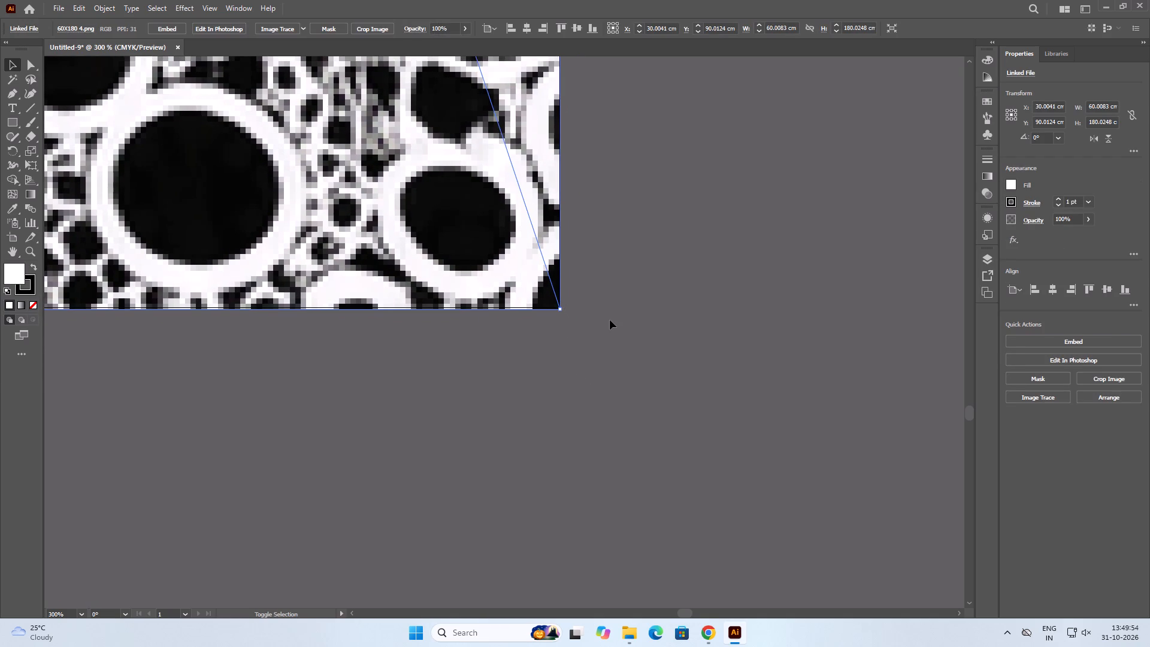
pyautogui.click(610, 320)
# Image-trace the placed black-and-white spotted image with the High Fidelity Photo preset.
pyautogui.keyDown('alt'); pyautogui.scroll(-12, 617, 337); pyautogui.keyUp('alt')
pyautogui.keyDown('alt'); pyautogui.scroll(2, 582, 286); pyautogui.keyUp('alt')
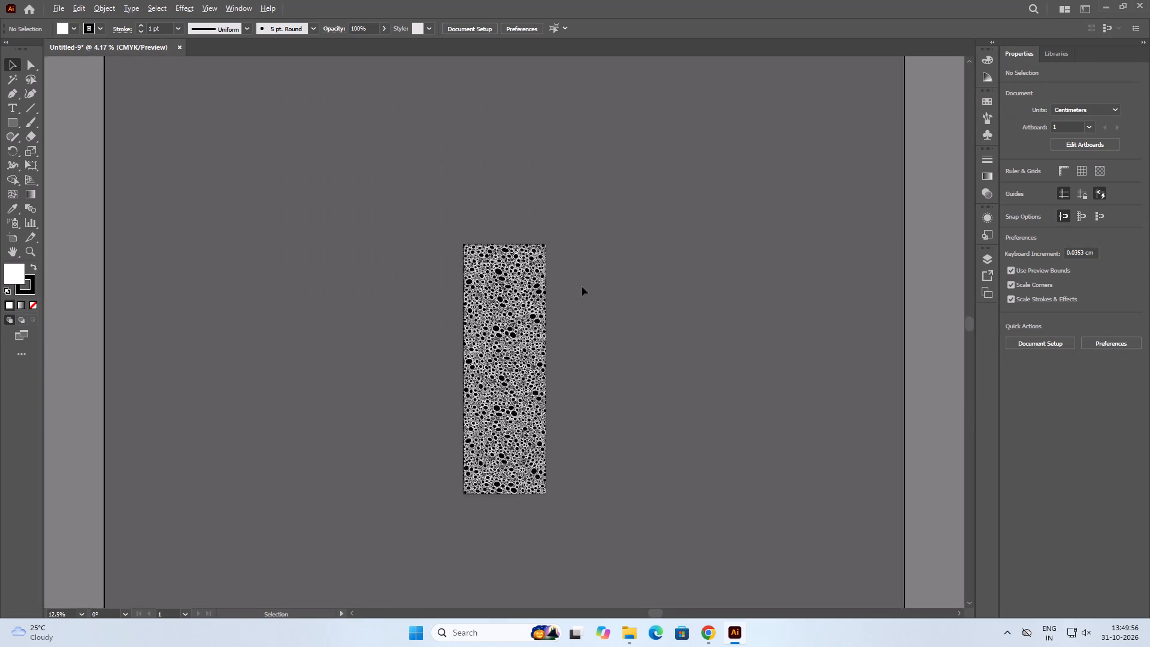
pyautogui.keyDown('alt'); pyautogui.scroll(4, 582, 286); pyautogui.keyUp('alt')
pyautogui.keyDown('alt'); pyautogui.scroll(4, 477, 343); pyautogui.keyUp('alt')
pyautogui.keyDown('alt'); pyautogui.scroll(-3, 477, 343); pyautogui.keyUp('alt')
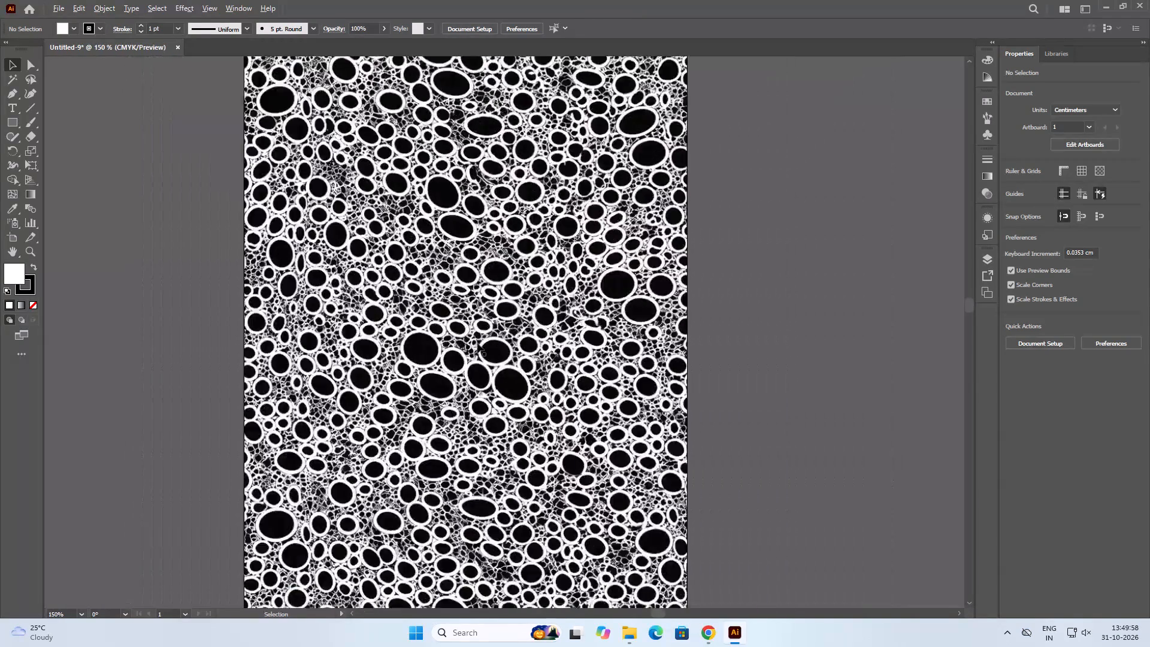
pyautogui.keyDown('alt'); pyautogui.scroll(-3, 477, 343); pyautogui.keyUp('alt')
pyautogui.keyDown('alt'); pyautogui.scroll(1, 458, 209); pyautogui.keyUp('alt')
pyautogui.click(342, 135)
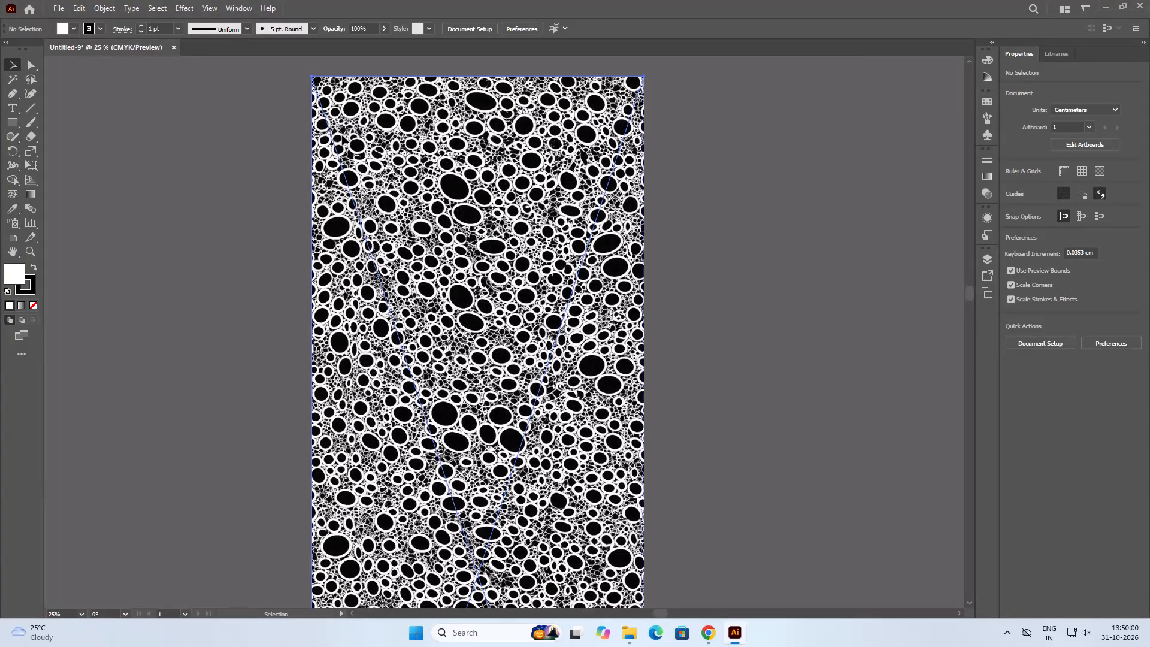
pyautogui.click(245, 156)
pyautogui.click(358, 83)
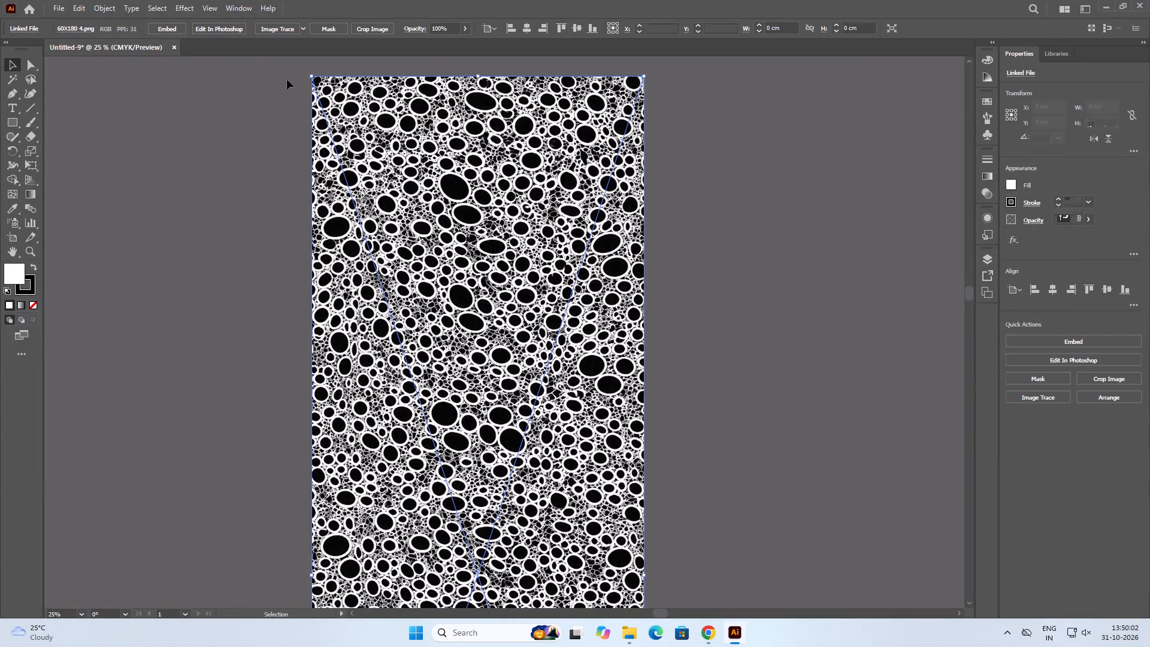
pyautogui.click(301, 27)
pyautogui.click(323, 73)
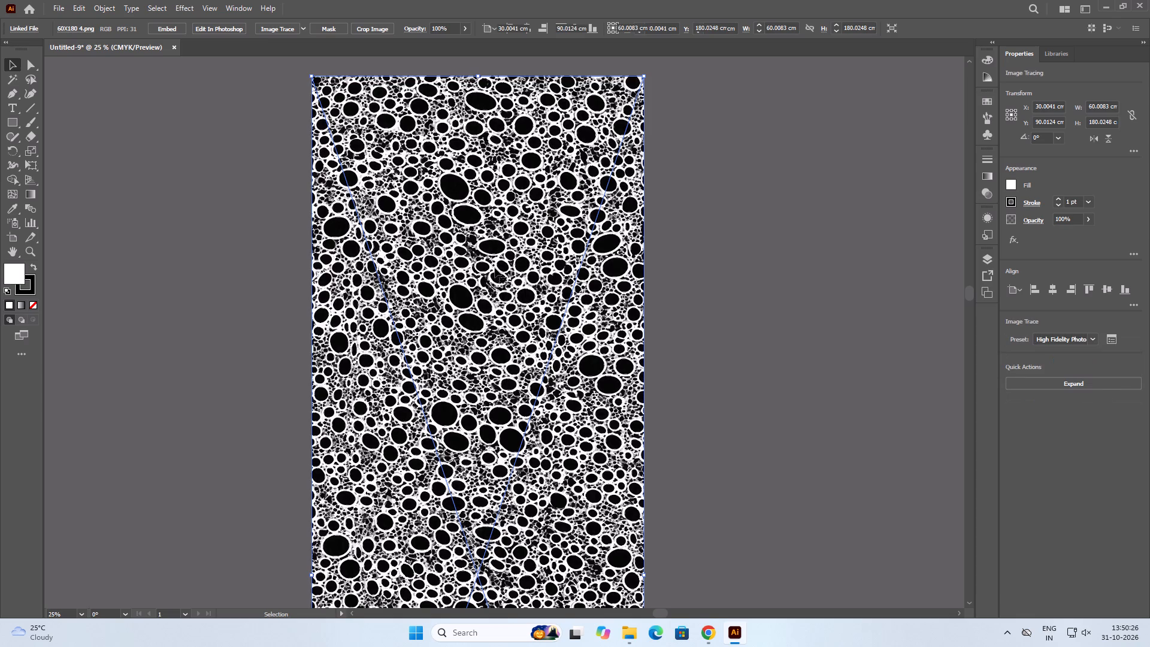
# Examine the traced spotted pattern along its length for tracing quality.
pyautogui.scroll(-7, 552, 331)
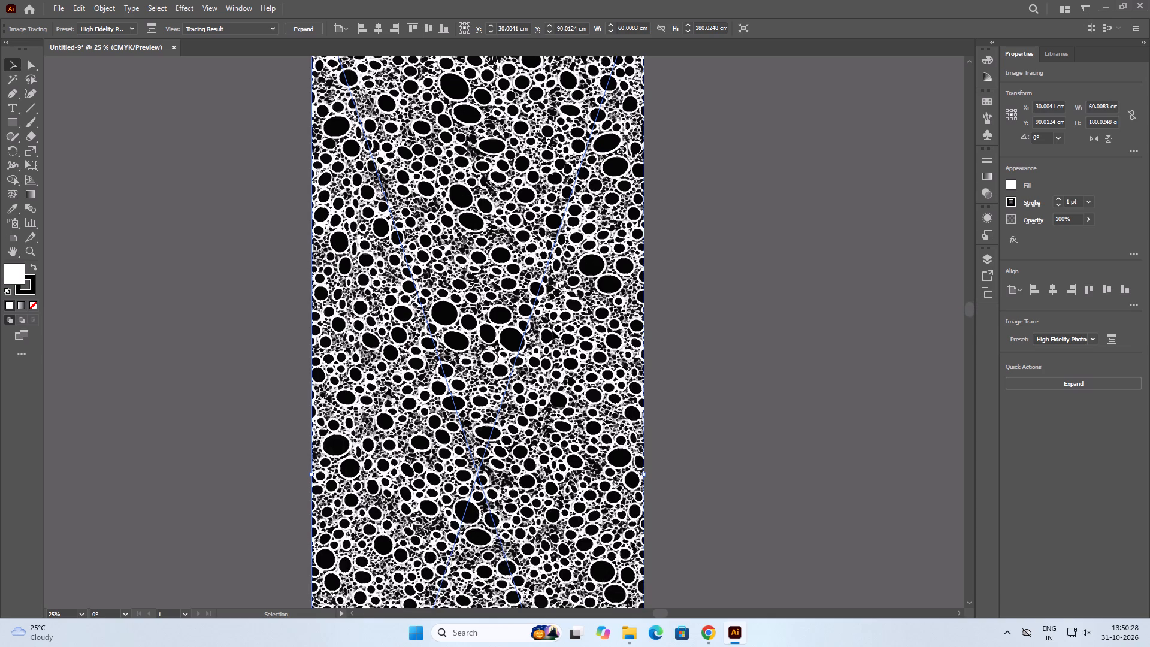
pyautogui.scroll(-14, 552, 331)
pyautogui.scroll(10, 552, 331)
pyautogui.scroll(-1, 552, 331)
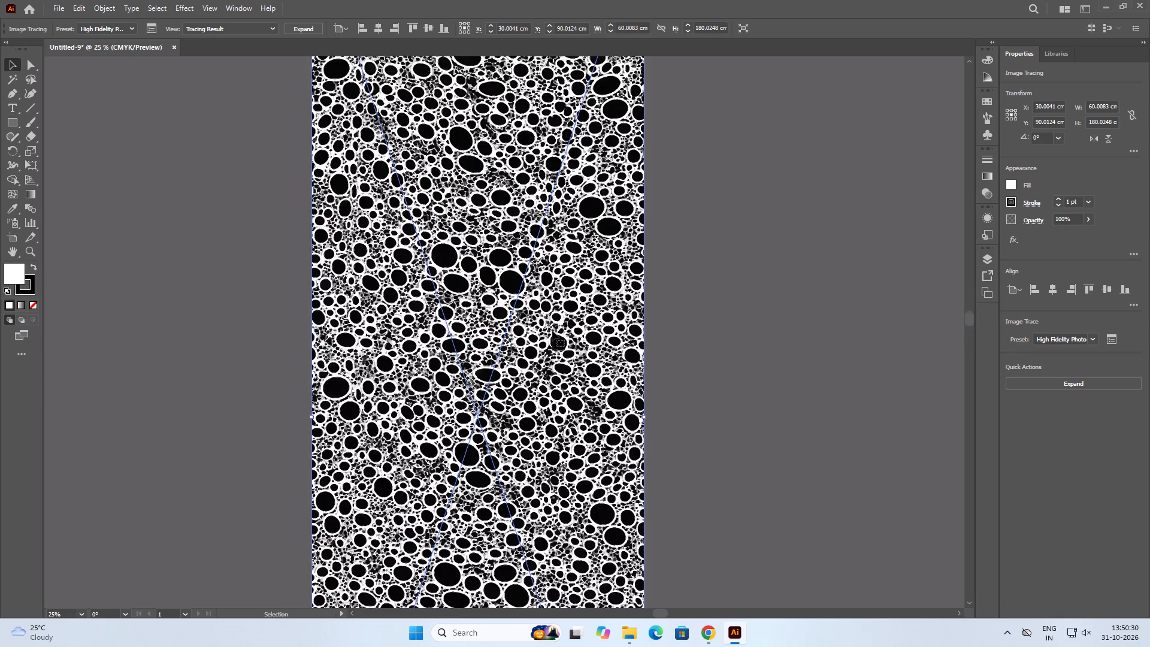
pyautogui.scroll(11, 552, 331)
# Save the traced design as NEW DEVELOPMENT 3 60X180CM in the NEW CAD FILE folder, in Illustrator 2020 format.
pyautogui.hotkey('ctrl', 'shift', 's')
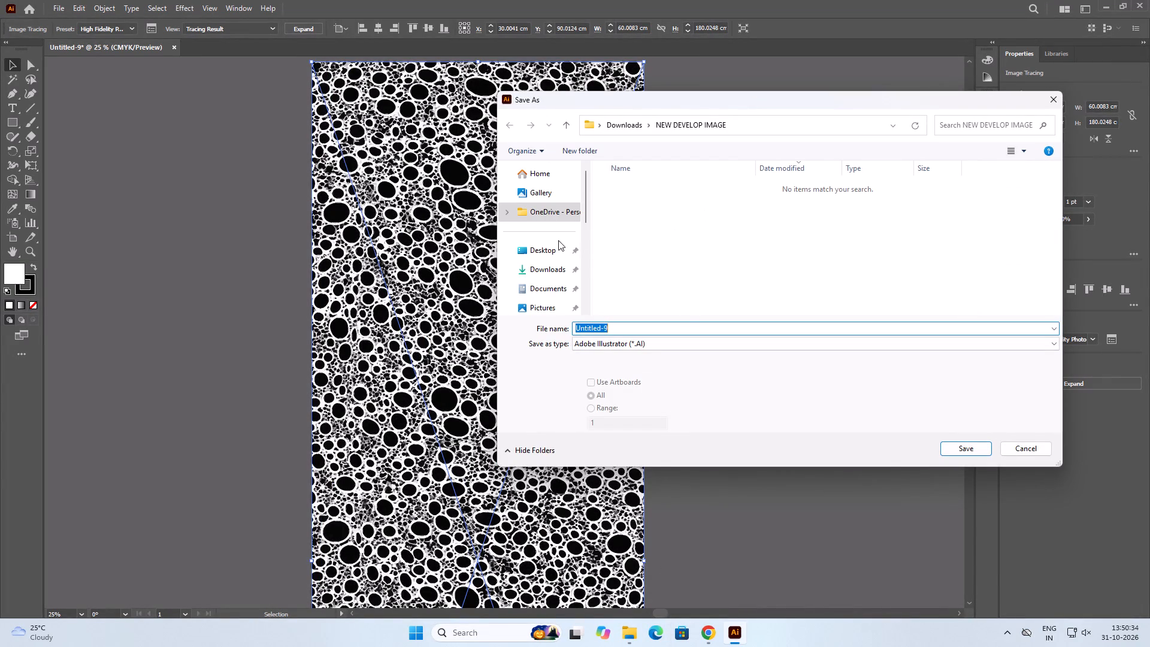
pyautogui.scroll(-2, 558, 243)
pyautogui.click(549, 264)
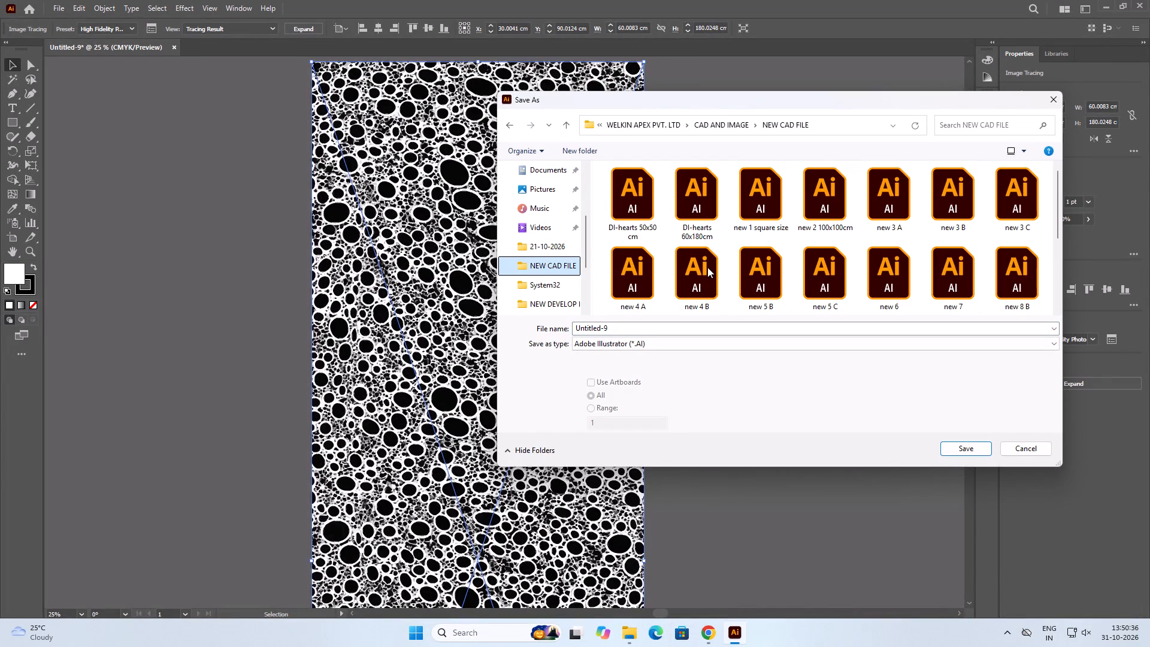
pyautogui.scroll(-11, 707, 267)
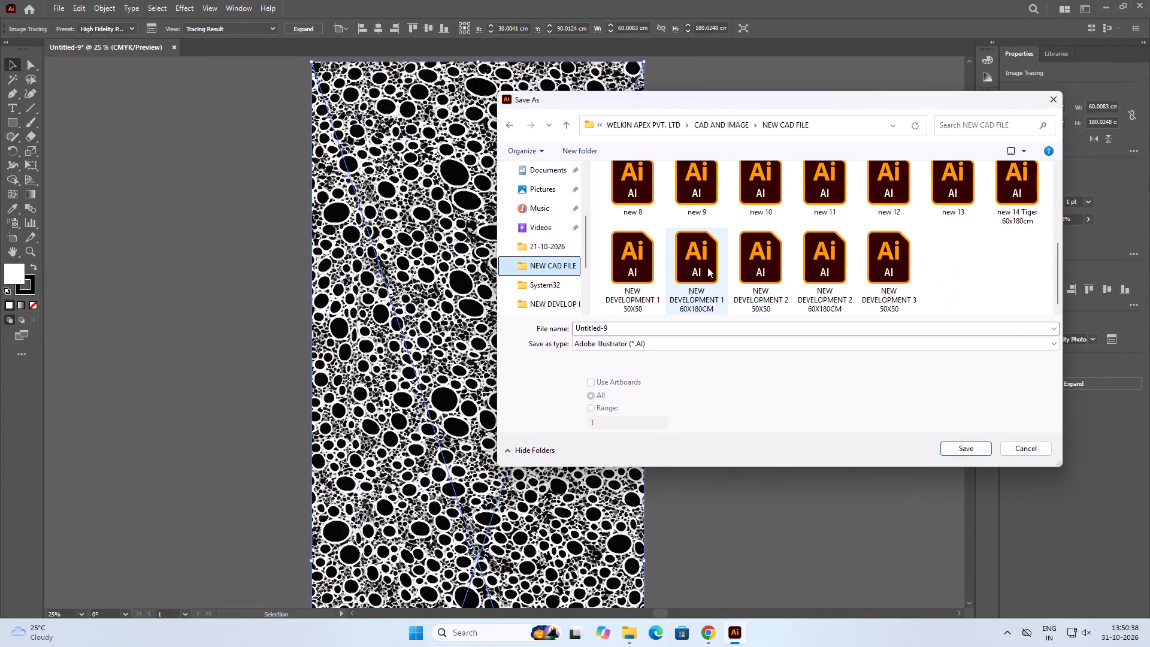
pyautogui.click(916, 280)
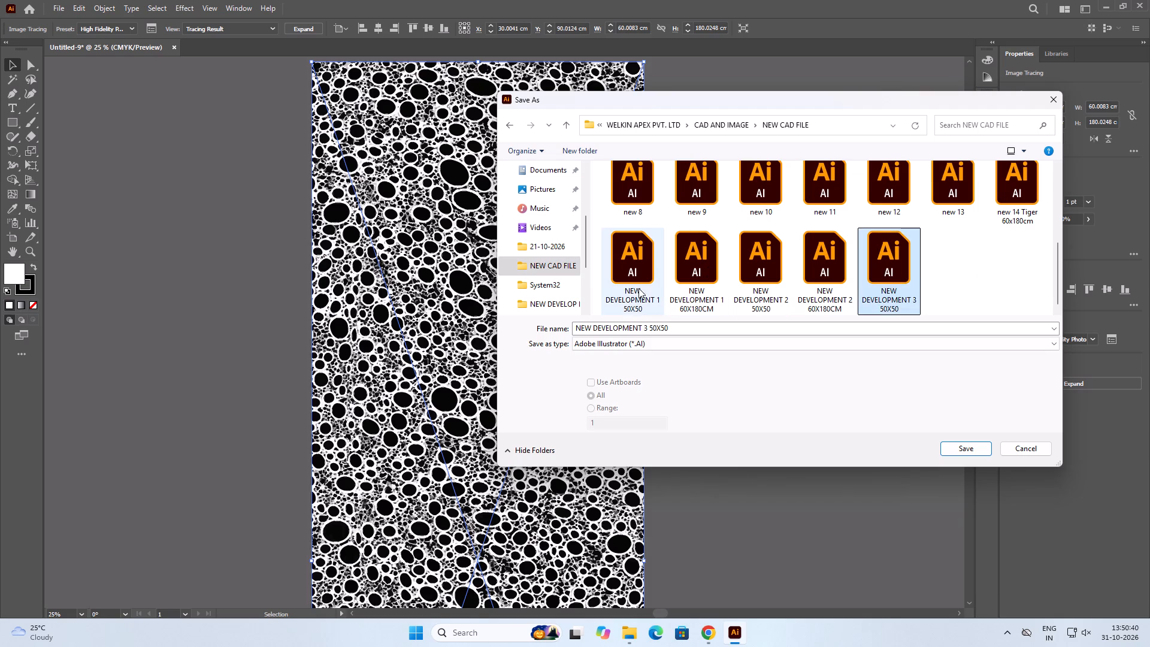
pyautogui.click(643, 331)
pyautogui.click(643, 331)
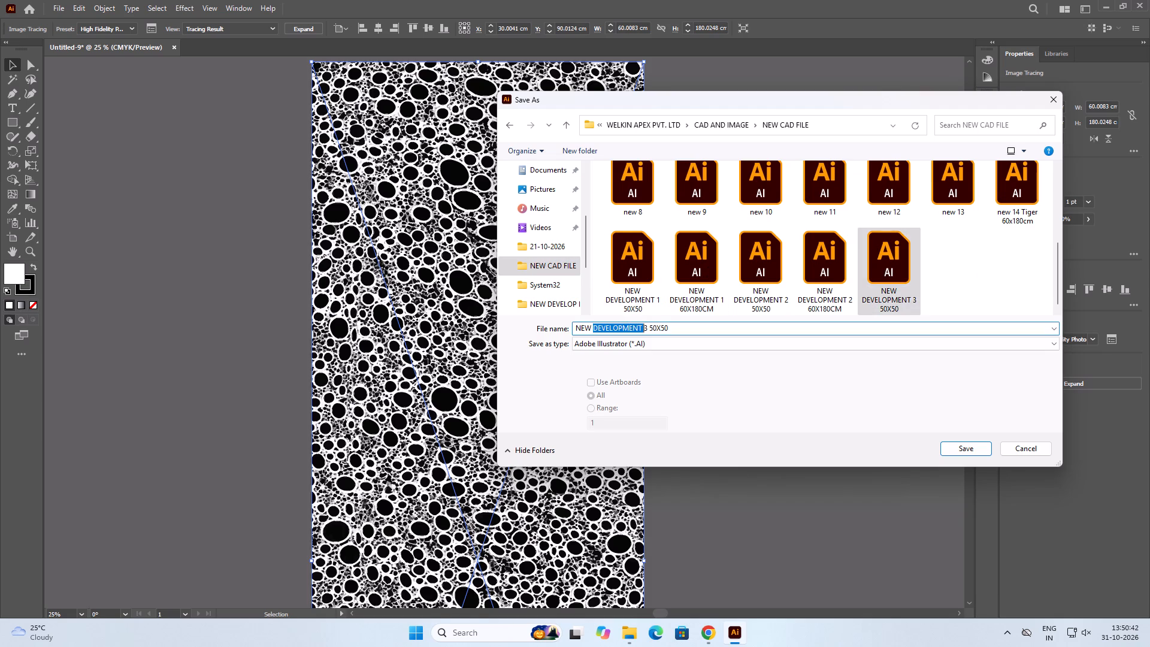
pyautogui.click(644, 331)
pyautogui.click(645, 326)
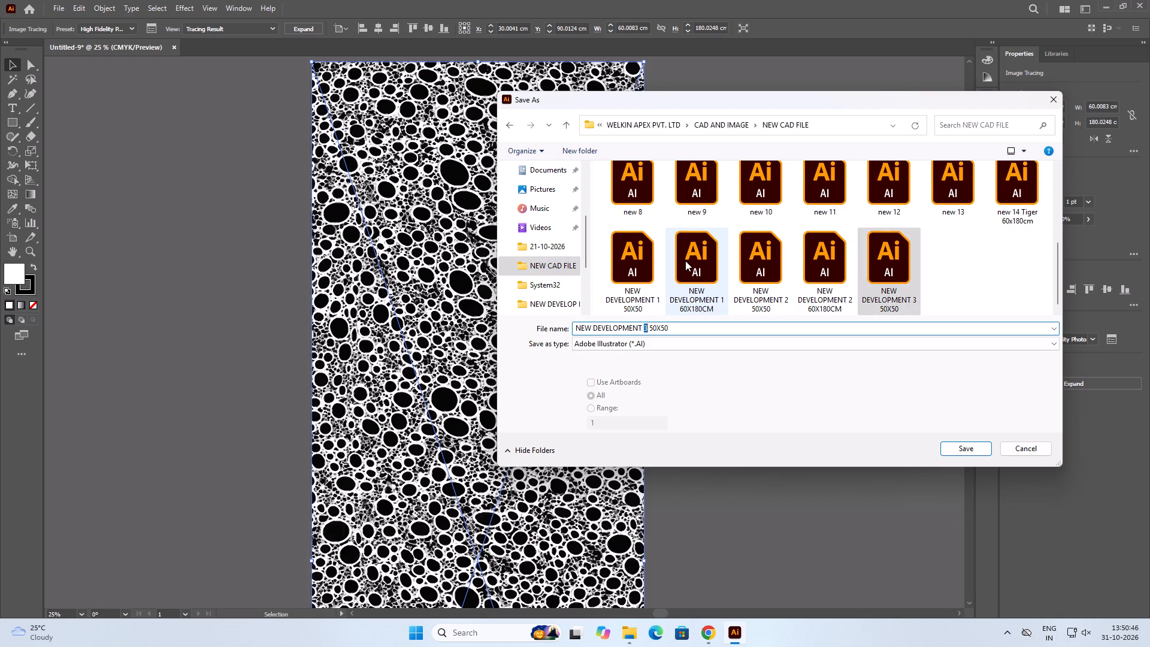
pyautogui.click(804, 268)
pyautogui.click(645, 330)
pyautogui.click(645, 327)
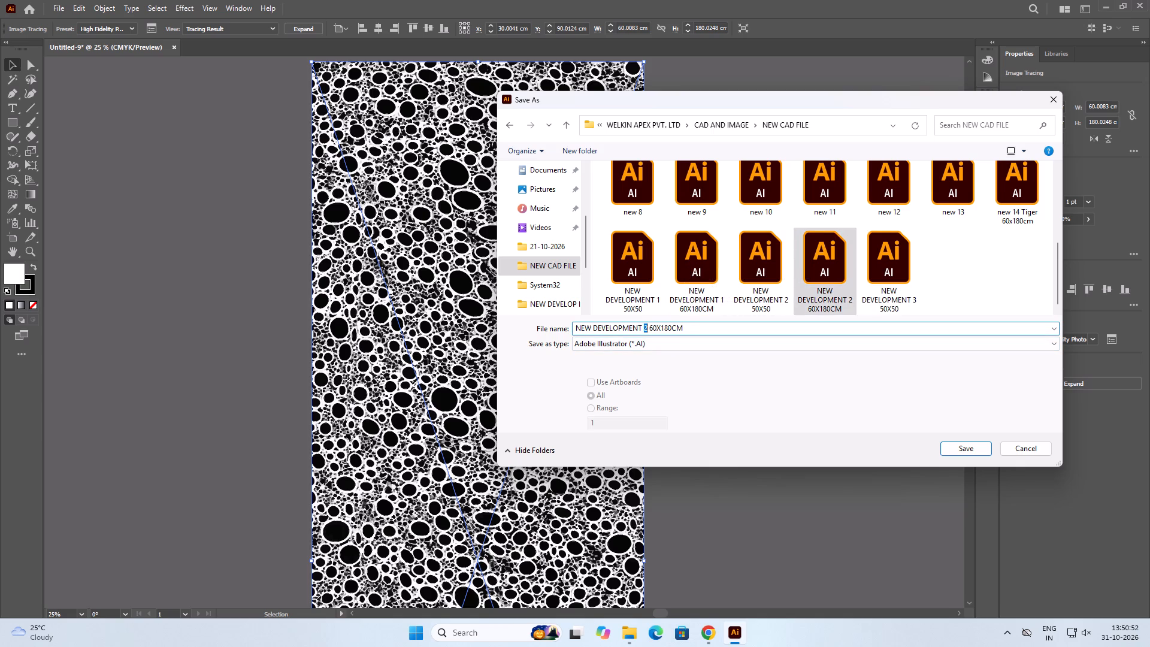
pyautogui.press('3')
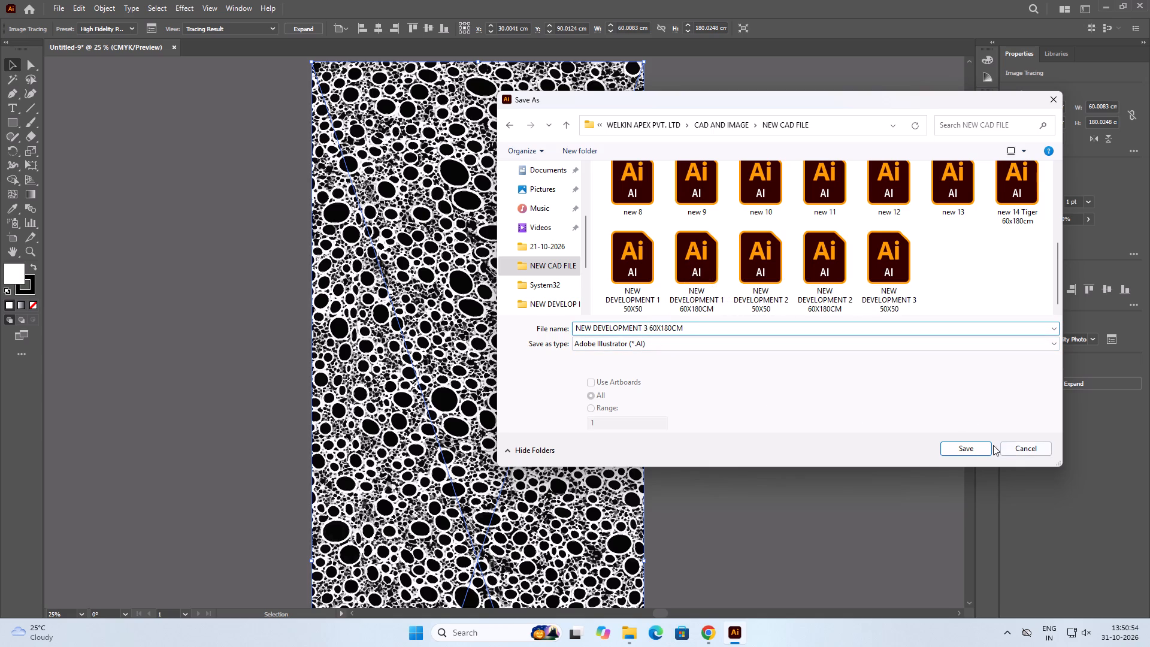
pyautogui.click(968, 446)
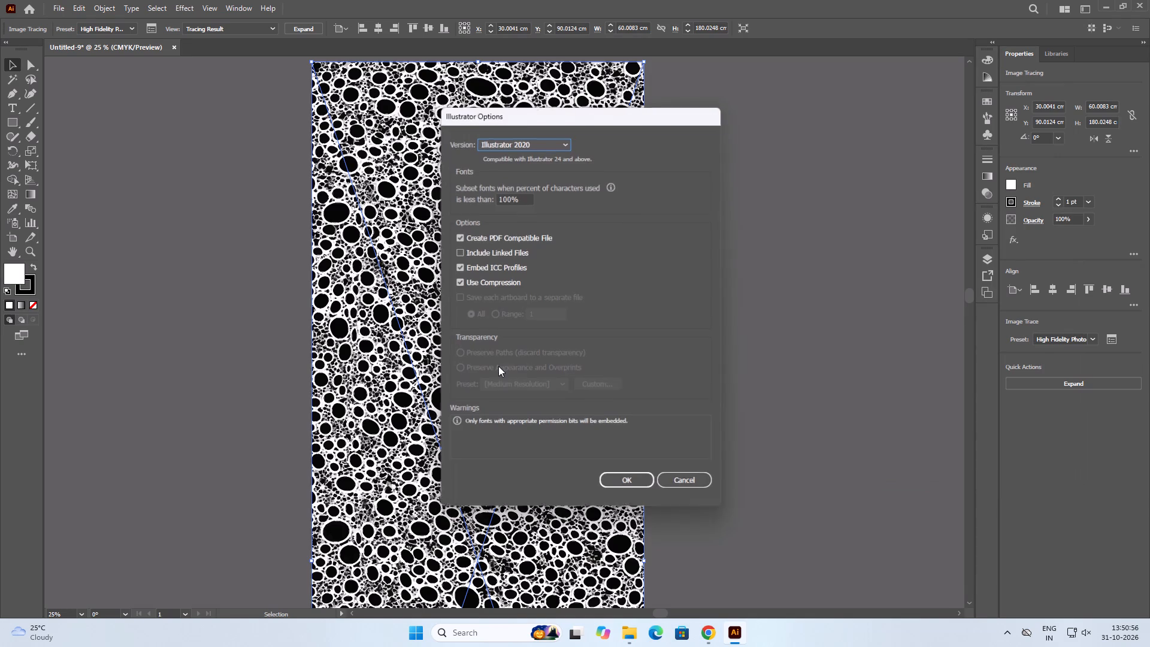
pyautogui.click(618, 481)
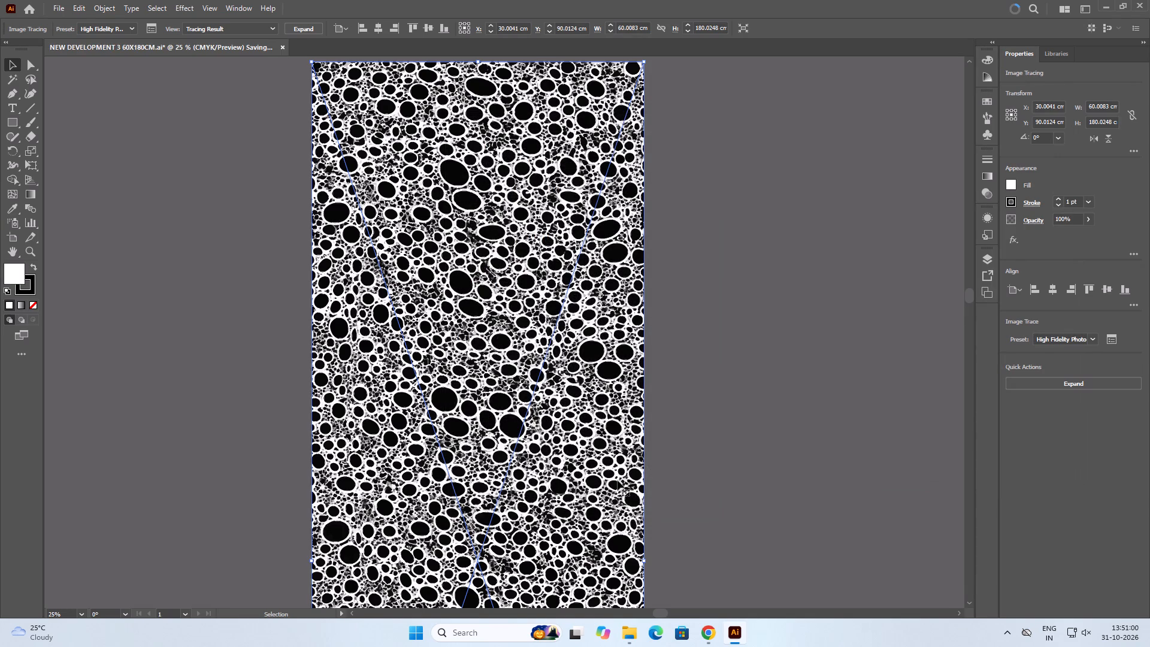
# Examine the traced pattern down to the artboard's bottom edge and back up while the file saves.
pyautogui.scroll(-3, 618, 480)
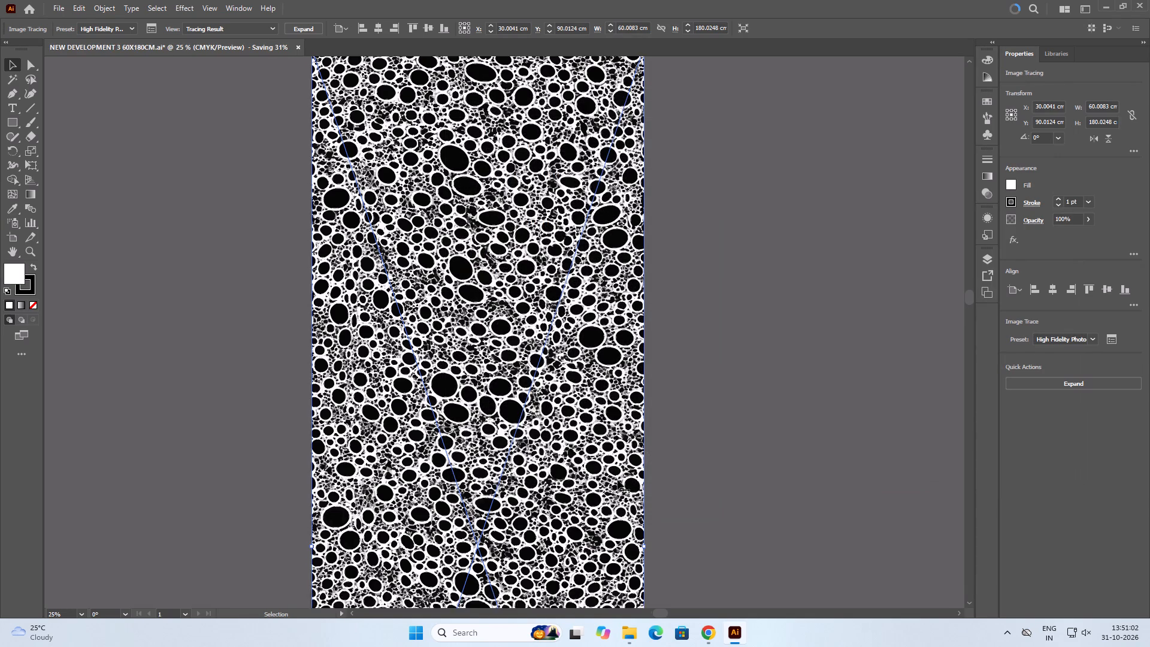
pyautogui.scroll(-19, 618, 480)
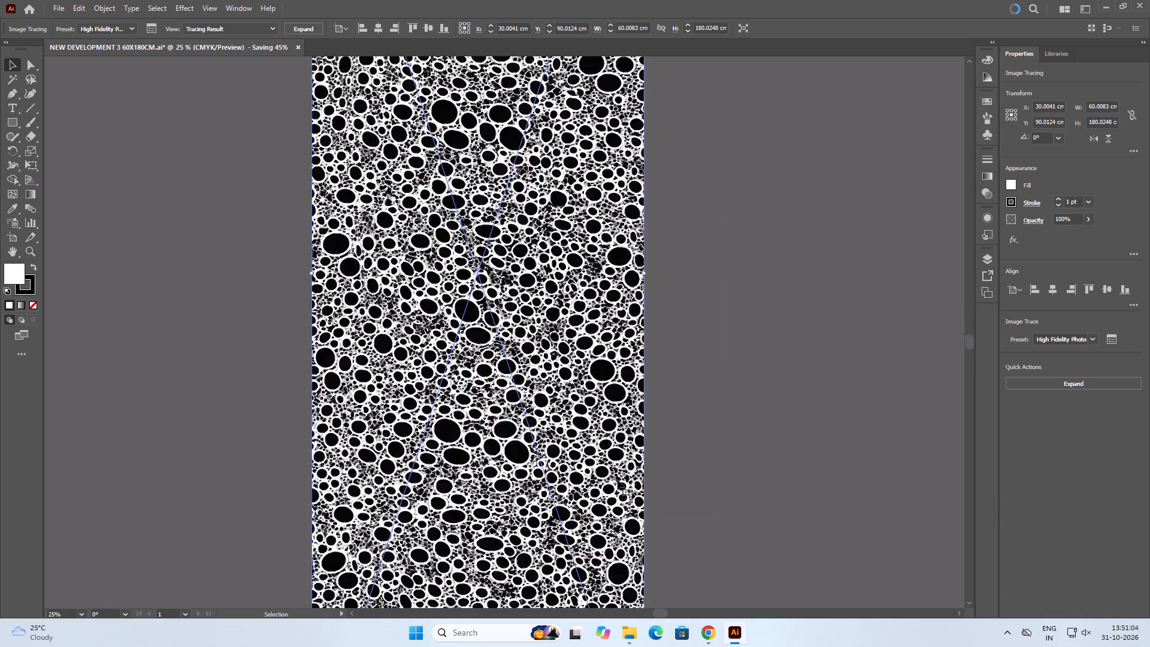
pyautogui.scroll(-11, 618, 480)
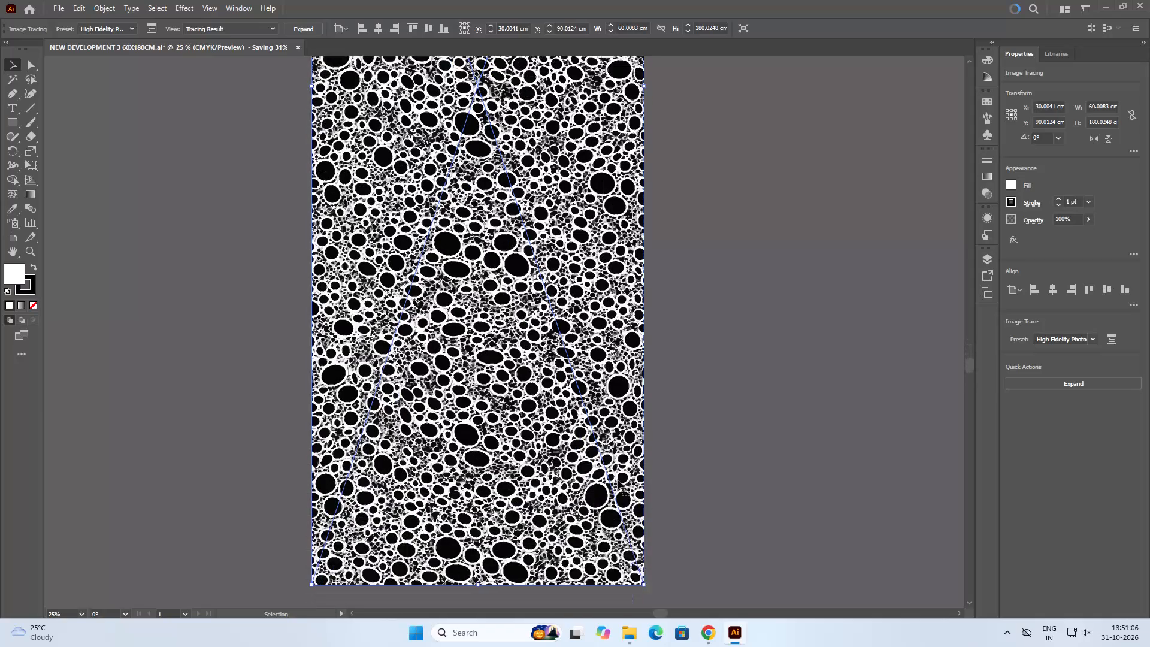
pyautogui.scroll(-2, 618, 480)
pyautogui.scroll(5, 618, 480)
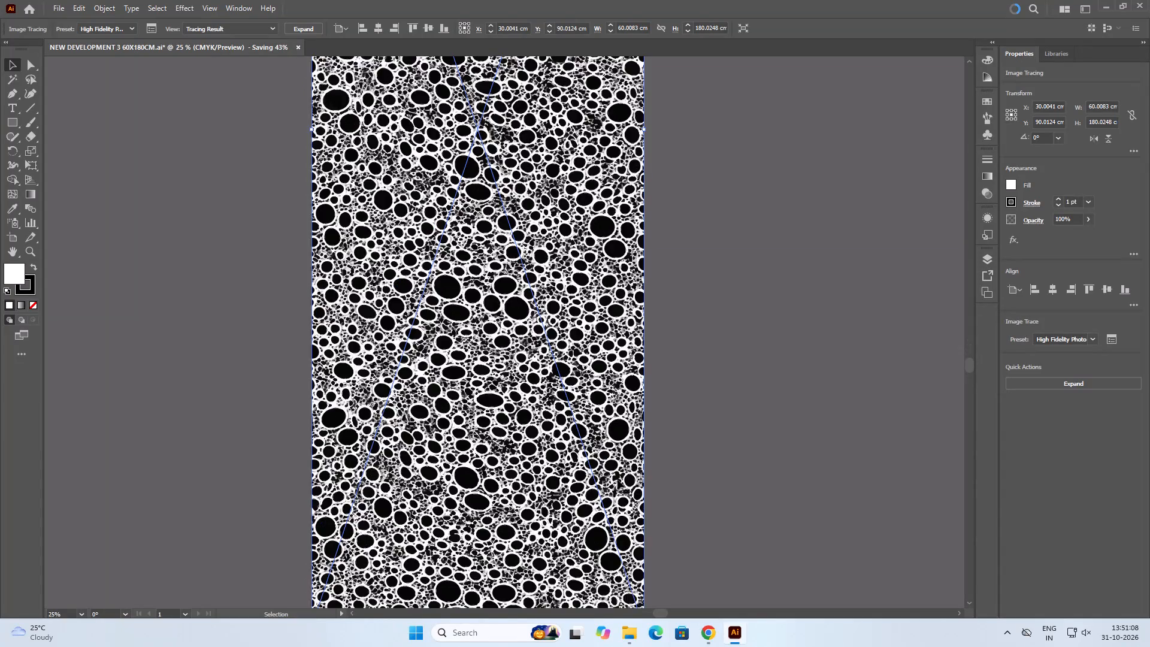
pyautogui.scroll(13, 618, 480)
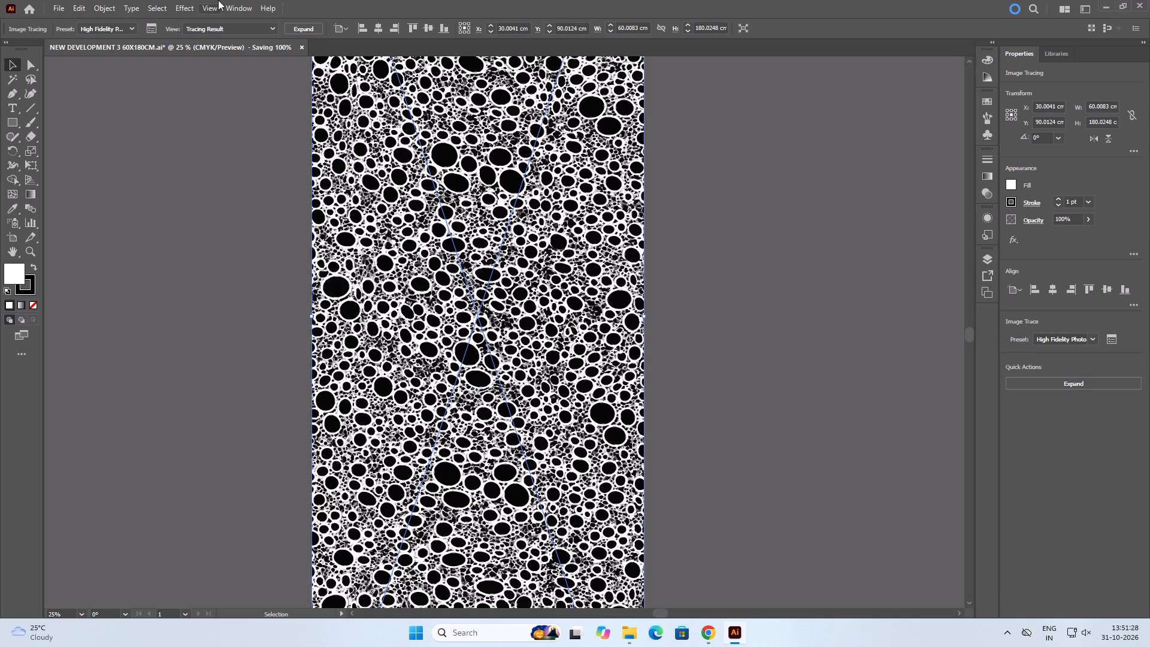
# Export the traced design as JPEG NEW DEVELOPMENT 3 60X180CM to the NEW CAD FILE folder, using CMYK, Medium quality 5 and 300 ppi.
pyautogui.click(68, 13)
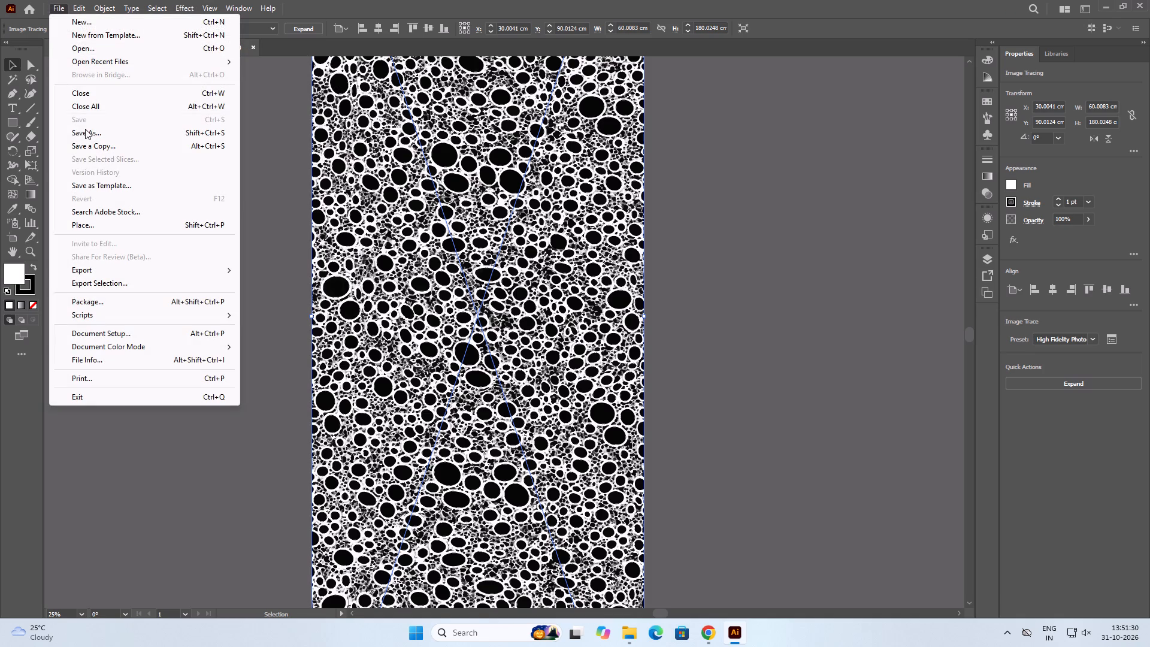
pyautogui.click(138, 265)
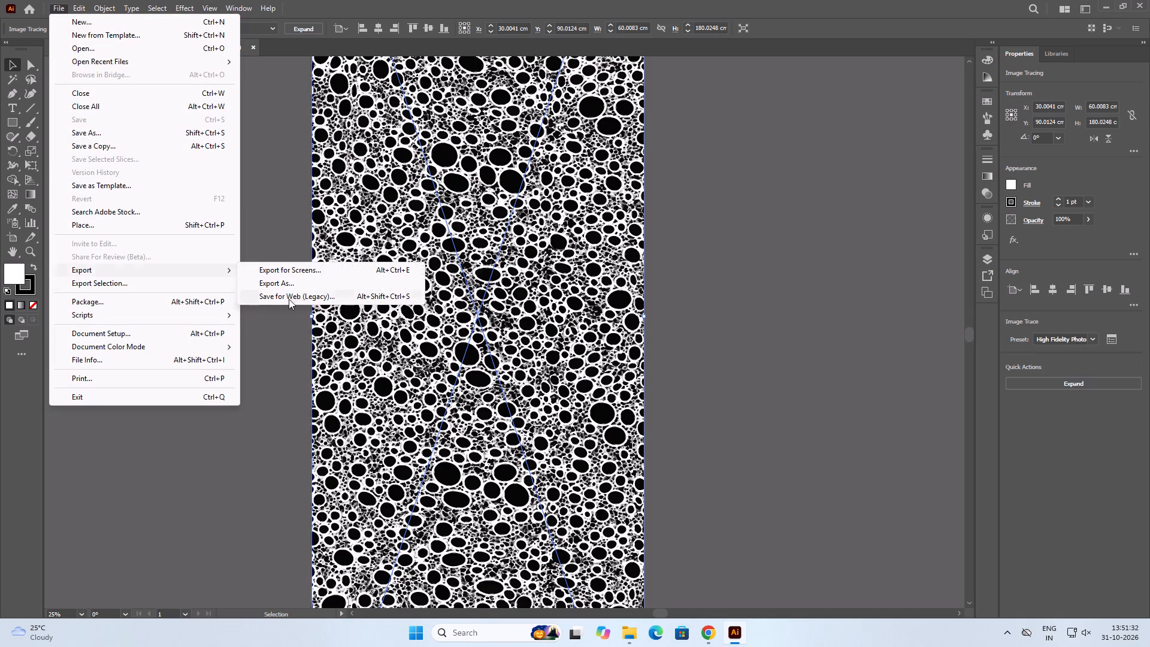
pyautogui.click(274, 286)
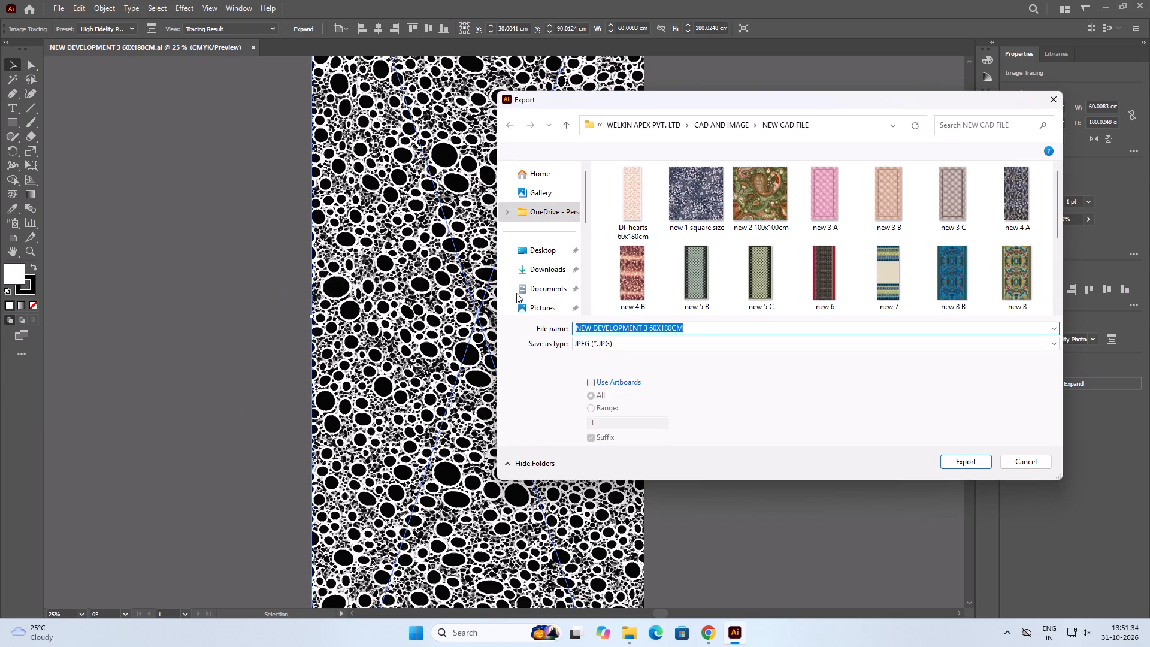
pyautogui.scroll(-13, 779, 326)
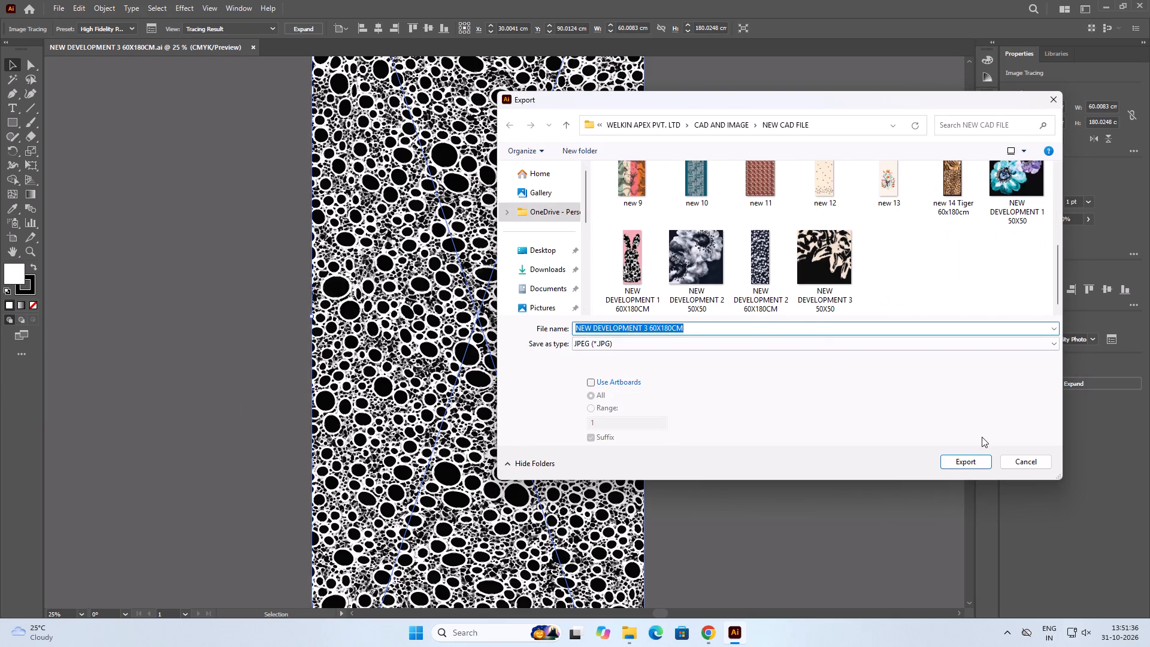
pyautogui.click(967, 464)
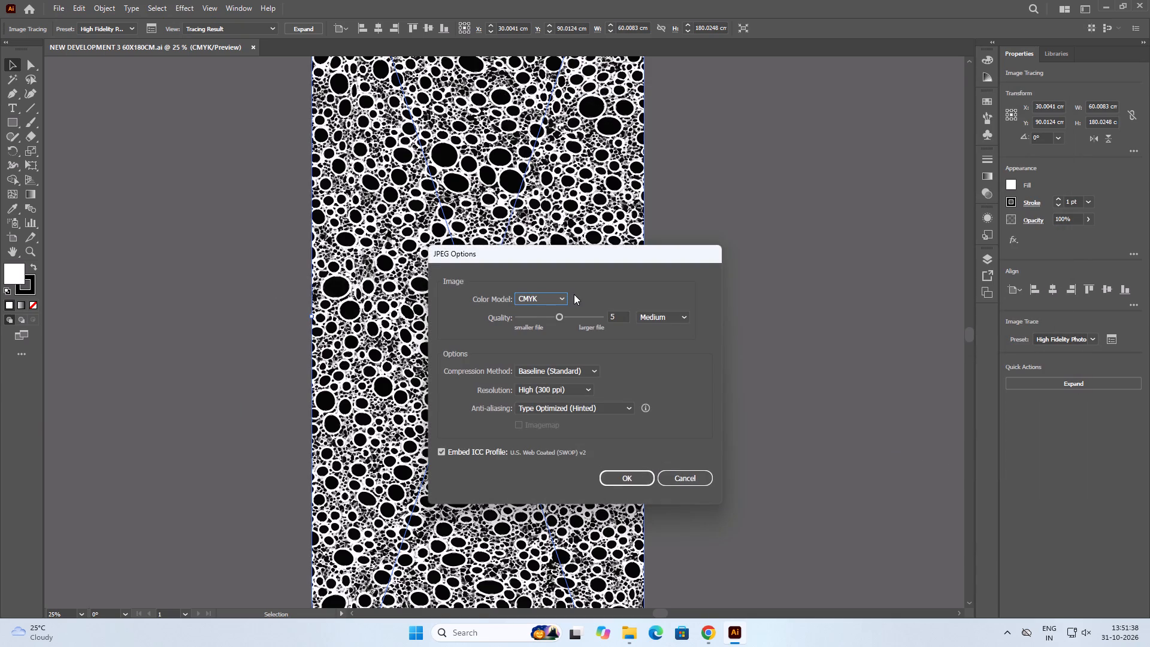
pyautogui.click(618, 475)
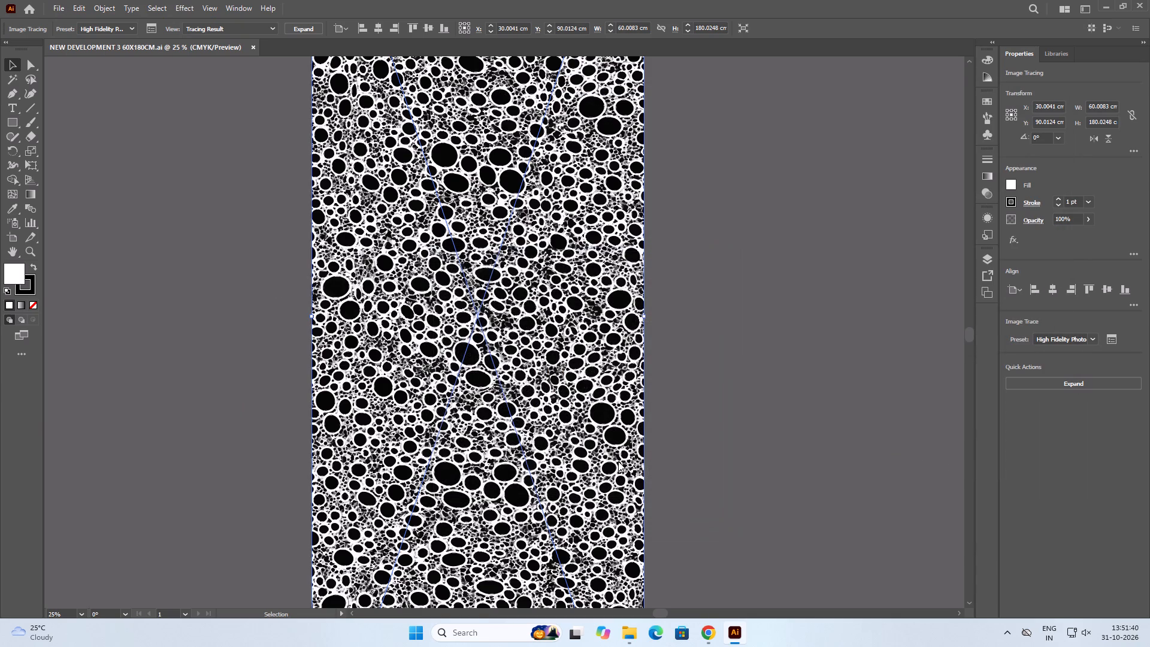
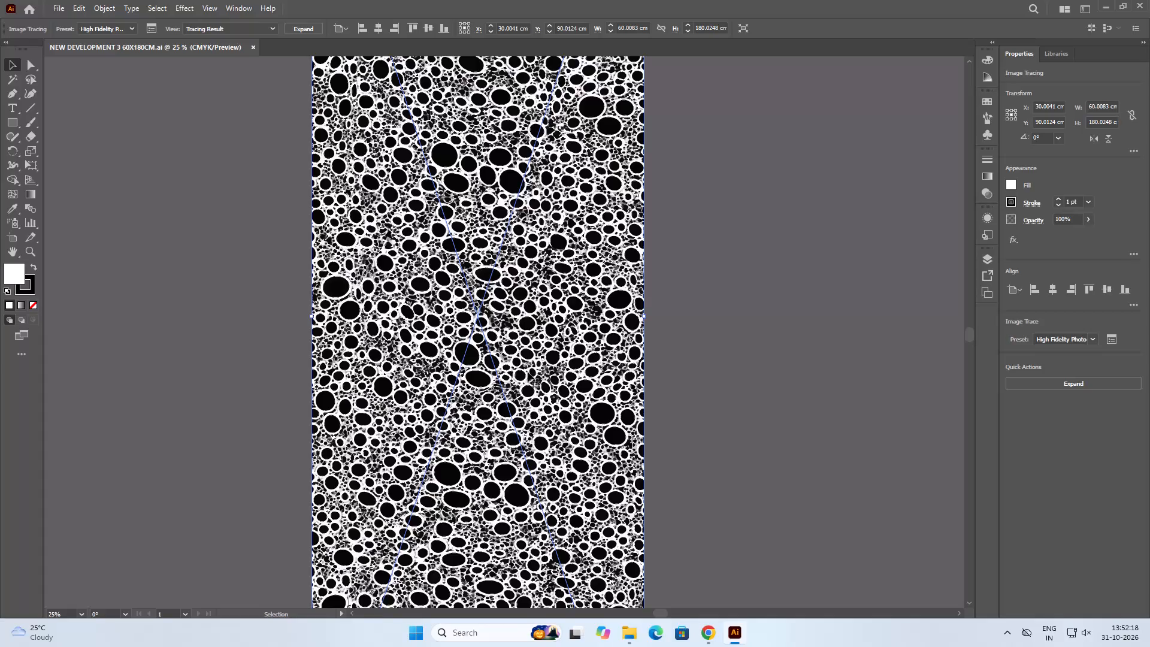
# Examine the exported NEW DEVELOPMENT 3 60X180CM JPEG in File Explorer's NEW CAD FILE folder and return to Illustrator.
pyautogui.click(630, 630)
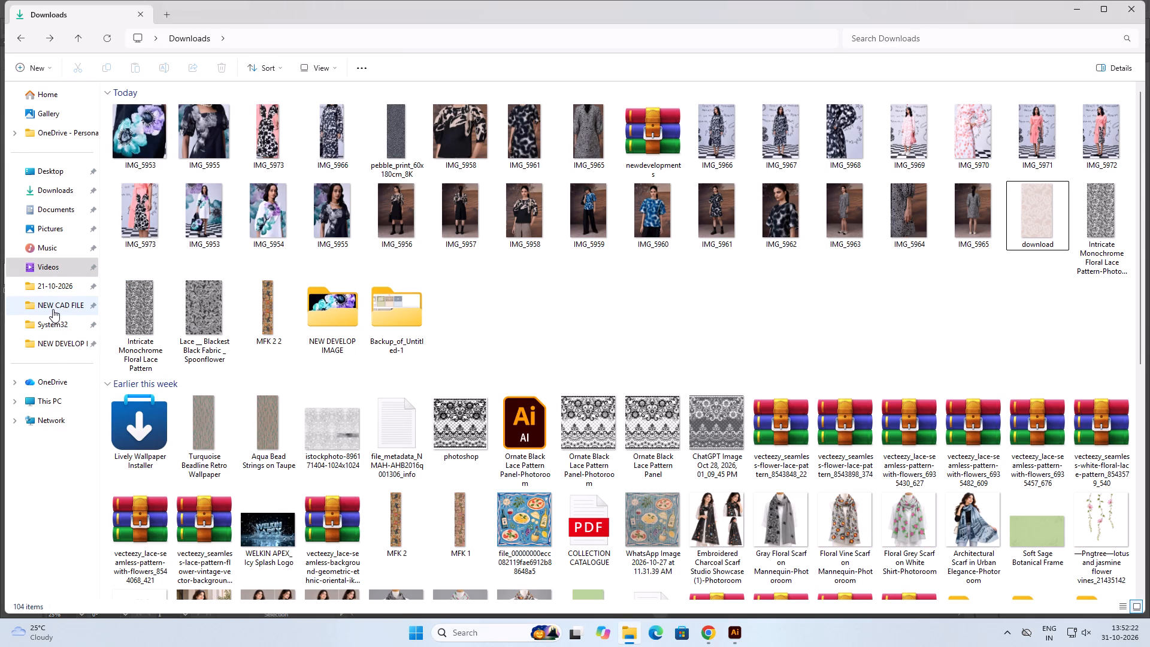
pyautogui.click(53, 303)
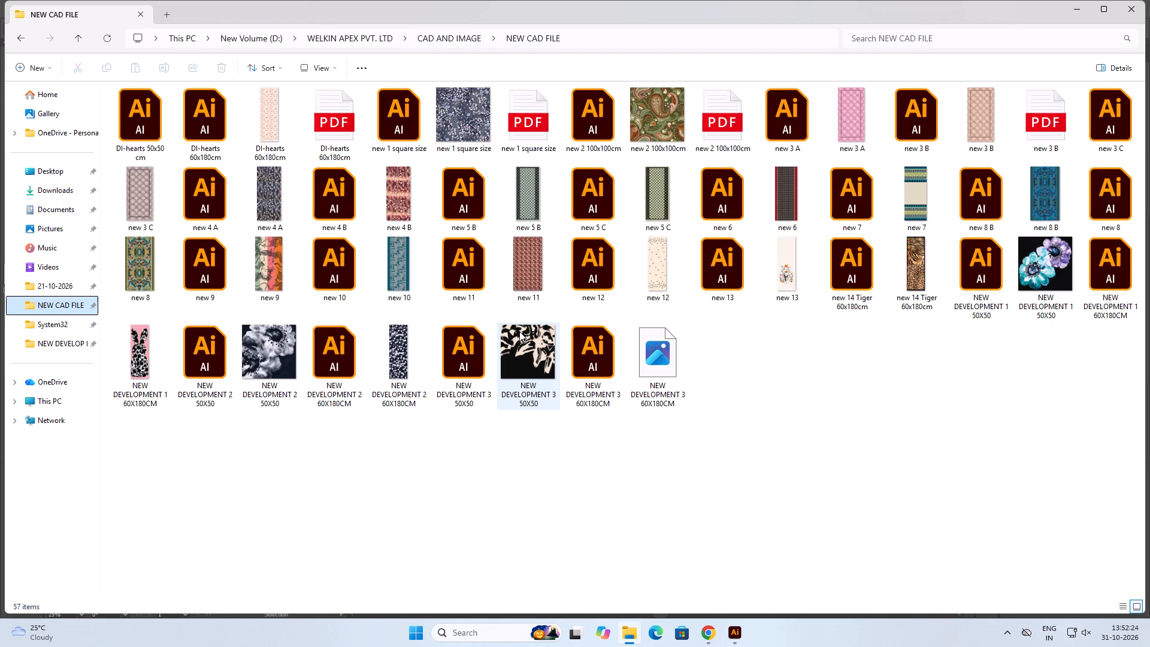
pyautogui.click(501, 487)
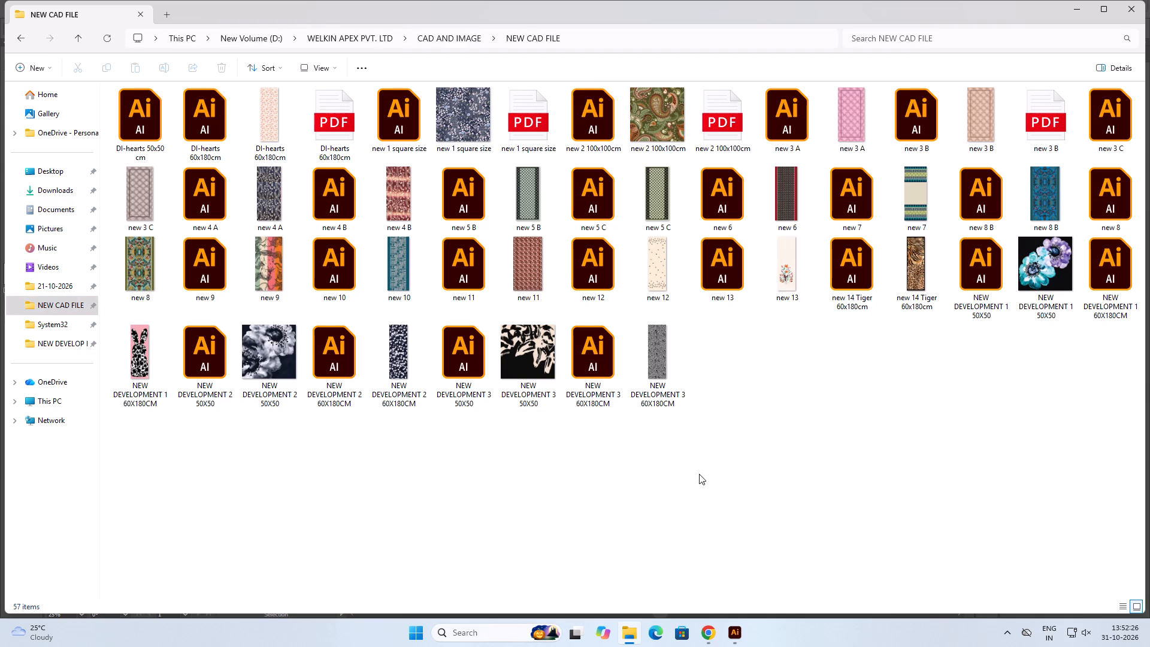
pyautogui.click(728, 471)
pyautogui.click(122, 33)
pyautogui.click(109, 37)
pyautogui.click(821, 421)
pyautogui.click(666, 372)
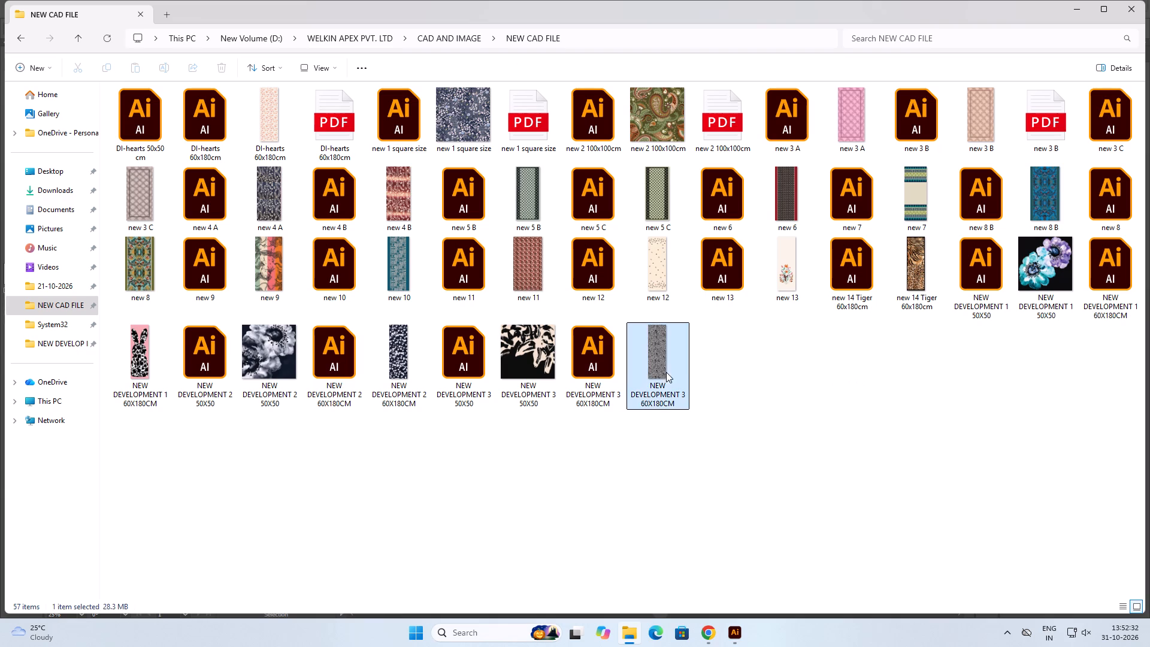
pyautogui.click(815, 391)
pyautogui.doubleClick(665, 379)
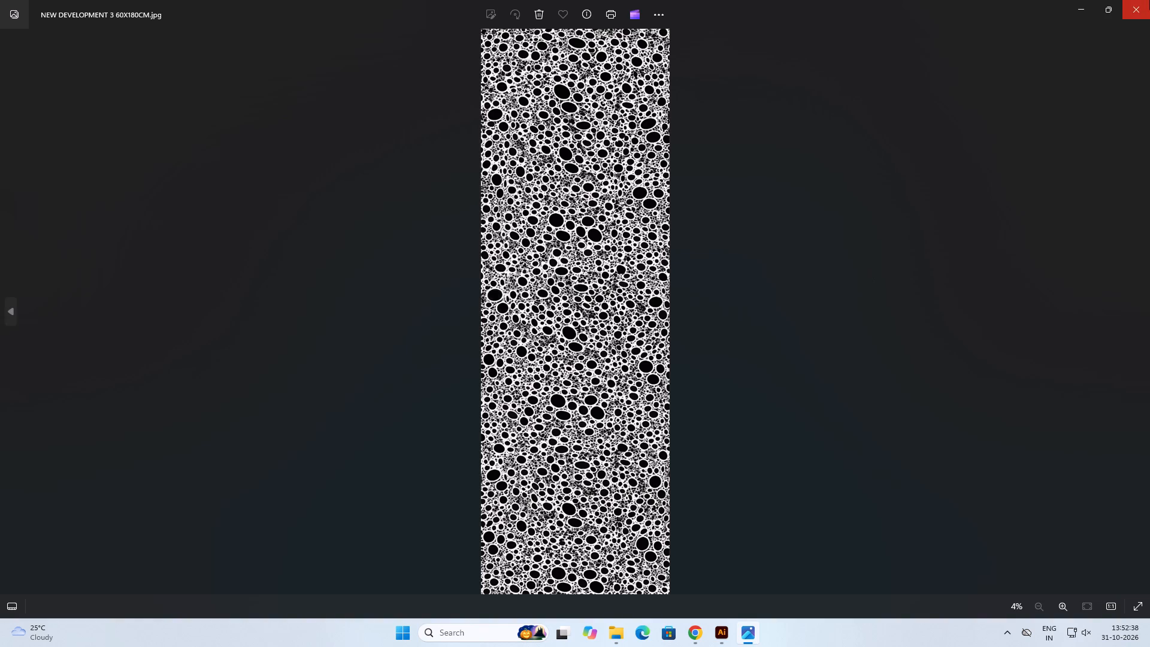
pyautogui.click(1135, 0)
pyautogui.click(843, 448)
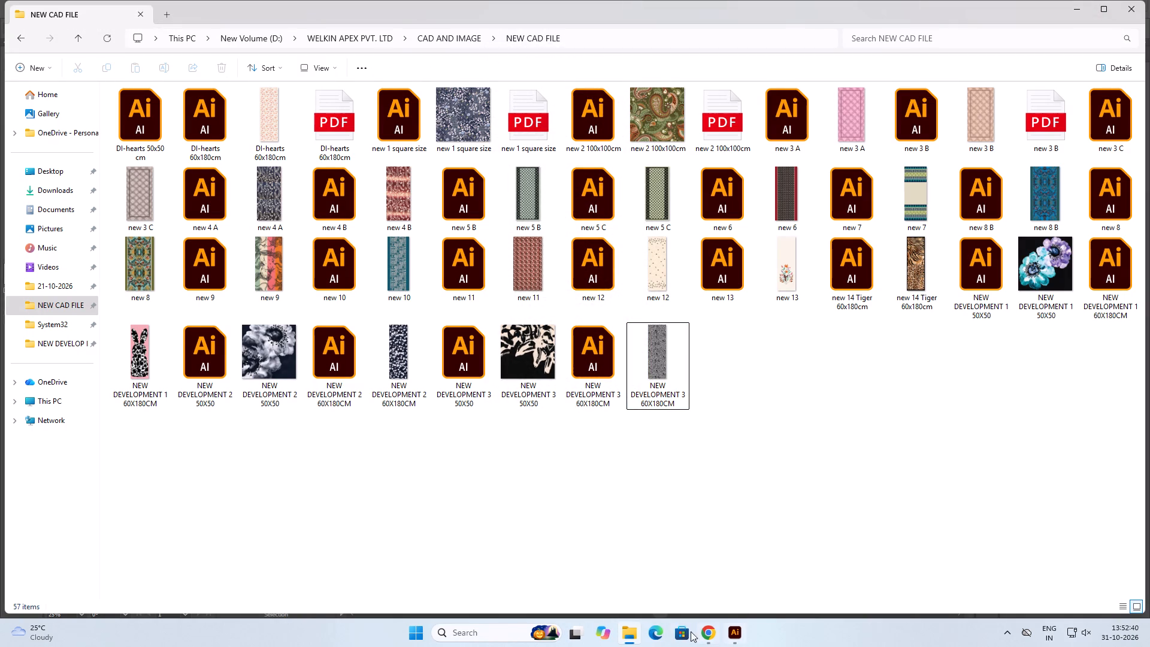
pyautogui.click(639, 641)
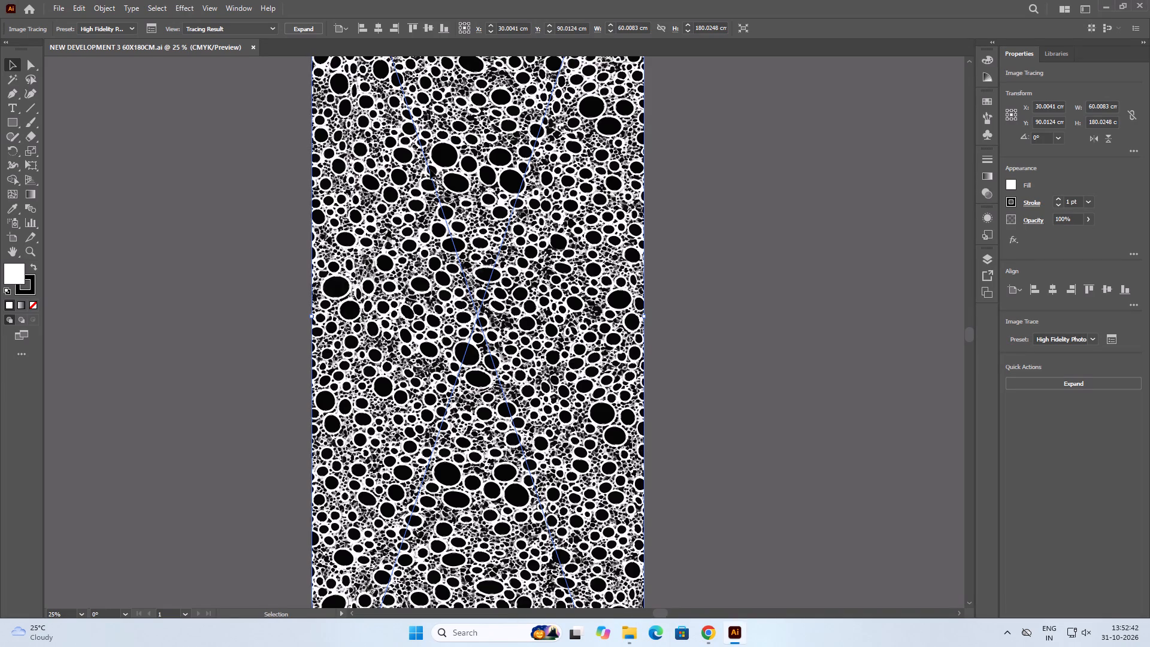
# Close the finished spotted design and create a new 60 x 180 cm portrait CMYK document at 300 ppi.
pyautogui.click(250, 47)
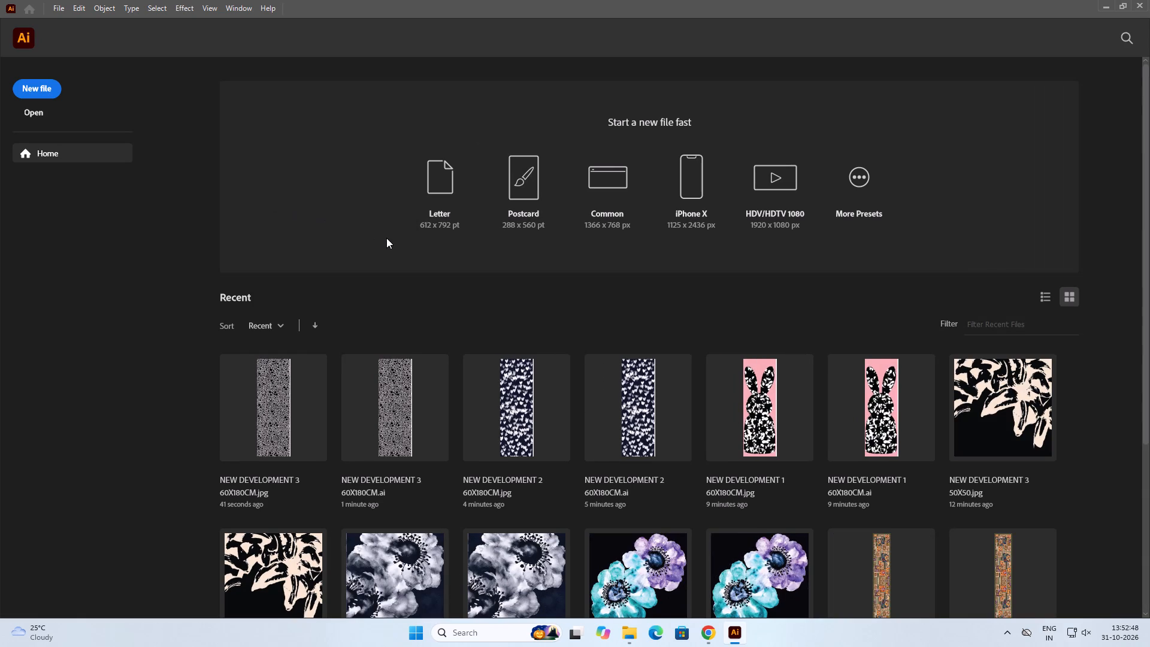
pyautogui.click(46, 91)
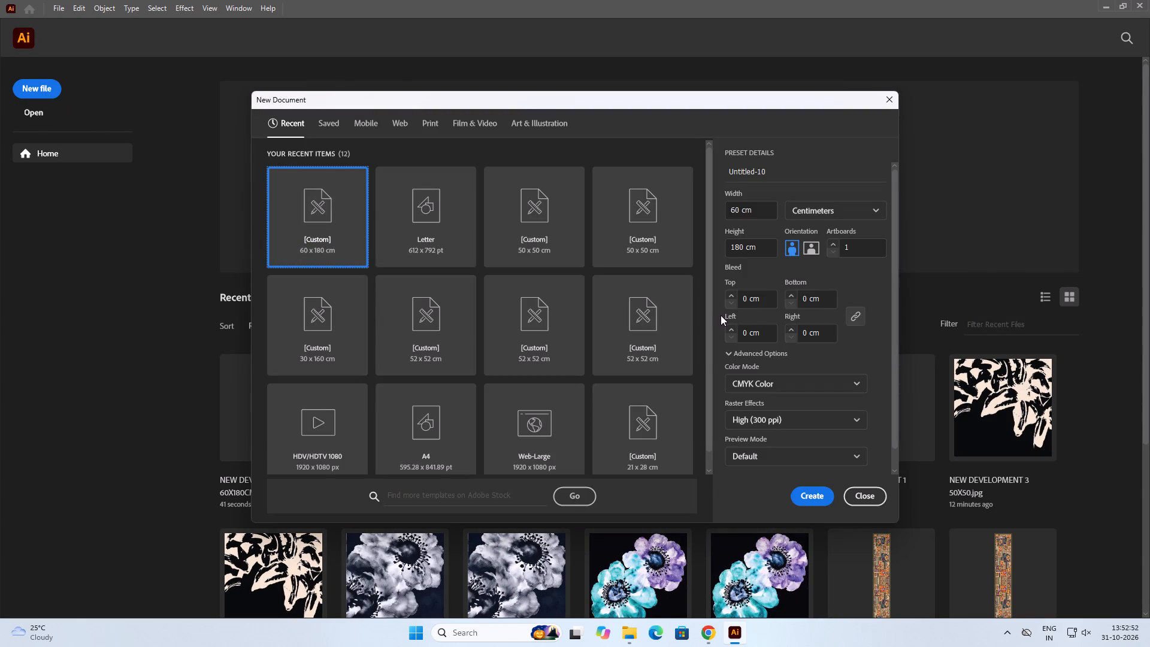
pyautogui.click(806, 495)
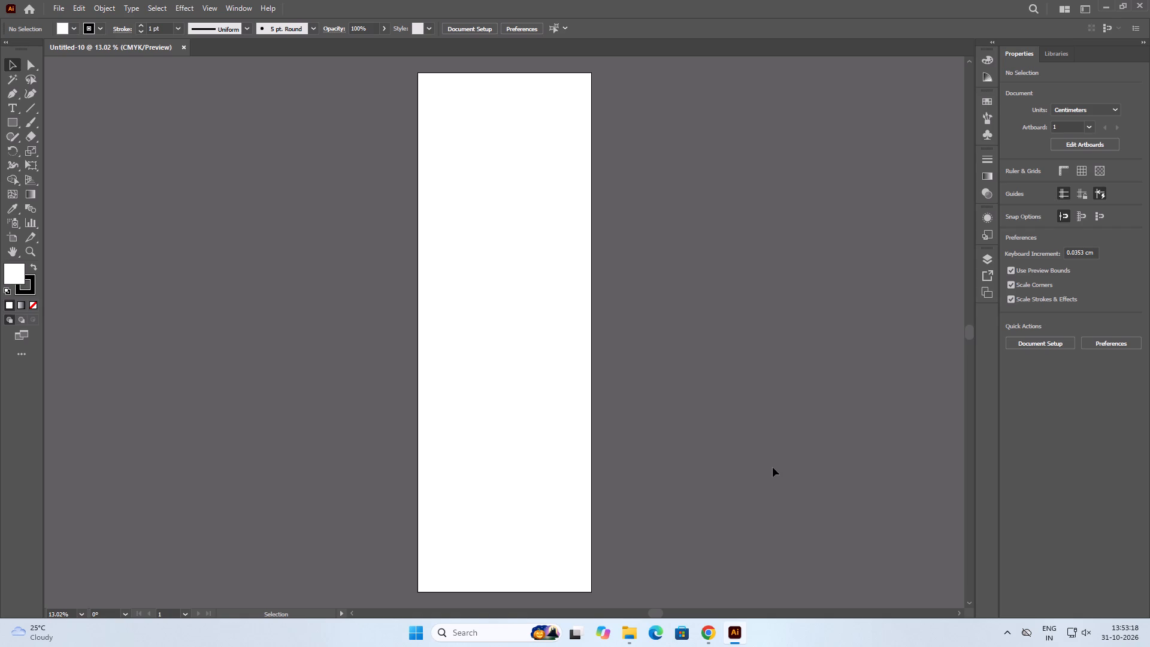
# Place the vertical purple and teal flower image from the NEW DEVELOP IMAGE folder in Downloads near the artboard's top-left corner.
pyautogui.hotkey('ctrl', 'shift', 'p')
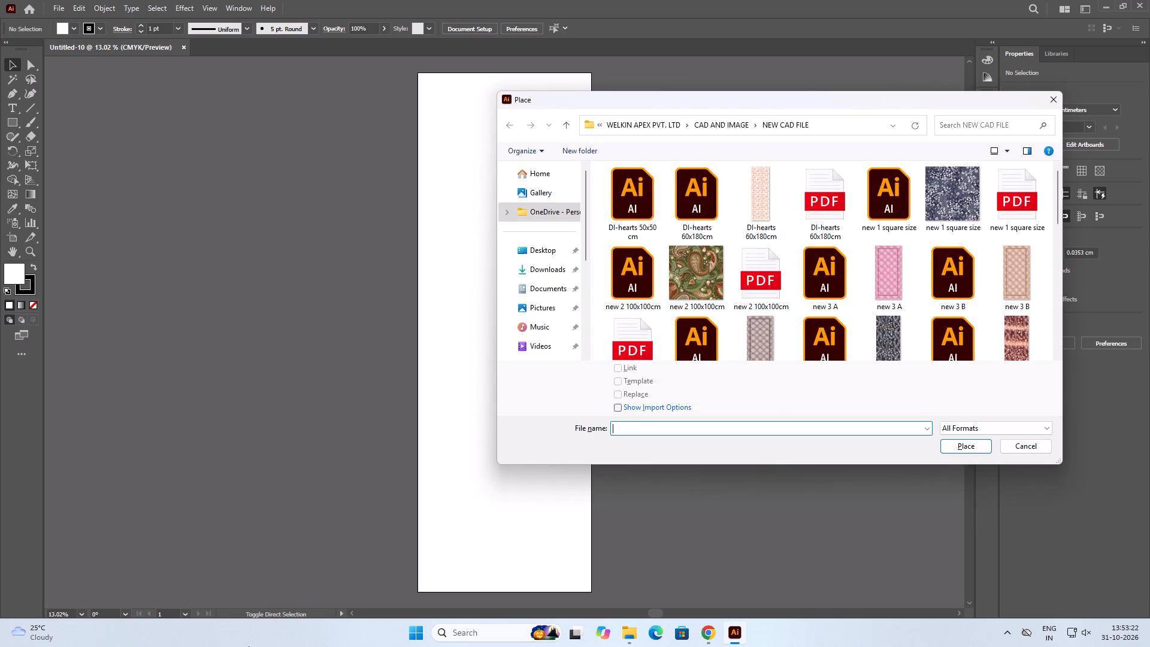
pyautogui.click(528, 273)
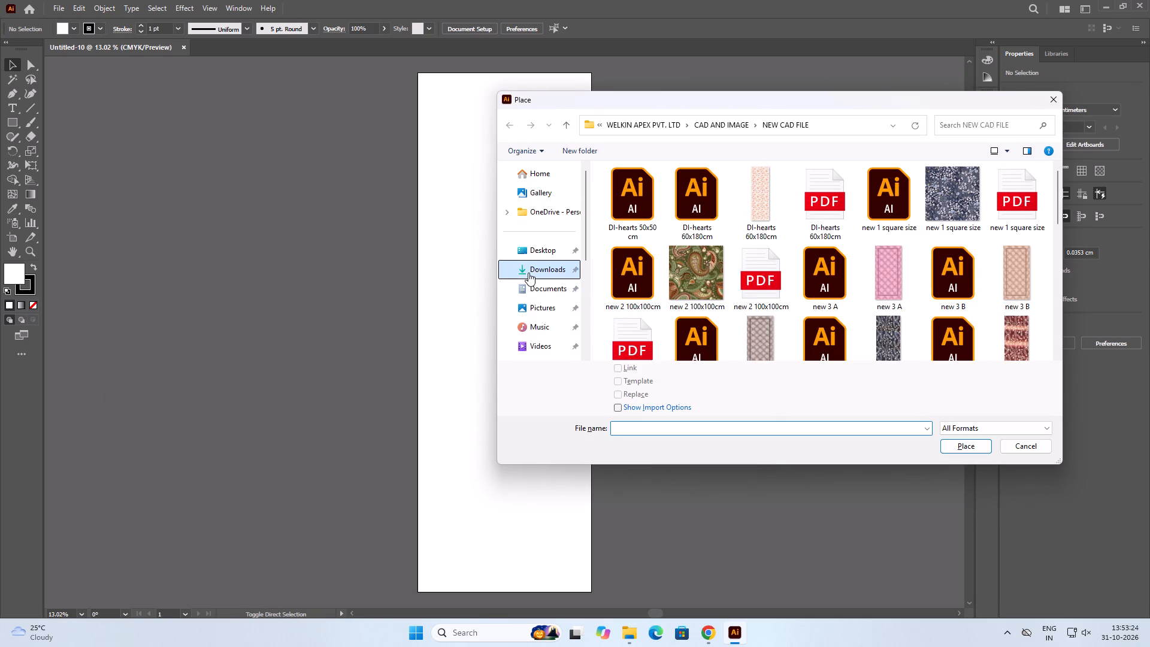
pyautogui.scroll(-15, 701, 239)
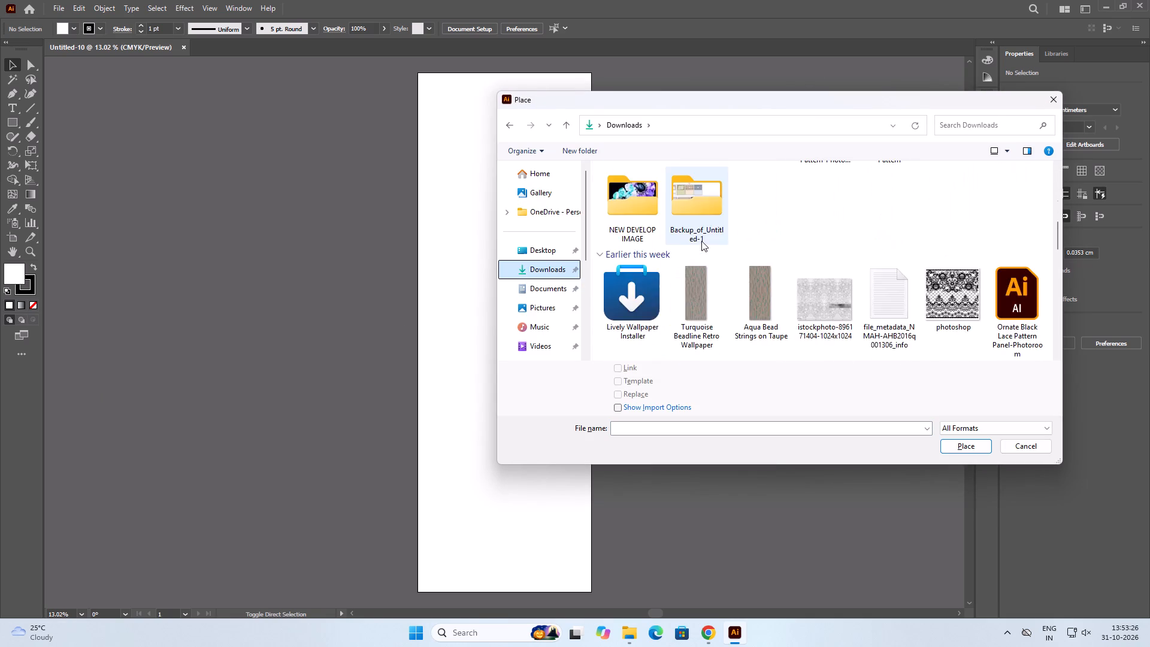
pyautogui.scroll(3, 701, 241)
pyautogui.scroll(-3, 701, 241)
pyautogui.doubleClick(624, 201)
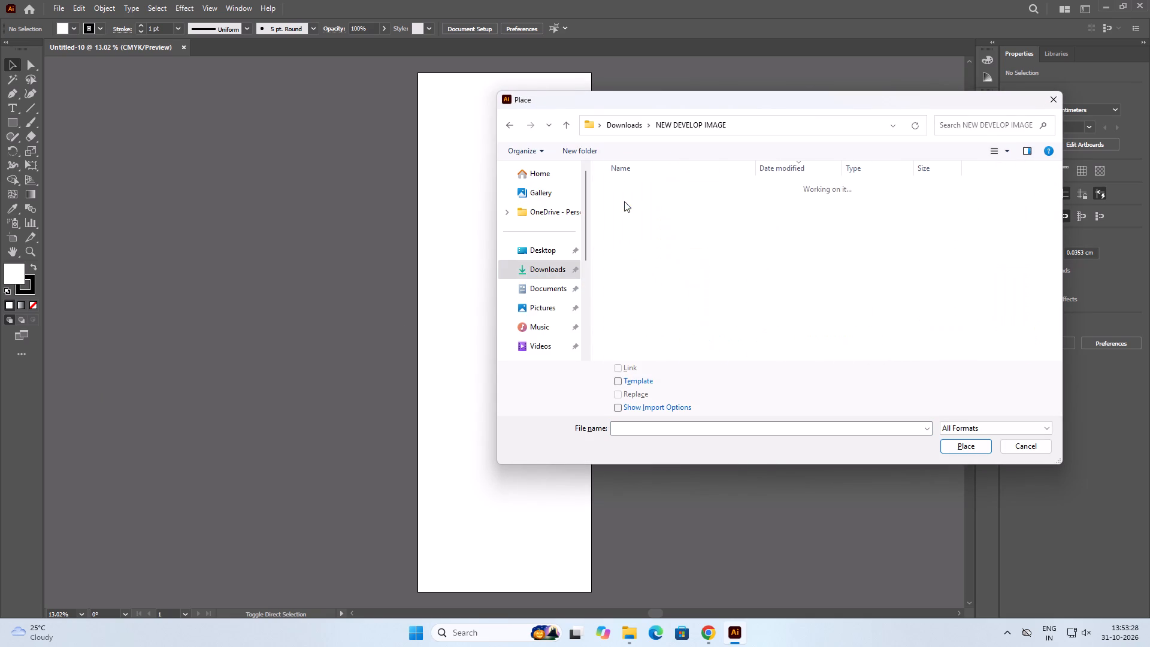
pyautogui.scroll(-2, 685, 264)
pyautogui.doubleClick(652, 324)
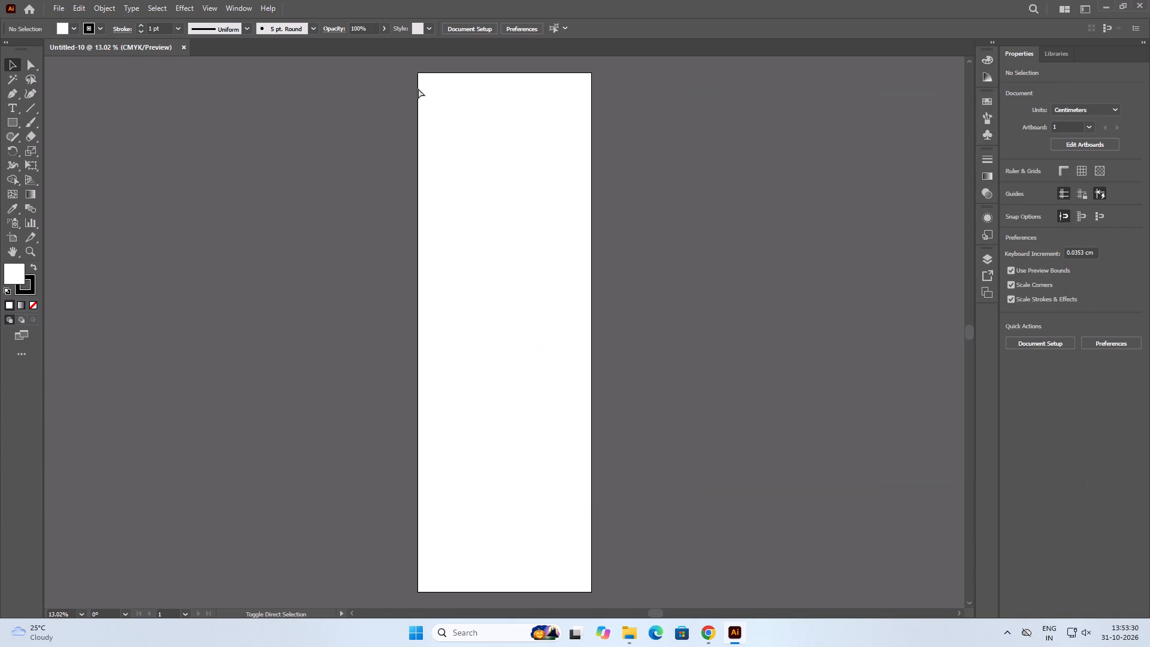
pyautogui.click(423, 86)
pyautogui.click(755, 297)
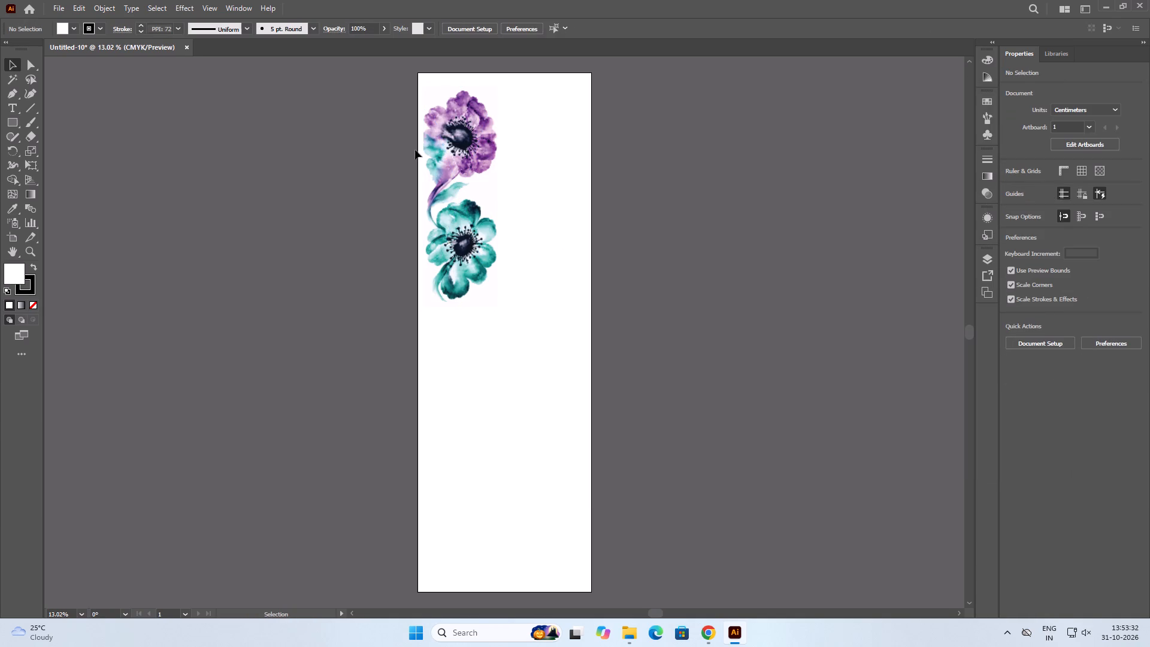
# Align the placed flower image to the artboard's left and top edges.
pyautogui.click(450, 135)
pyautogui.scroll(5, 450, 135)
pyautogui.scroll(-5, 450, 135)
pyautogui.keyDown('alt'); pyautogui.scroll(3, 450, 138); pyautogui.keyUp('alt')
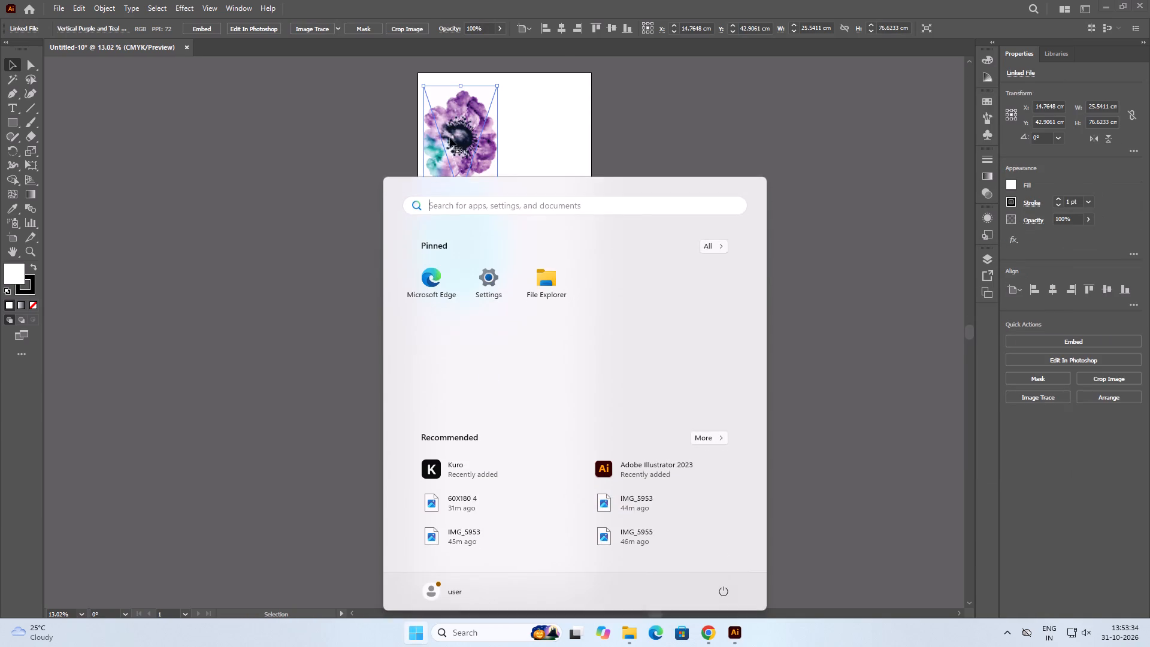
pyautogui.keyDown('alt'); pyautogui.scroll(8, 450, 138); pyautogui.keyUp('alt')
pyautogui.keyDown('alt'); pyautogui.scroll(-5, 453, 136); pyautogui.keyUp('alt')
pyautogui.click(782, 150)
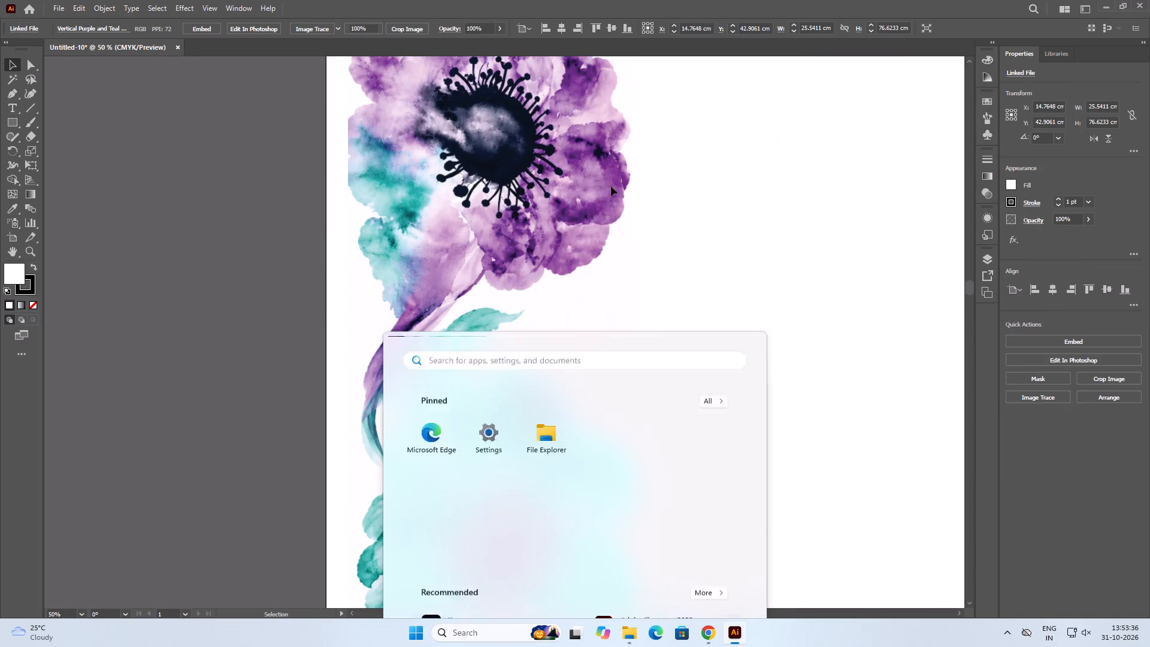
pyautogui.scroll(-4, 591, 189)
pyautogui.keyDown('alt'); pyautogui.scroll(-1, 514, 219); pyautogui.keyUp('alt')
pyautogui.click(523, 169)
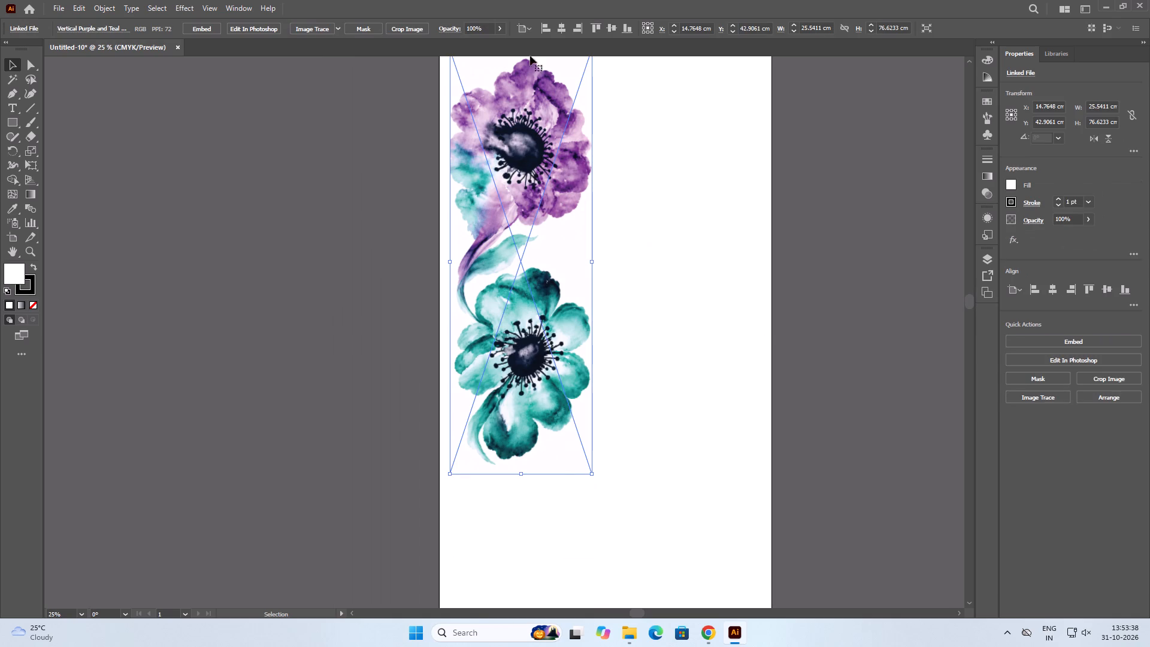
pyautogui.click(543, 21)
pyautogui.click(592, 28)
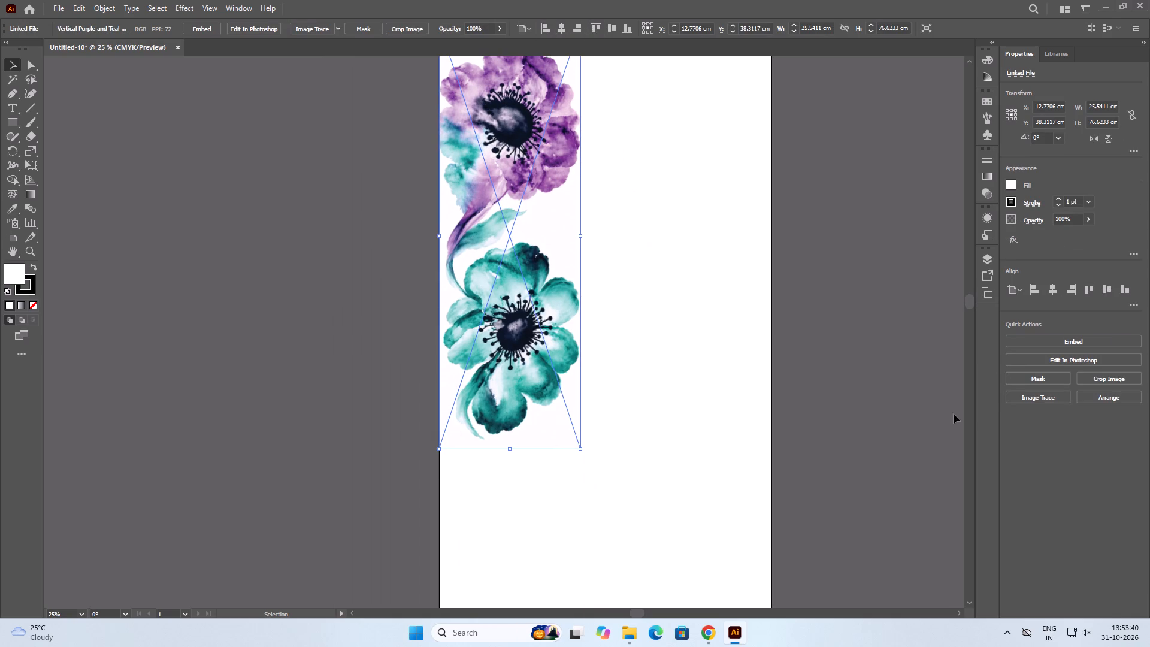
pyautogui.click(954, 414)
# Scale the flower image proportionally from its lower-right corner to about 59.9 x 179.8 cm so it fills the artboard.
pyautogui.scroll(-7, 657, 376)
pyautogui.keyDown('alt'); pyautogui.scroll(-5, 628, 331); pyautogui.keyUp('alt')
pyautogui.keyDown('alt'); pyautogui.scroll(1, 543, 326); pyautogui.keyUp('alt')
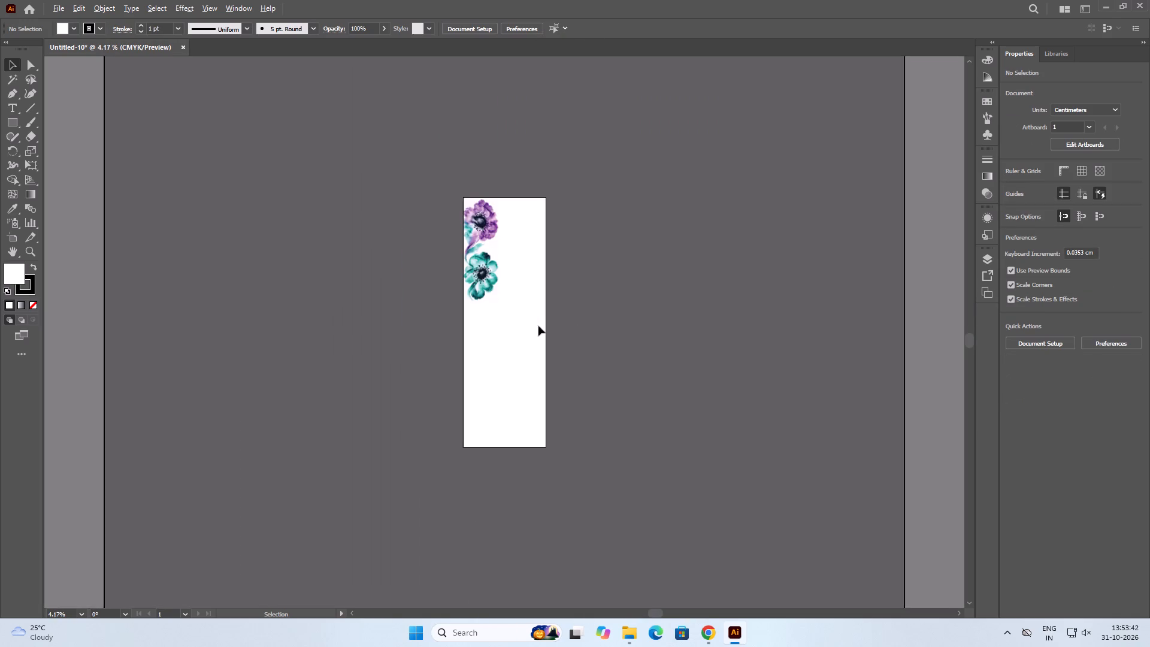
pyautogui.keyDown('alt'); pyautogui.scroll(1, 538, 326); pyautogui.keyUp('alt')
pyautogui.click(475, 250)
pyautogui.keyDown('shift'); pyautogui.moveTo(485, 295); pyautogui.dragTo(535, 427); pyautogui.keyUp('shift')
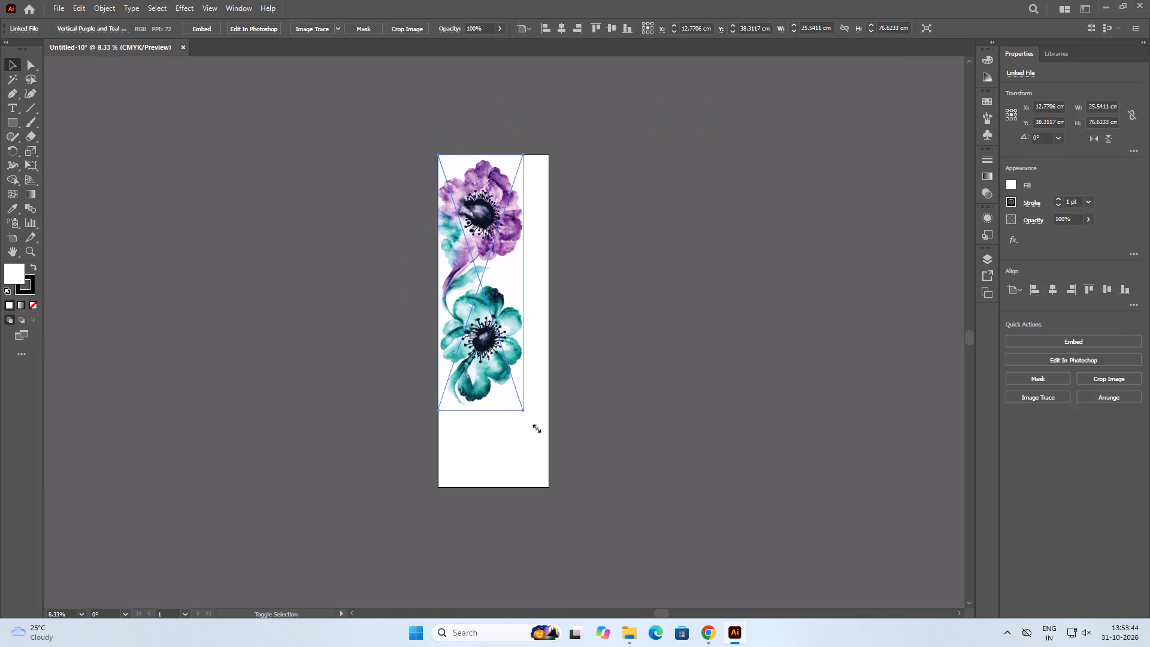
pyautogui.keyDown('shift'); pyautogui.moveTo(535, 427); pyautogui.dragTo(559, 485); pyautogui.keyUp('shift')
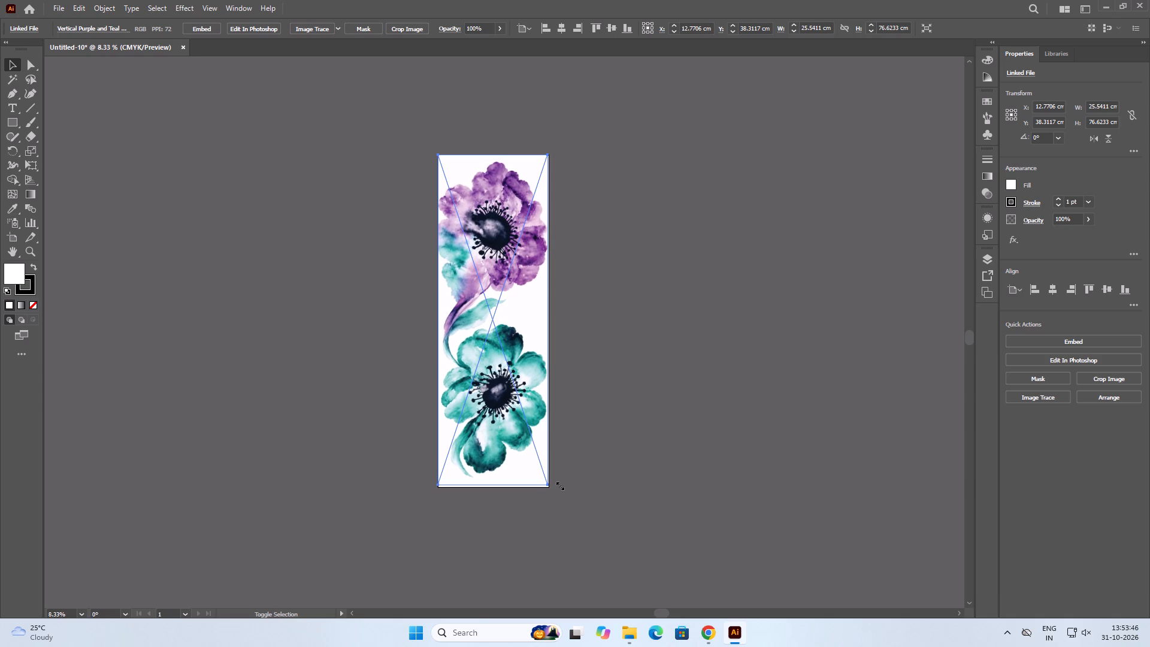
pyautogui.keyDown('shift'); pyautogui.moveTo(559, 485); pyautogui.dragTo(559, 486); pyautogui.keyUp('shift')
pyautogui.click(585, 485)
# Apply a full-colour Image Trace preset to the enlarged flower image.
pyautogui.keyDown('alt'); pyautogui.scroll(2, 520, 501); pyautogui.keyUp('alt')
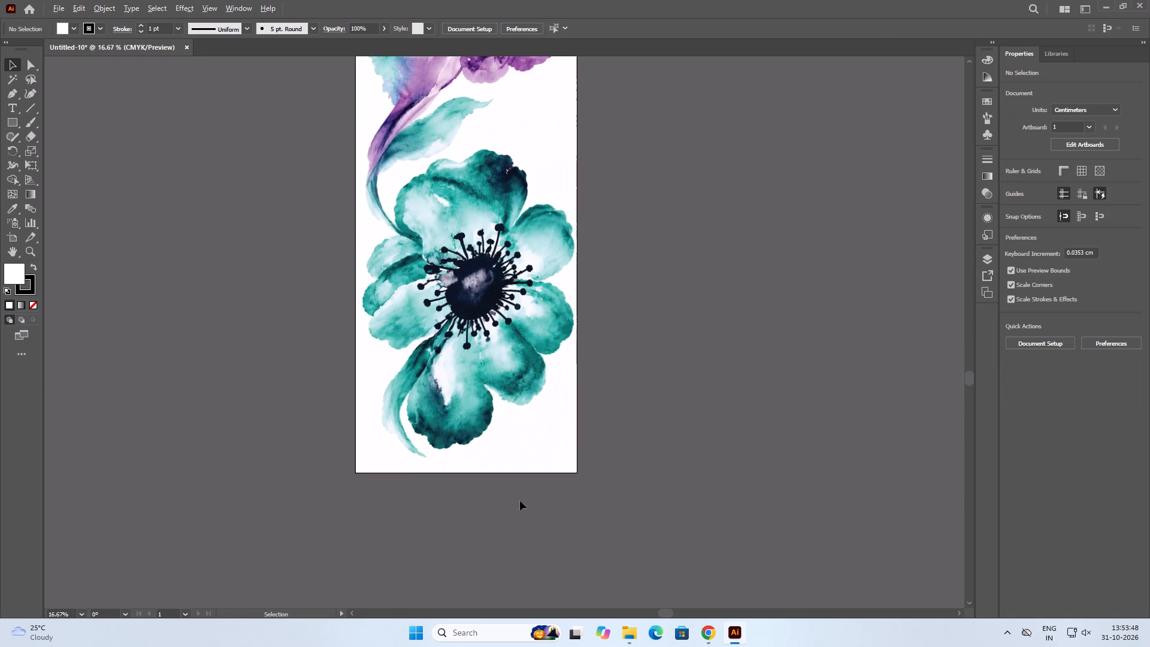
pyautogui.keyDown('alt'); pyautogui.scroll(2, 537, 480); pyautogui.keyUp('alt')
pyautogui.keyDown('alt'); pyautogui.scroll(-2, 537, 480); pyautogui.keyUp('alt')
pyautogui.keyDown('alt'); pyautogui.scroll(-3, 507, 397); pyautogui.keyUp('alt')
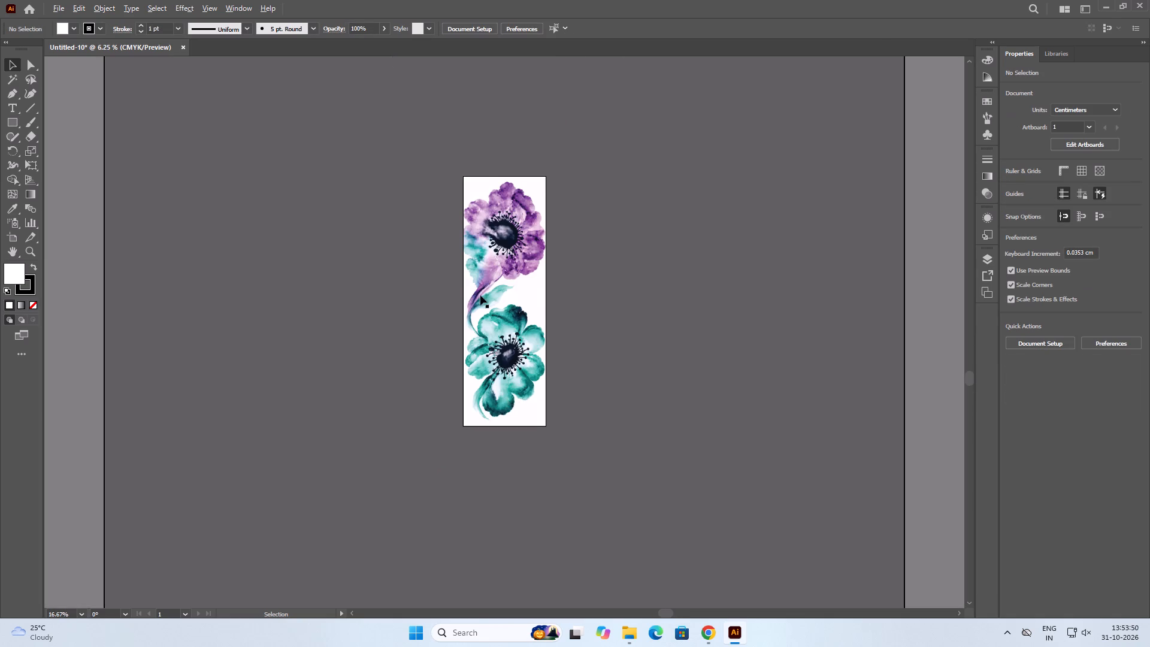
pyautogui.keyDown('alt'); pyautogui.scroll(1, 479, 238); pyautogui.keyUp('alt')
pyautogui.click(497, 221)
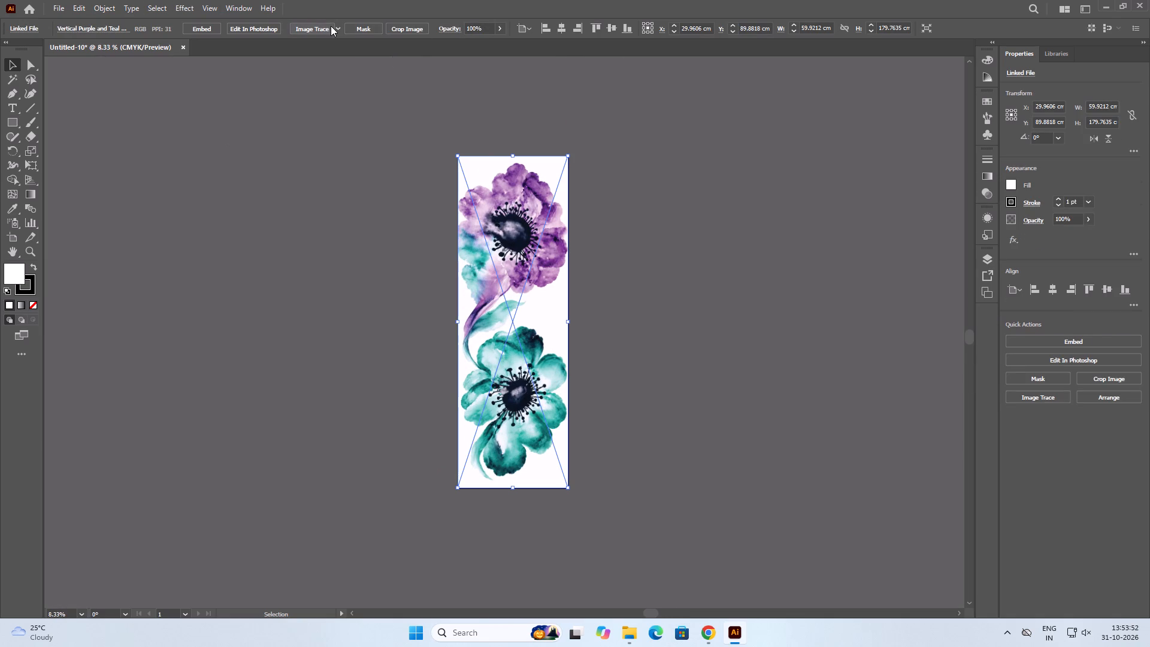
pyautogui.click(337, 27)
pyautogui.click(362, 70)
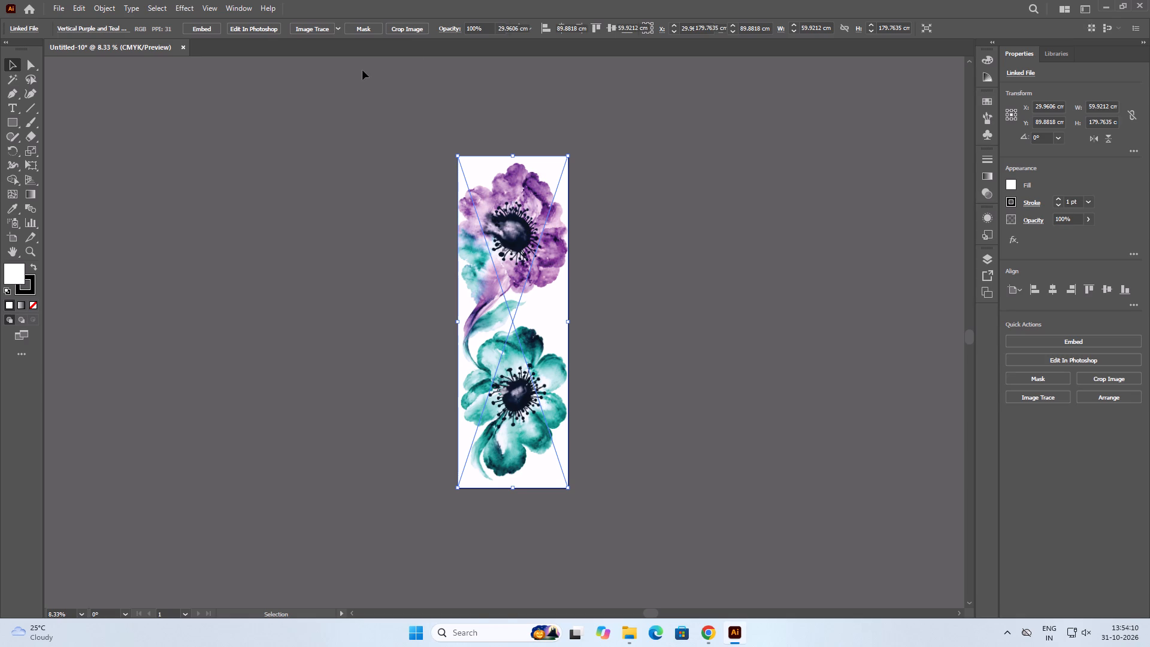
pyautogui.click(695, 309)
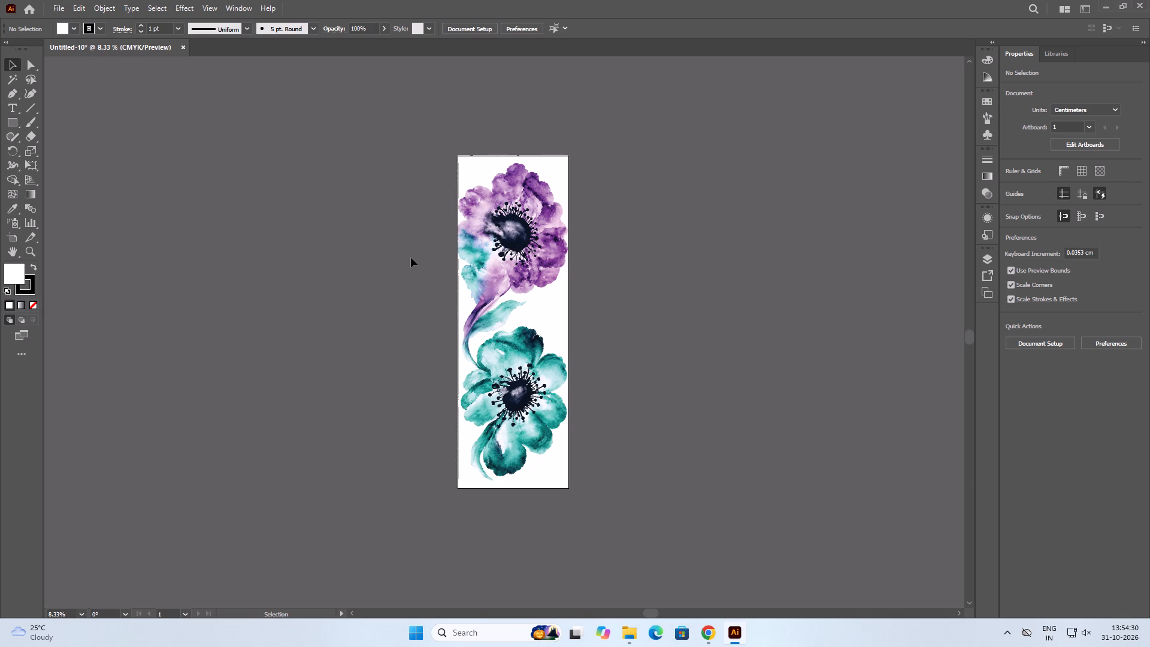
# Examine the traced purple flower's petals and edges up close for tracing quality.
pyautogui.keyDown('alt'); pyautogui.scroll(8, 438, 222); pyautogui.keyUp('alt')
pyautogui.keyDown('alt'); pyautogui.scroll(-7, 471, 238); pyautogui.keyUp('alt')
pyautogui.keyDown('alt'); pyautogui.scroll(2, 474, 170); pyautogui.keyUp('alt')
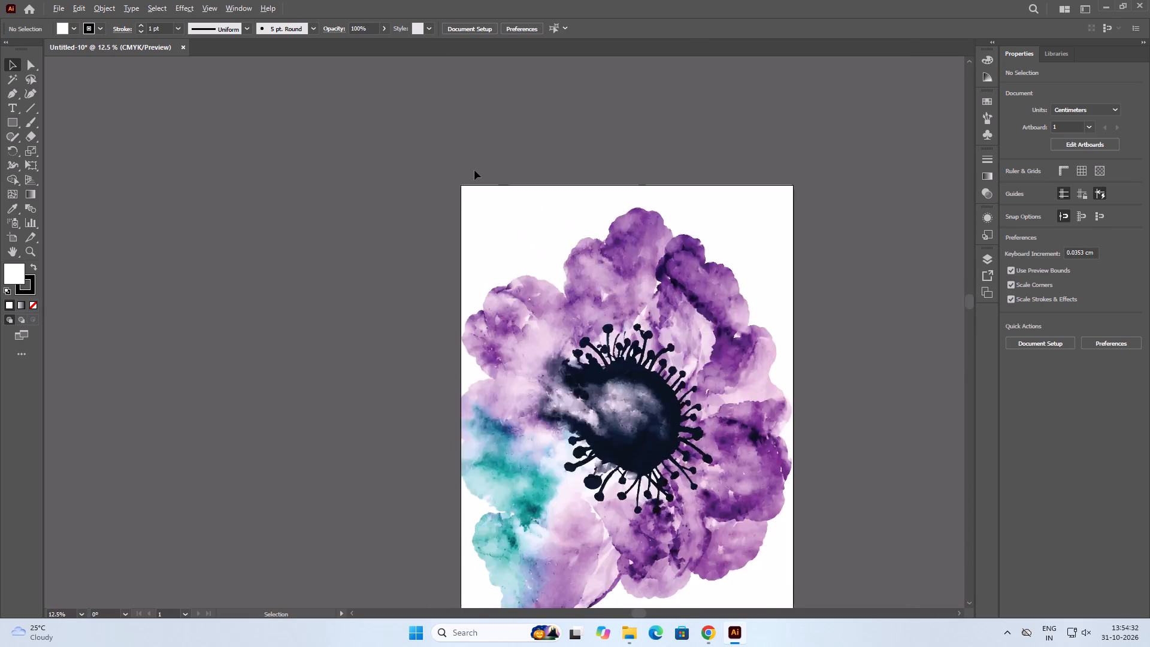
pyautogui.keyDown('alt'); pyautogui.scroll(4, 474, 170); pyautogui.keyUp('alt')
pyautogui.keyDown('alt'); pyautogui.scroll(-5, 474, 170); pyautogui.keyUp('alt')
pyautogui.keyDown('alt'); pyautogui.scroll(5, 491, 251); pyautogui.keyUp('alt')
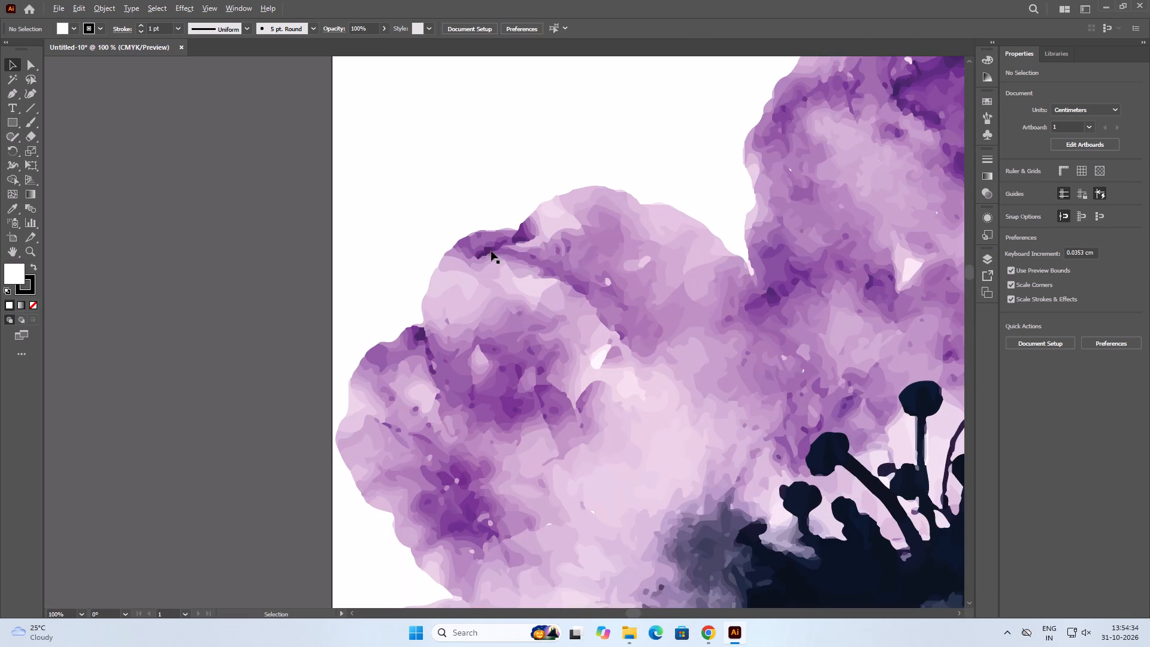
pyautogui.keyDown('alt'); pyautogui.scroll(-6, 449, 214); pyautogui.keyUp('alt')
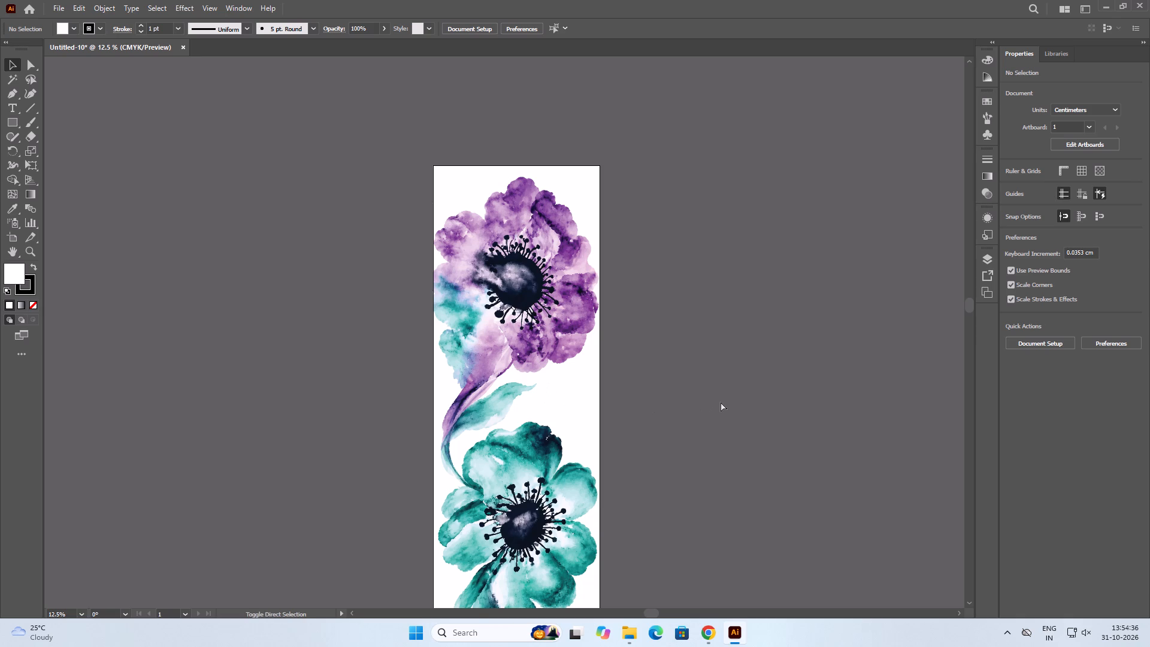
# Save the traced flower design as NEW DEVELOPMENT 4 60X180CM in the NEW CAD FILE folder, in Illustrator 2020 format.
pyautogui.hotkey('ctrl', 'shift', 's')
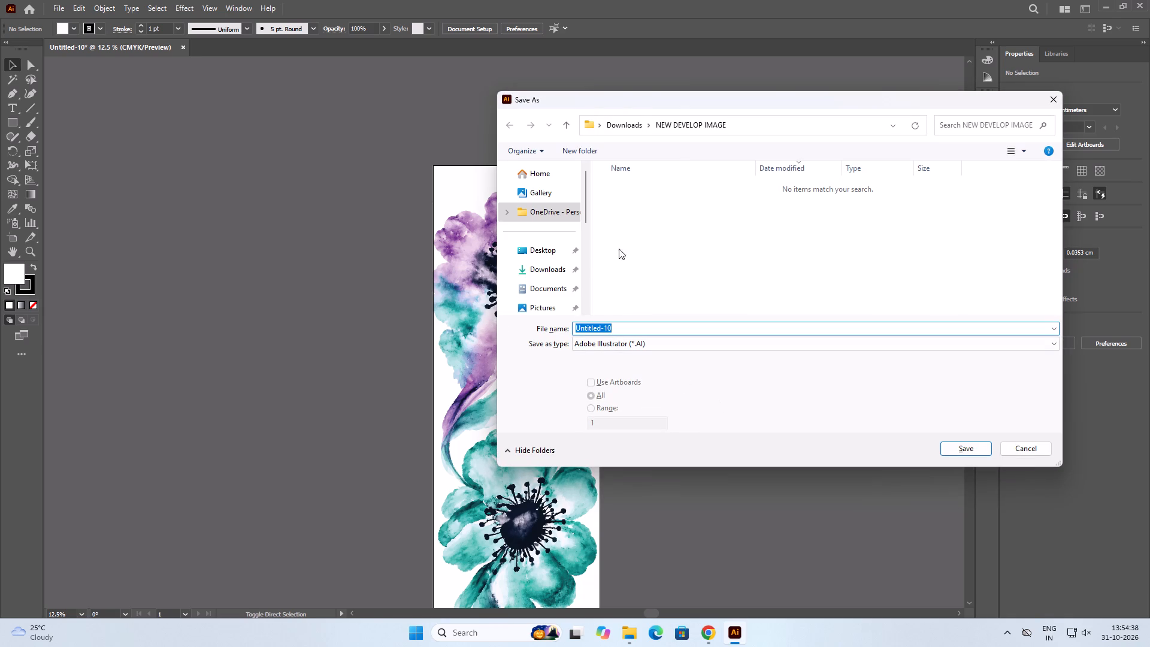
pyautogui.scroll(-2, 553, 254)
pyautogui.click(543, 256)
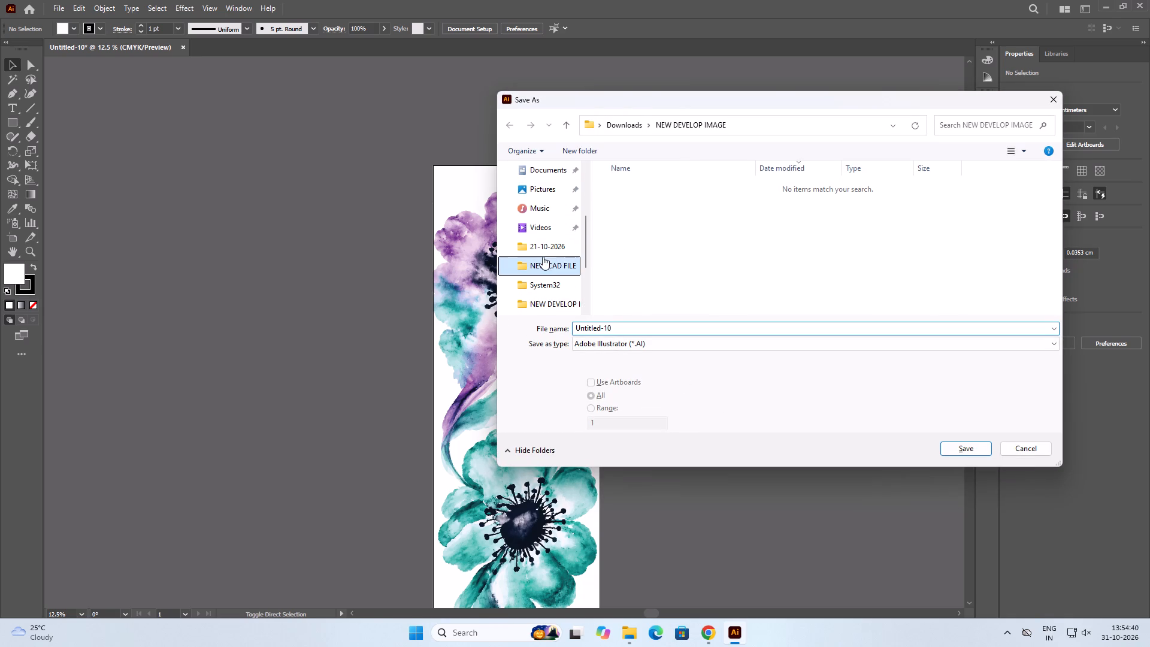
pyautogui.scroll(-13, 764, 216)
pyautogui.click(935, 245)
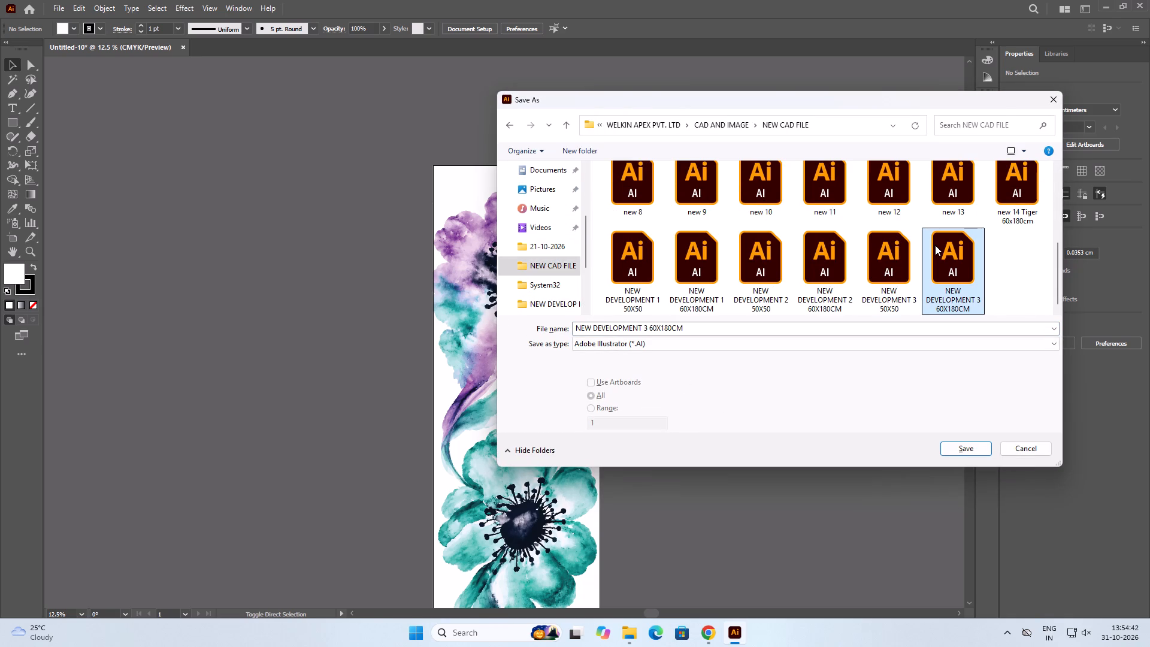
pyautogui.click(640, 331)
pyautogui.click(647, 327)
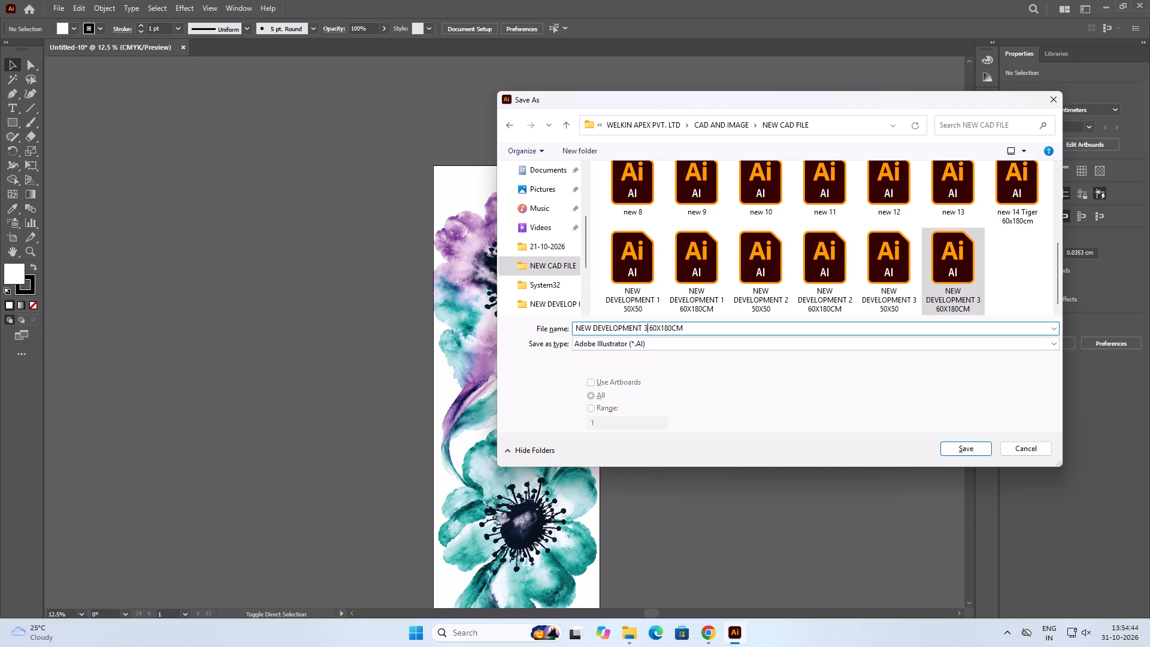
pyautogui.press('4')
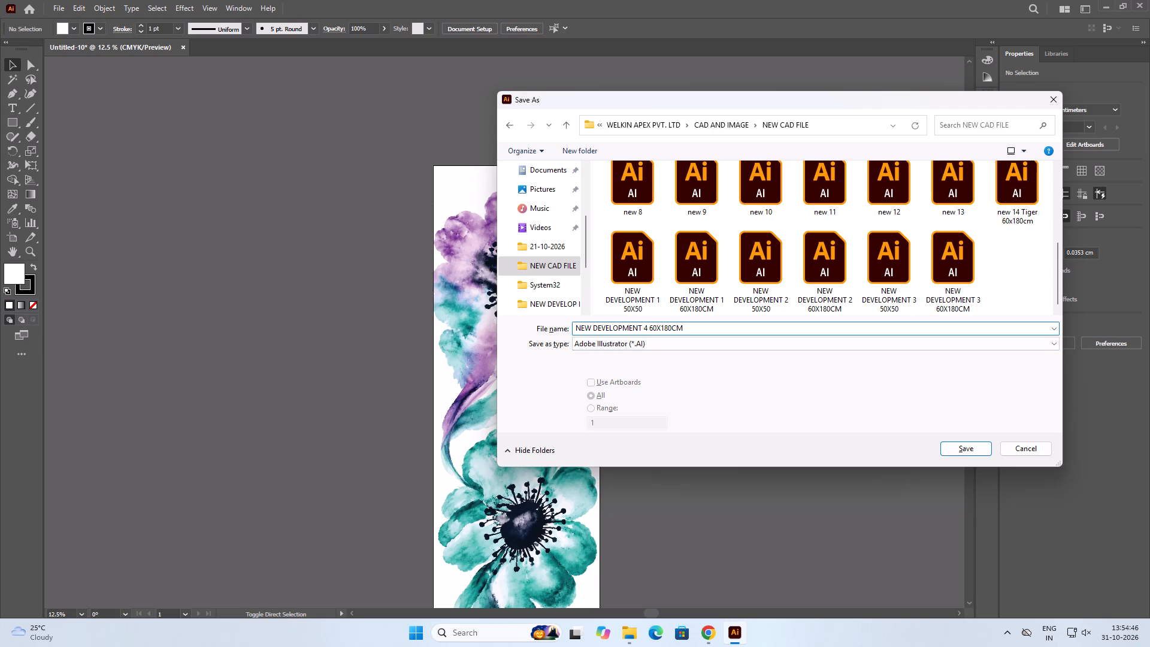
pyautogui.click(957, 451)
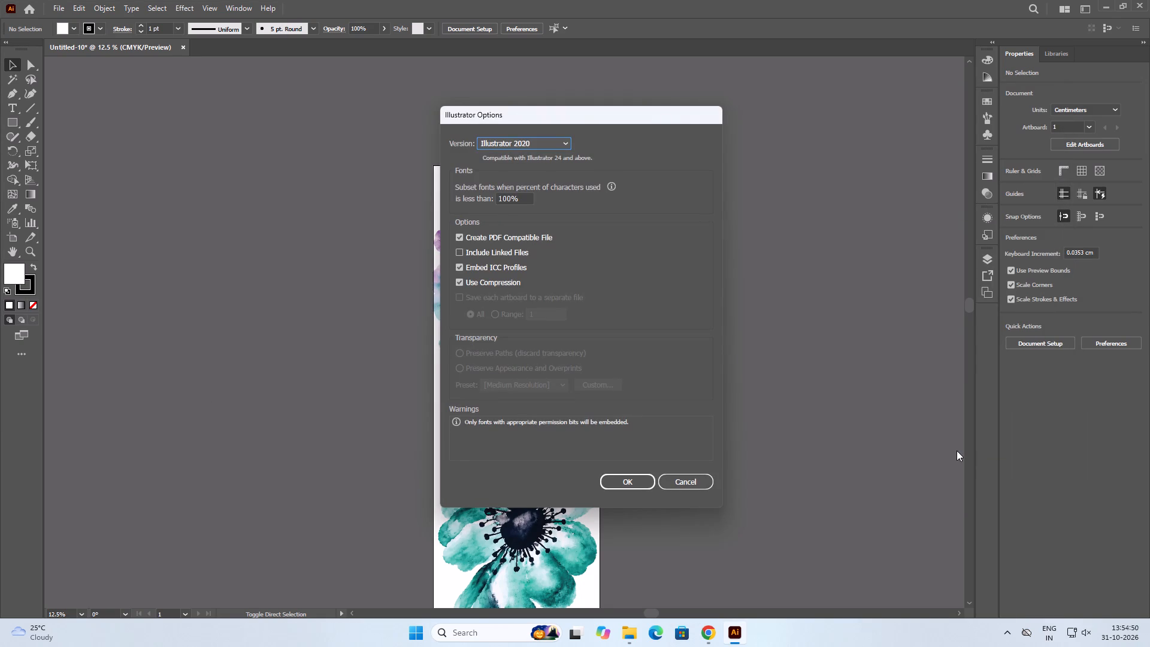
pyautogui.click(632, 486)
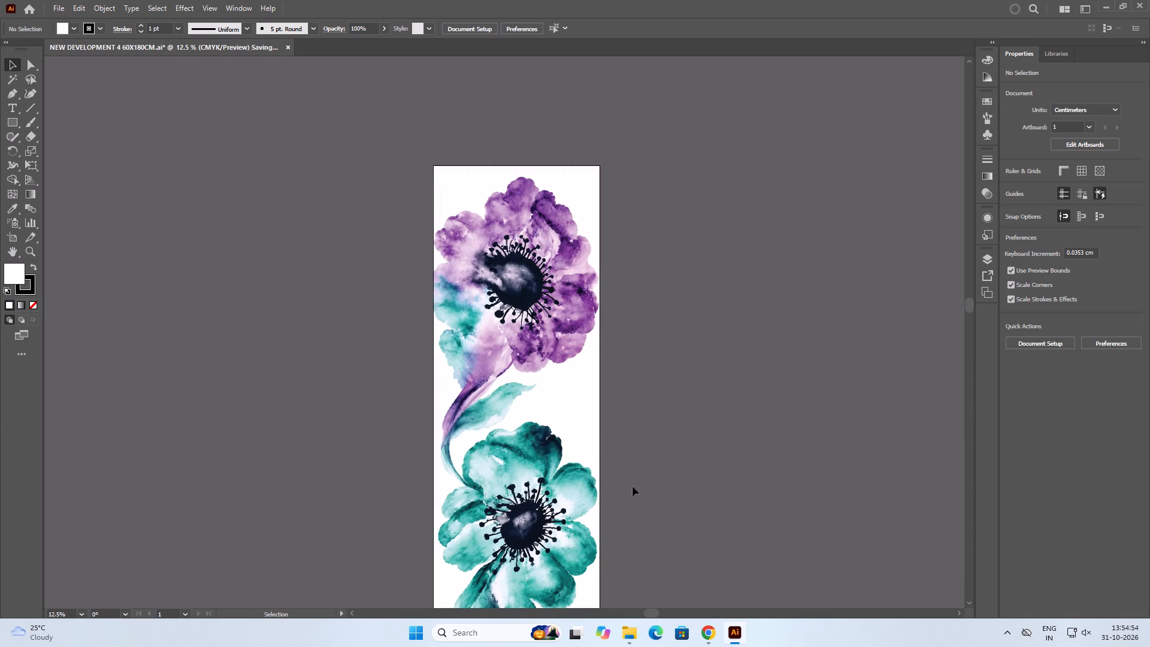
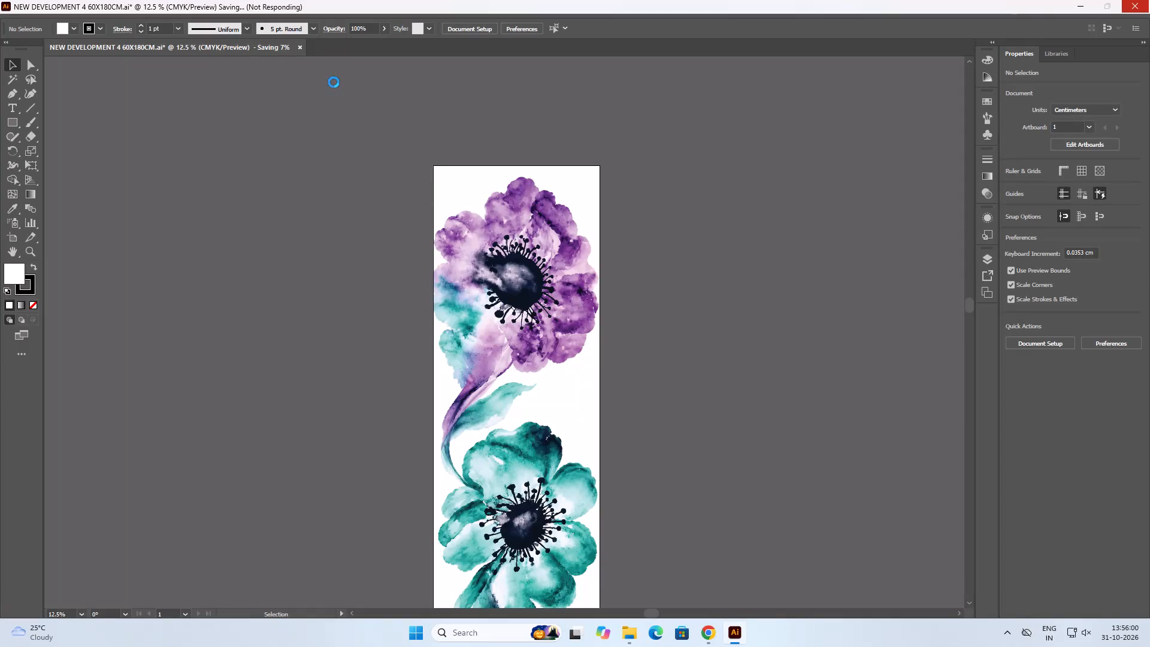
# Close the Chrome browser window and the NEW CAD FILE folder window, returning to the flower design in Illustrator.
pyautogui.click(646, 634)
pyautogui.click(710, 633)
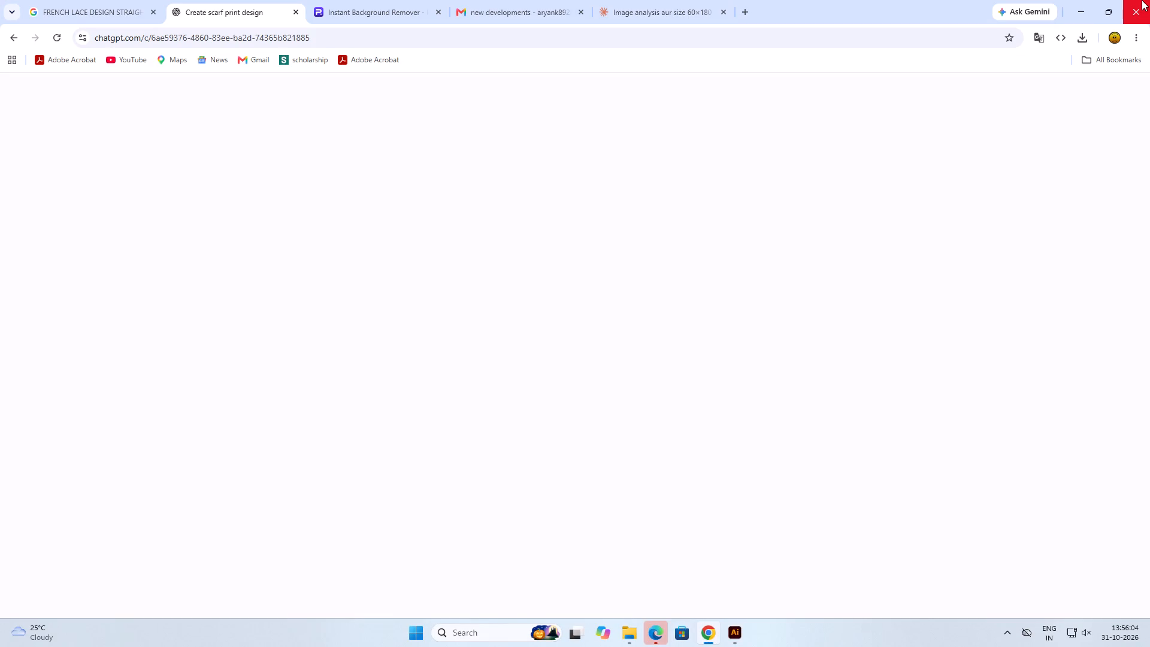
pyautogui.click(1142, 0)
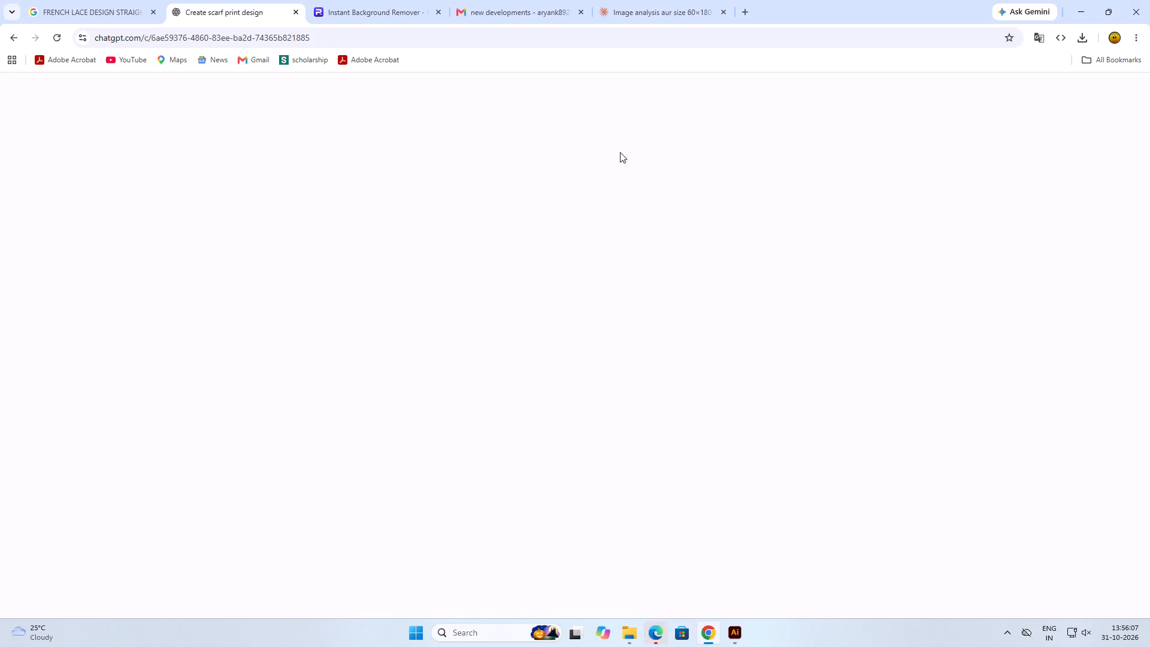
pyautogui.click(621, 630)
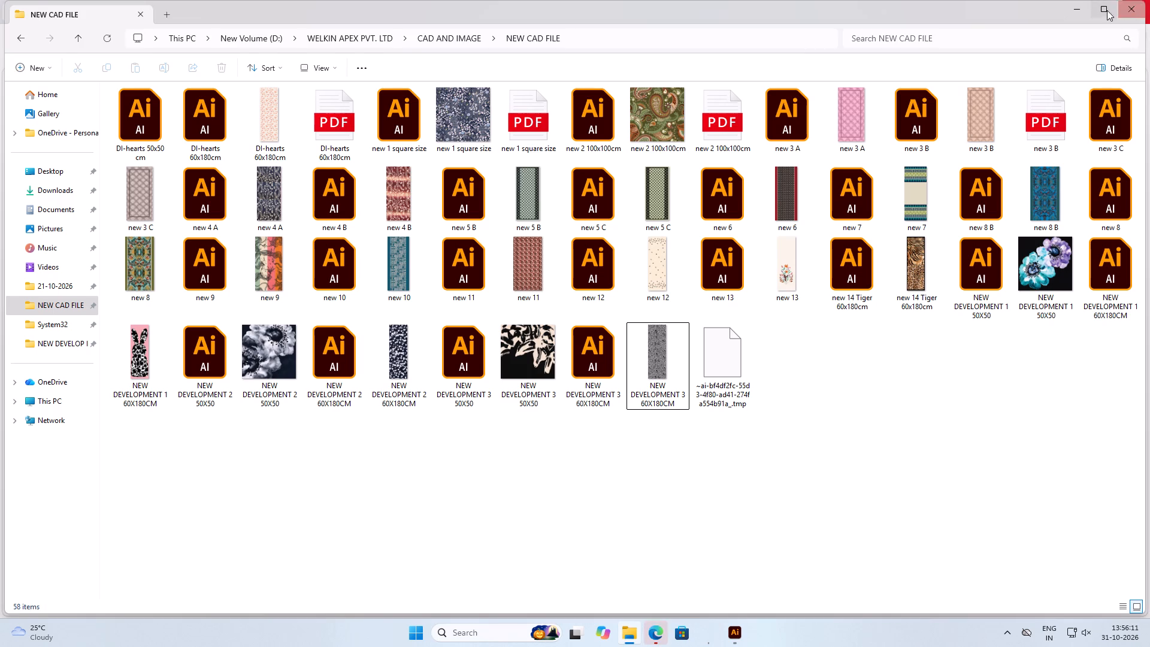
pyautogui.click(1133, 8)
pyautogui.click(1133, 8)
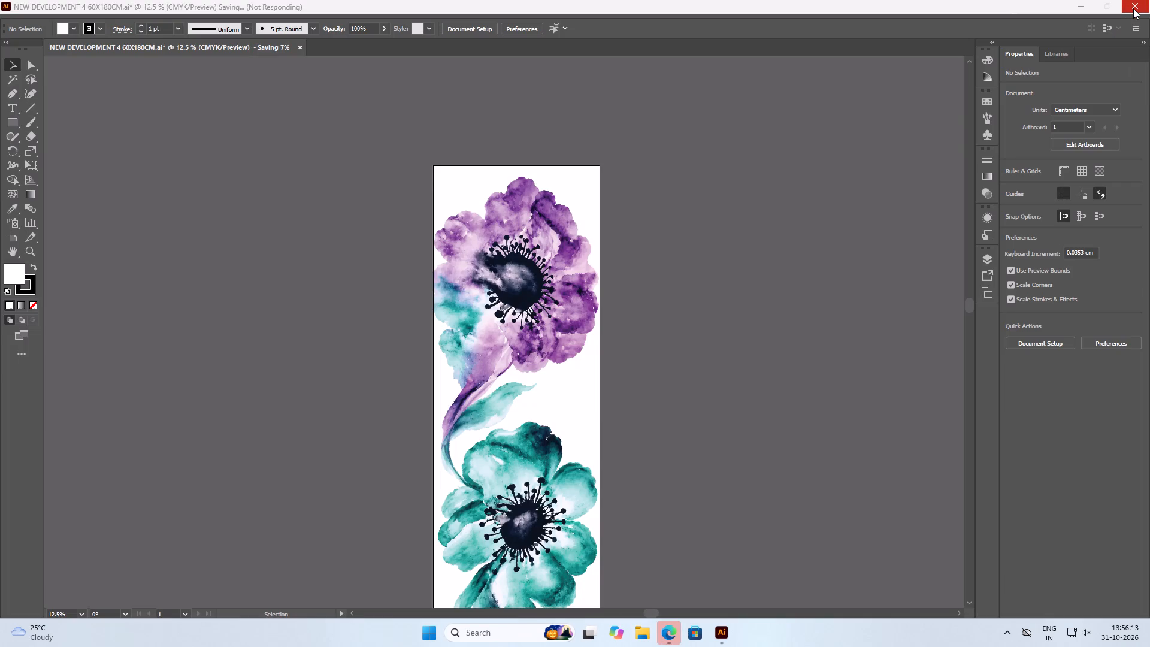
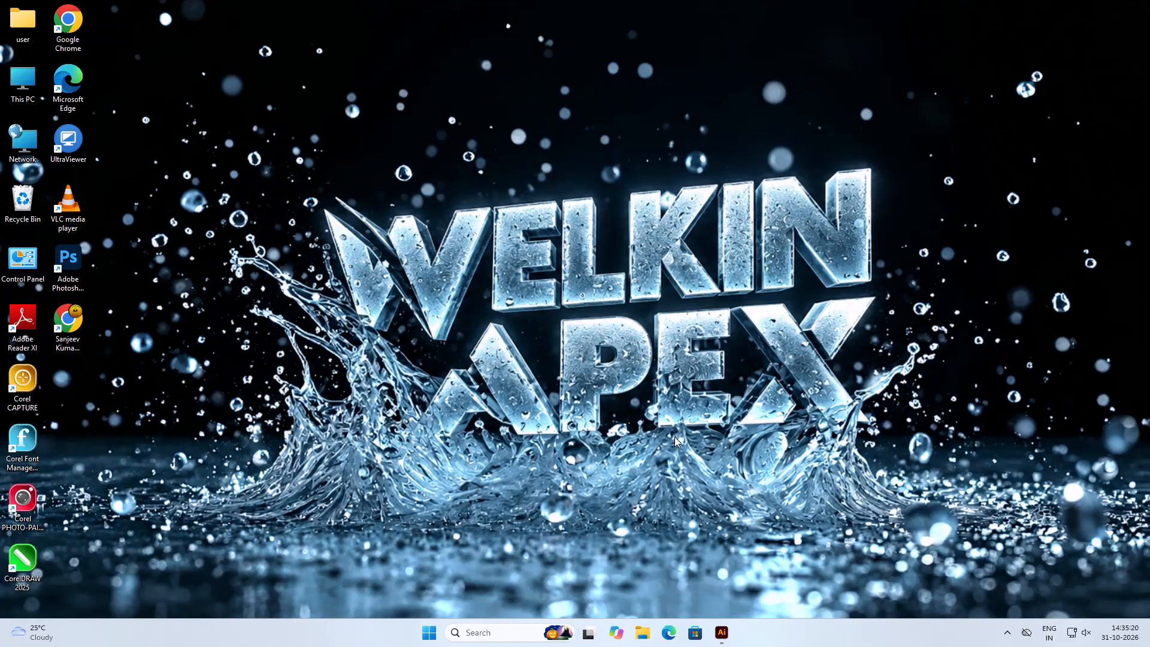
# Bring up the flower design in Illustrator and check the NEW CAD FILE folder for its saved files.
pyautogui.click(728, 634)
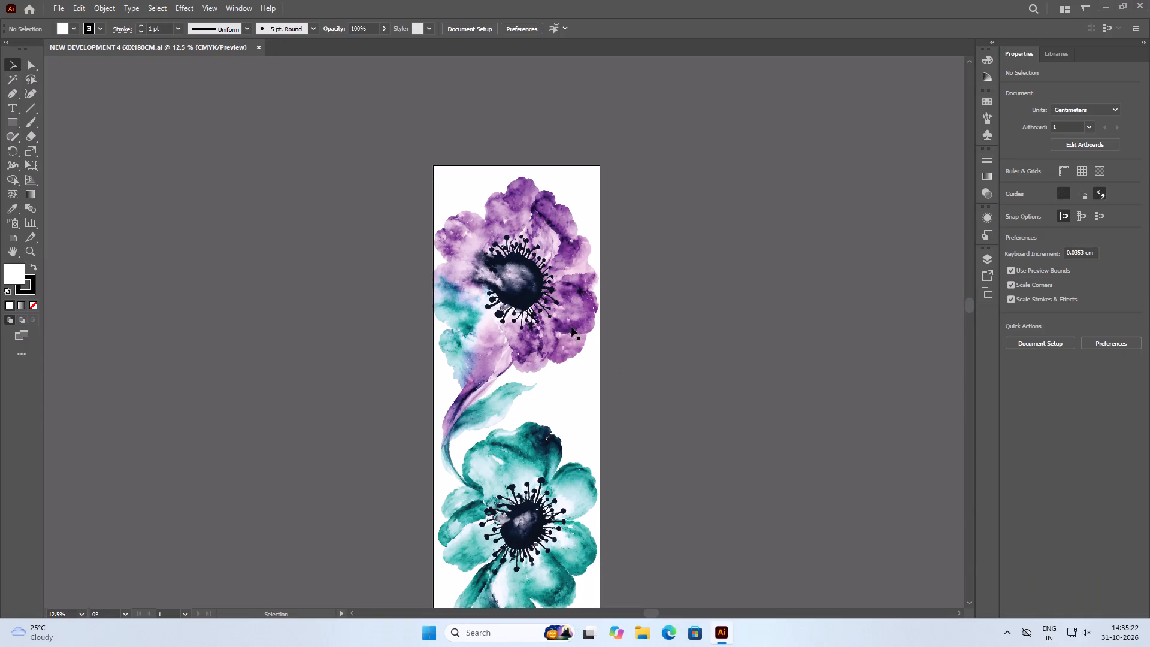
pyautogui.scroll(-3, 570, 321)
pyautogui.click(725, 370)
pyautogui.scroll(-3, 419, 292)
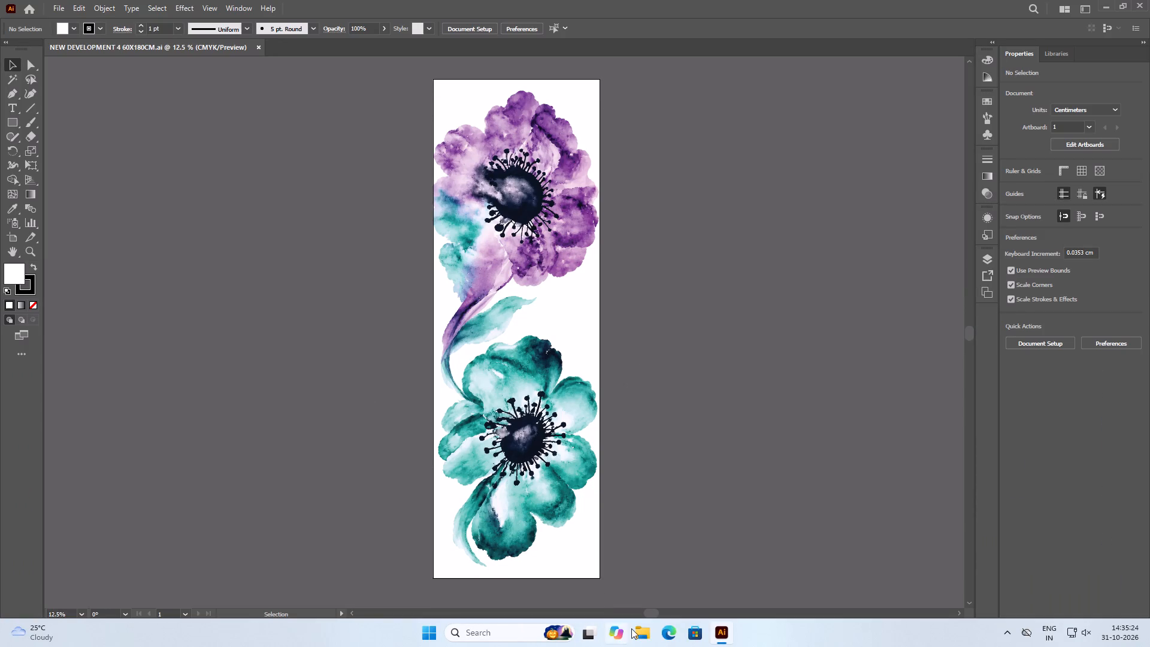
pyautogui.click(641, 629)
pyautogui.click(62, 341)
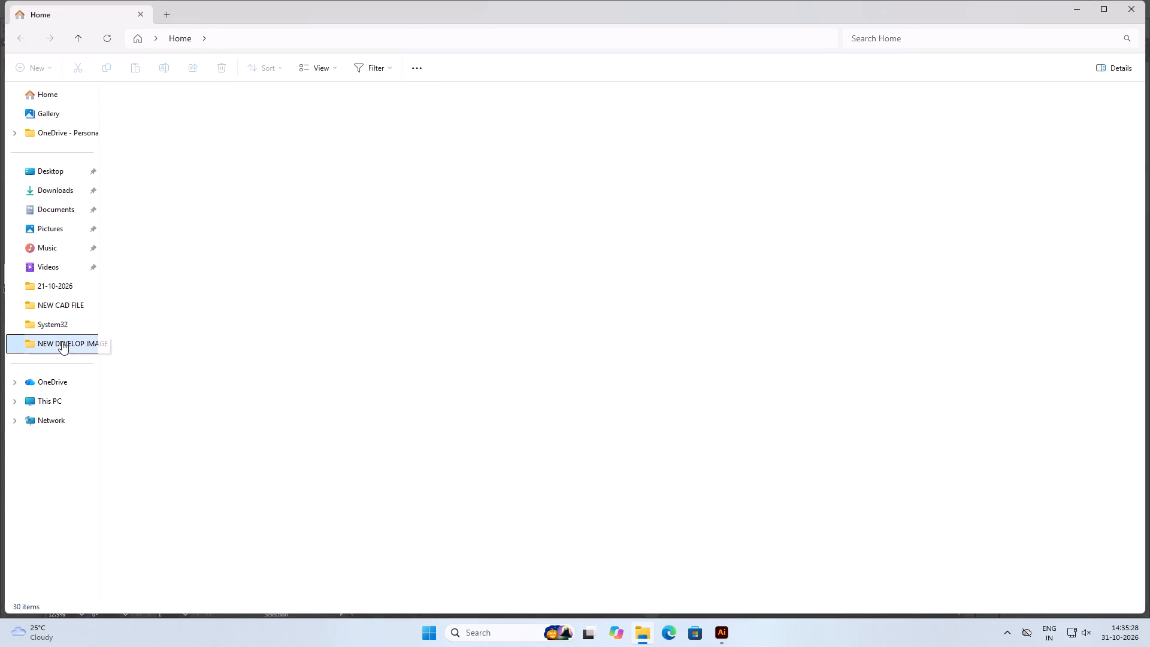
pyautogui.click(60, 302)
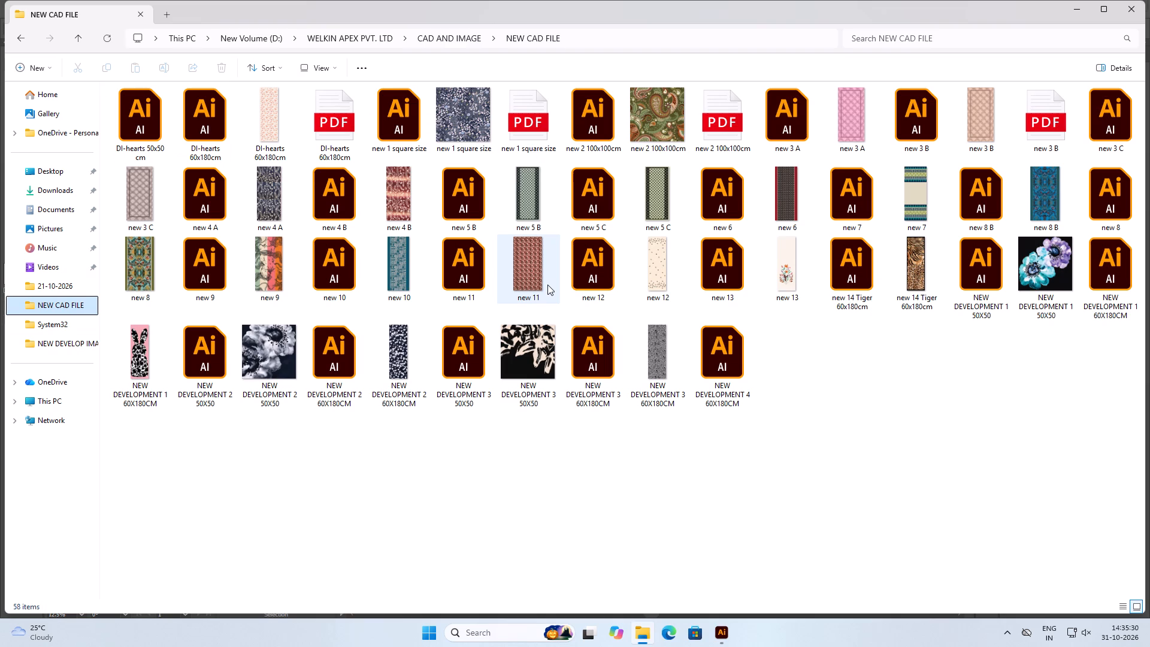
pyautogui.click(870, 426)
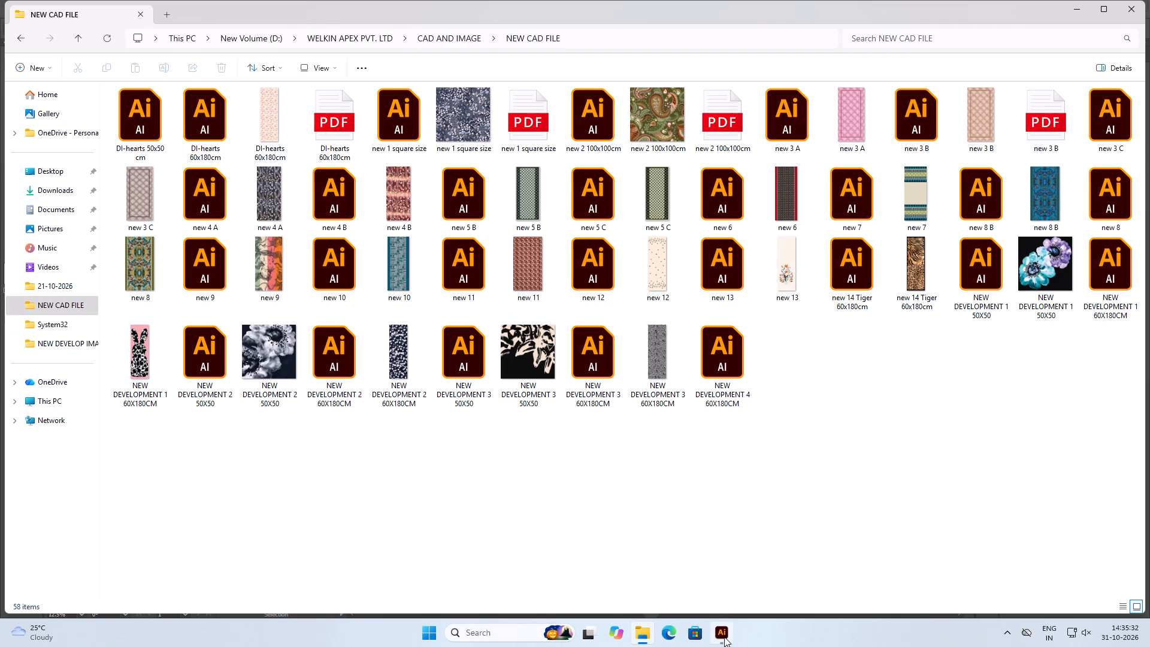
# Export the flower design from Illustrator as the JPEG NEW DEVELOPMENT 4 60X180CM in the NEW CAD FILE folder.
pyautogui.click(724, 637)
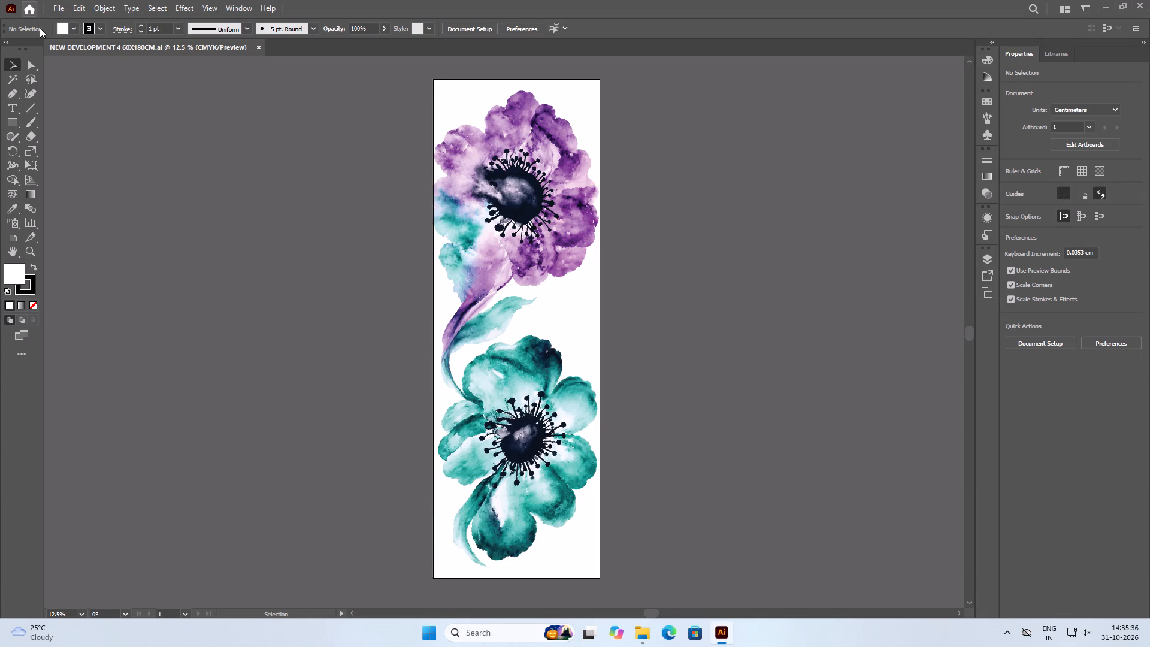
pyautogui.click(60, 4)
pyautogui.click(106, 273)
pyautogui.click(303, 286)
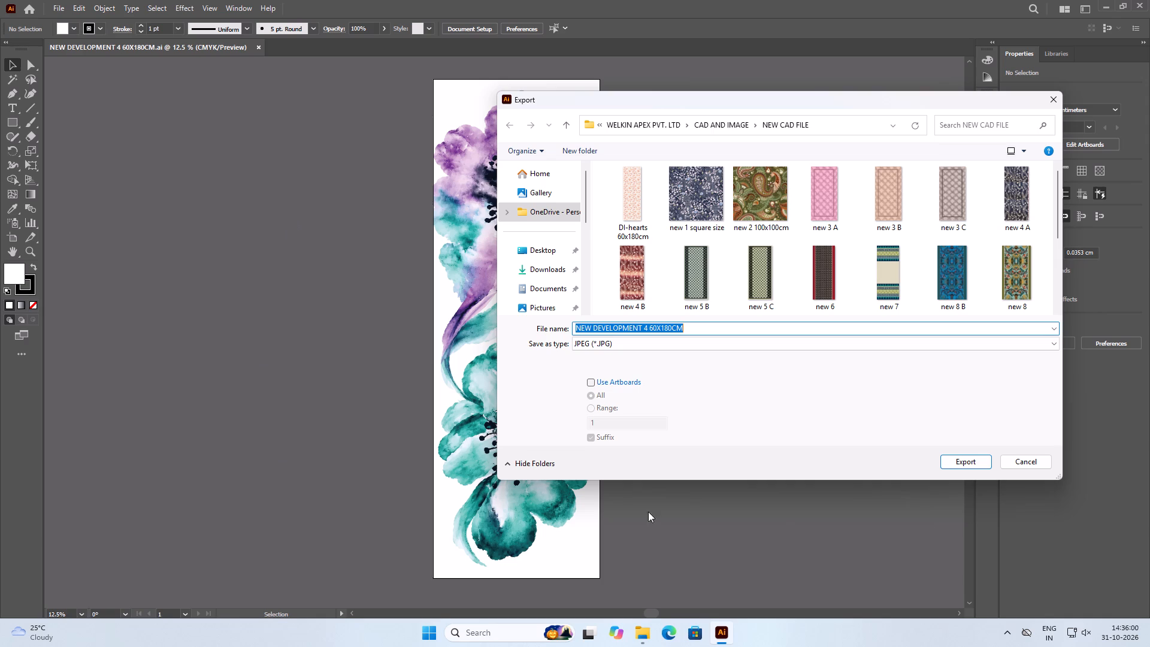
pyautogui.click(963, 459)
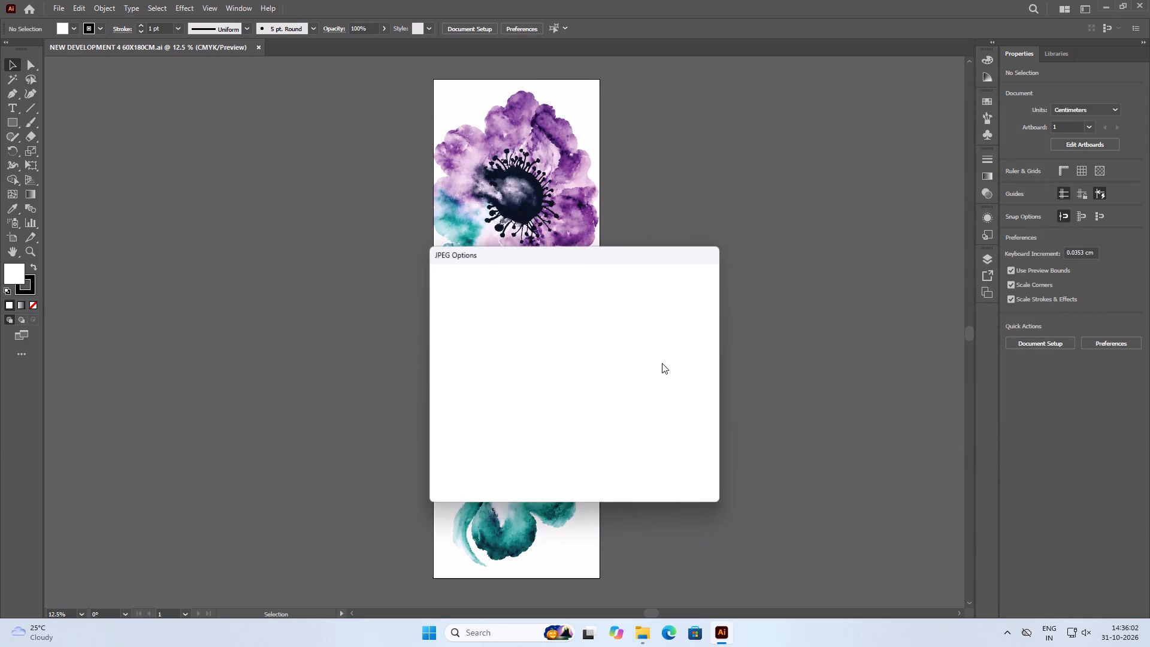
pyautogui.click(632, 478)
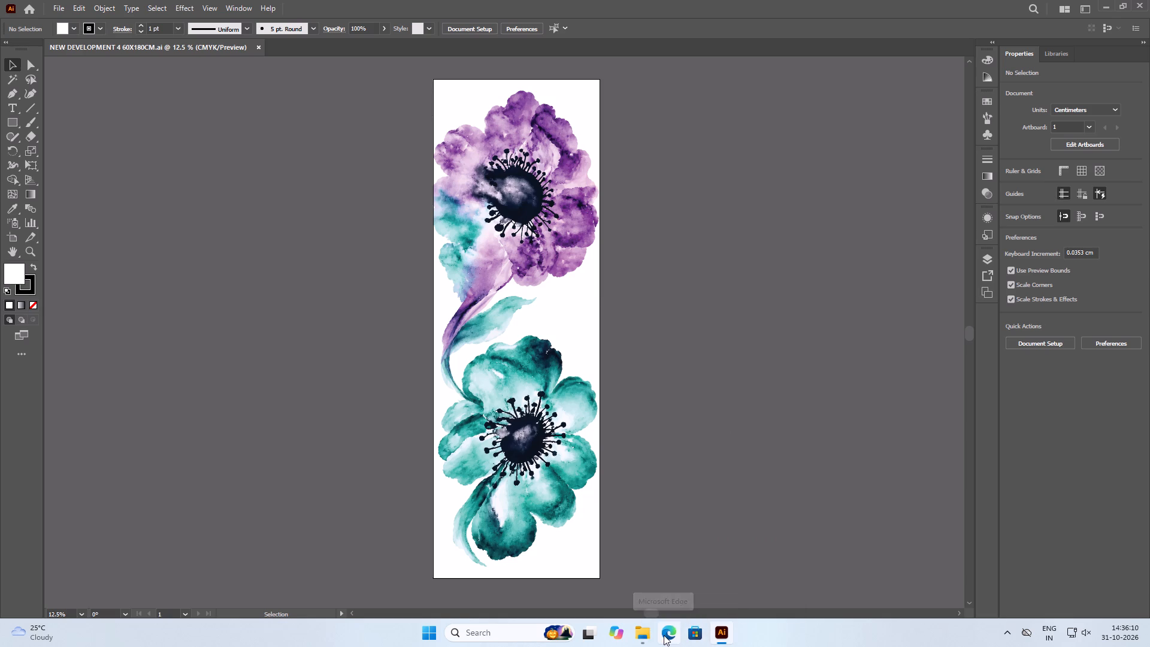
# Check the NEW CAD FILE folder for the exported NEW DEVELOPMENT 4 60X180CM JPEG.
pyautogui.click(663, 594)
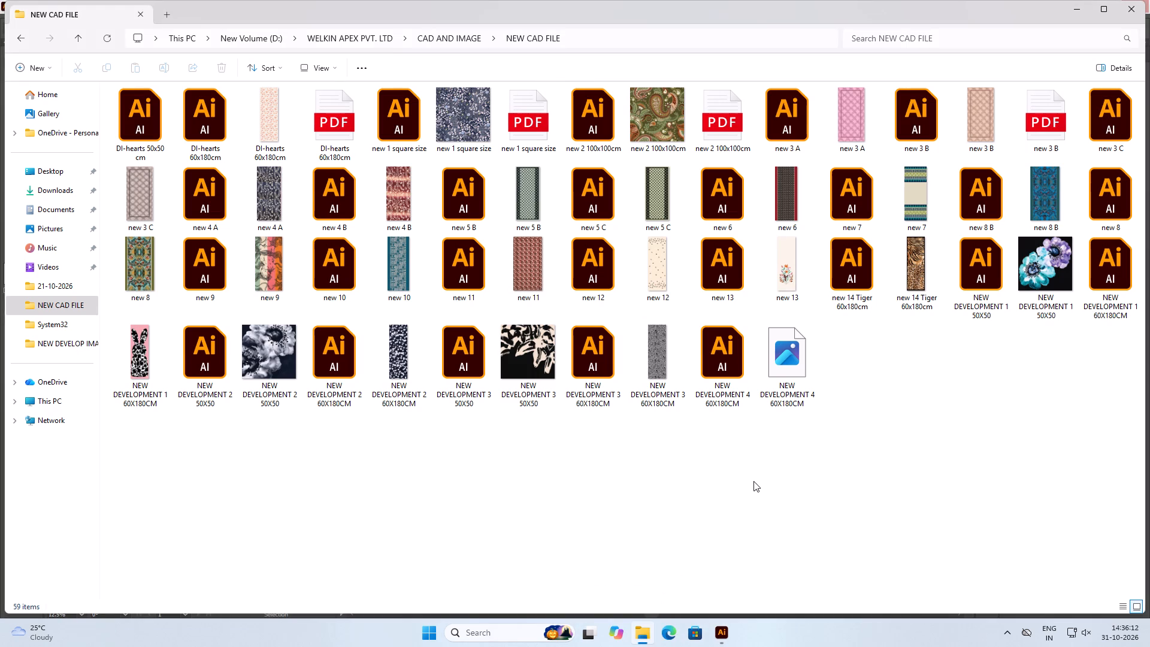
pyautogui.click(753, 481)
# Close the NEW DEVELOPMENT 4 60X180CM document in Illustrator.
pyautogui.click(728, 596)
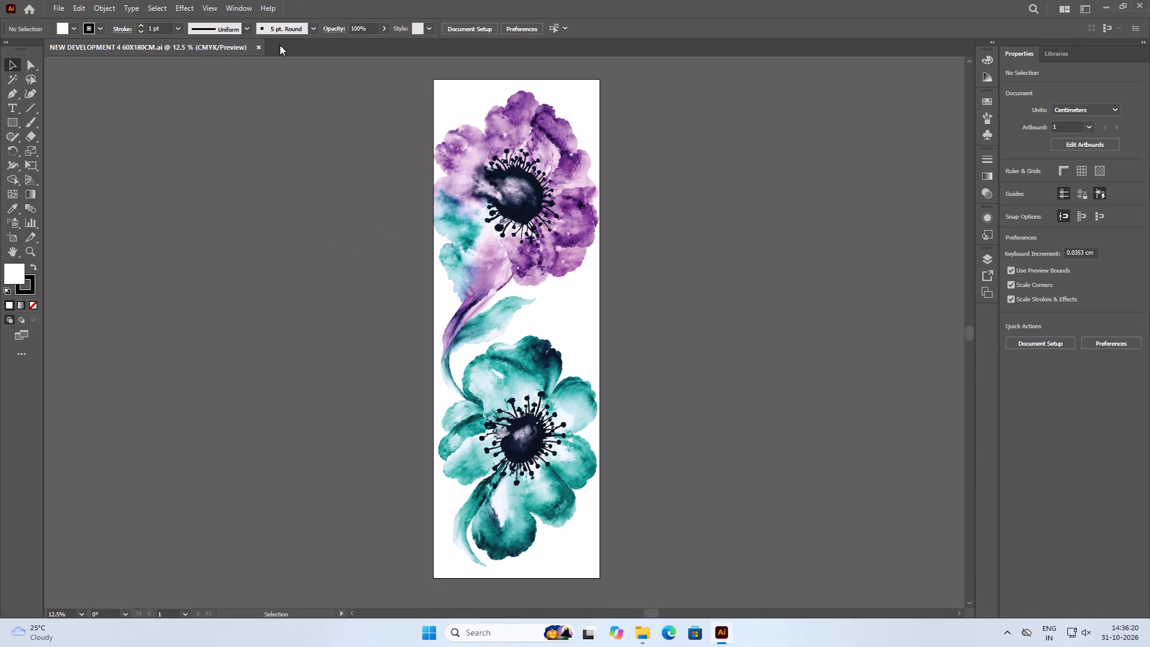
pyautogui.click(259, 49)
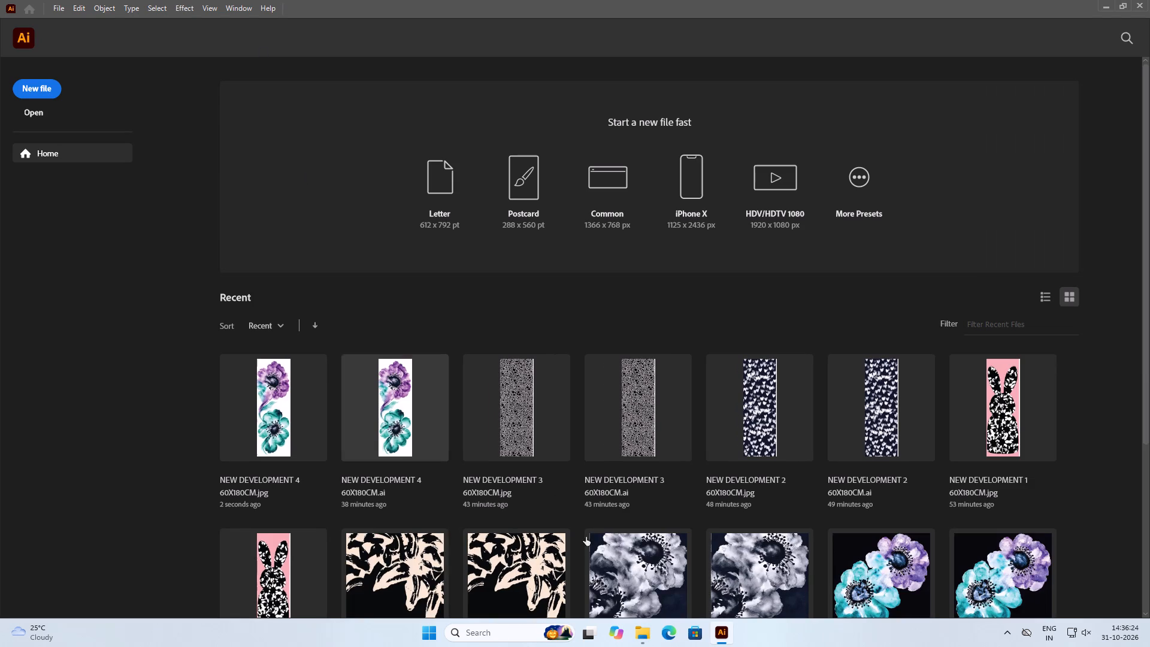
# Show the desktop and launch the personal Chrome profile from its shortcut.
pyautogui.click(661, 635)
pyautogui.click(1149, 0)
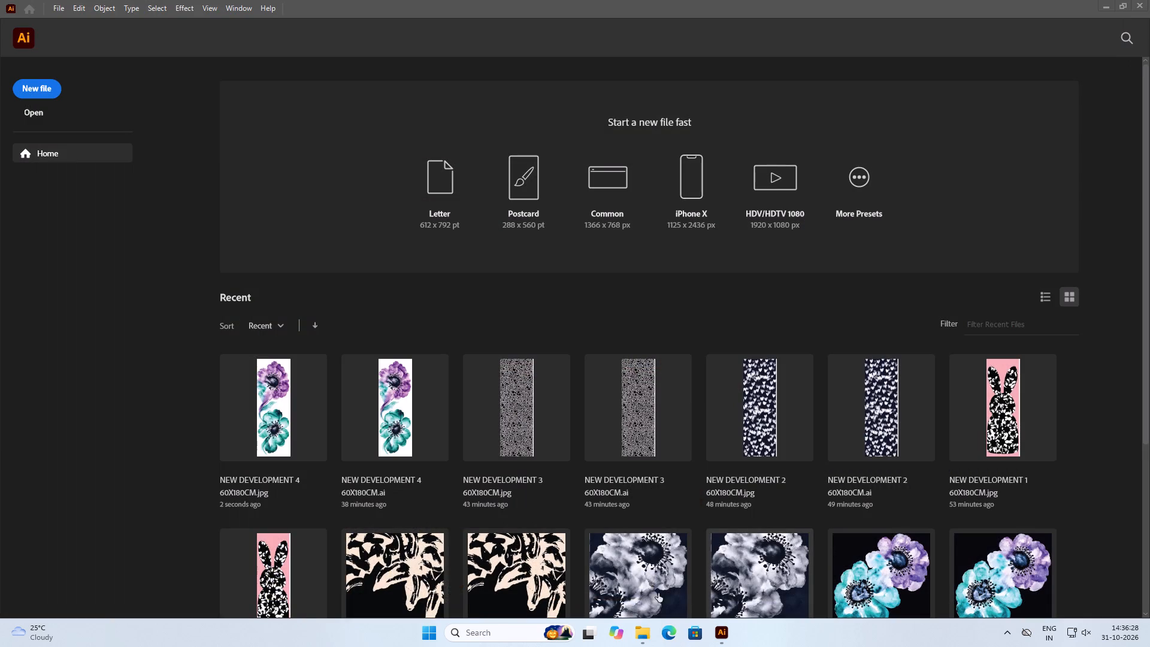
pyautogui.click(1149, 639)
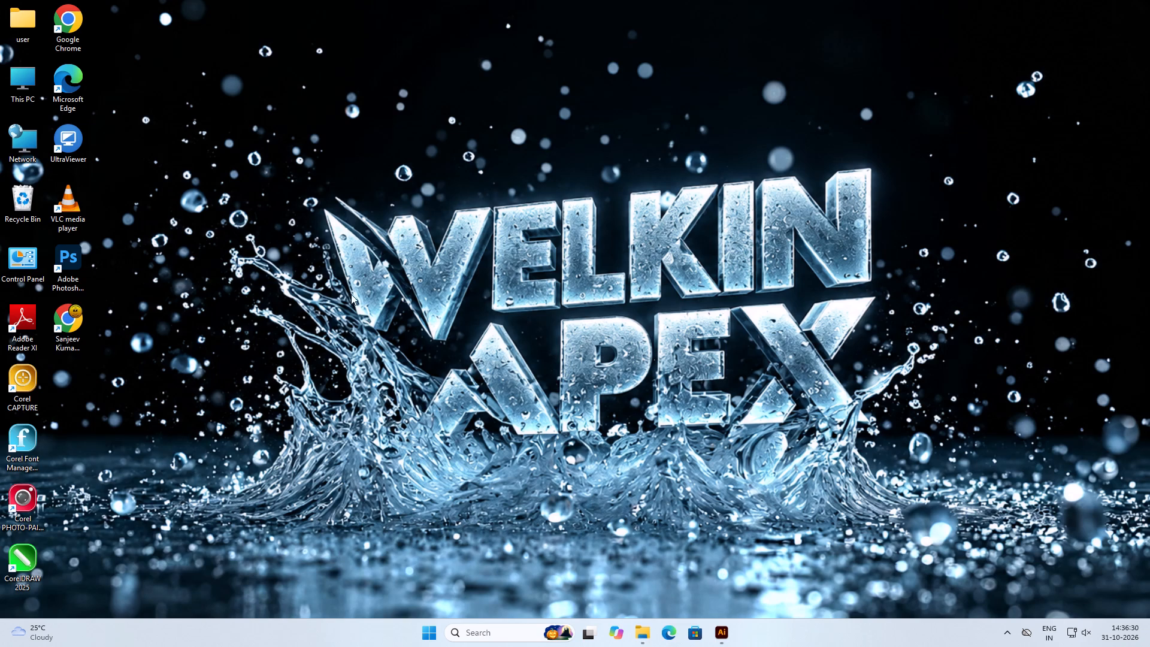
pyautogui.click(349, 295)
pyautogui.click(47, 297)
pyautogui.doubleClick(64, 328)
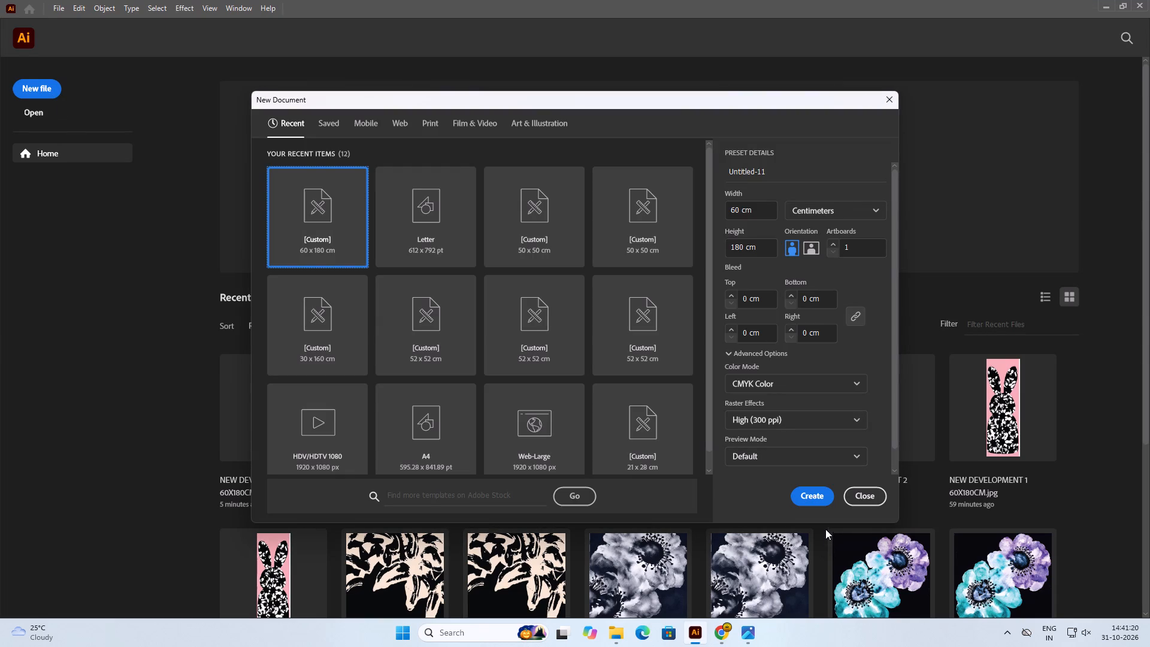
pyautogui.click(818, 499)
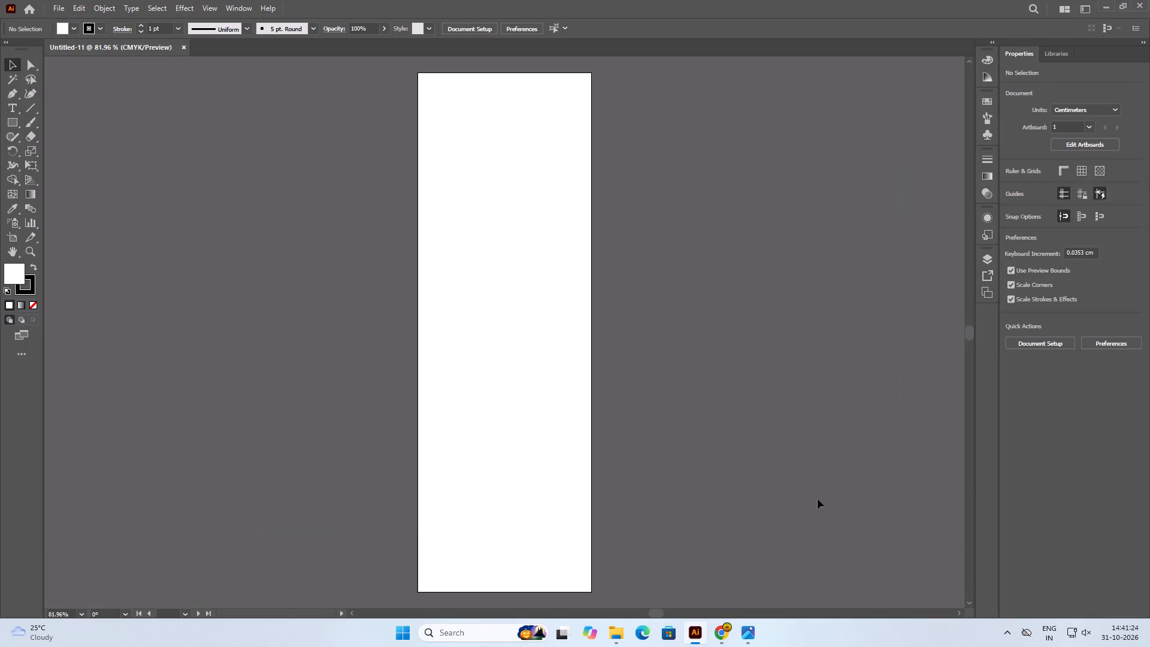
# Place the 60X180_3_8K_2560x7680 image from Downloads with its corner on the artboard's upper-left corner.
pyautogui.hotkey('ctrl', 'shift', 'p')
pyautogui.click(559, 272)
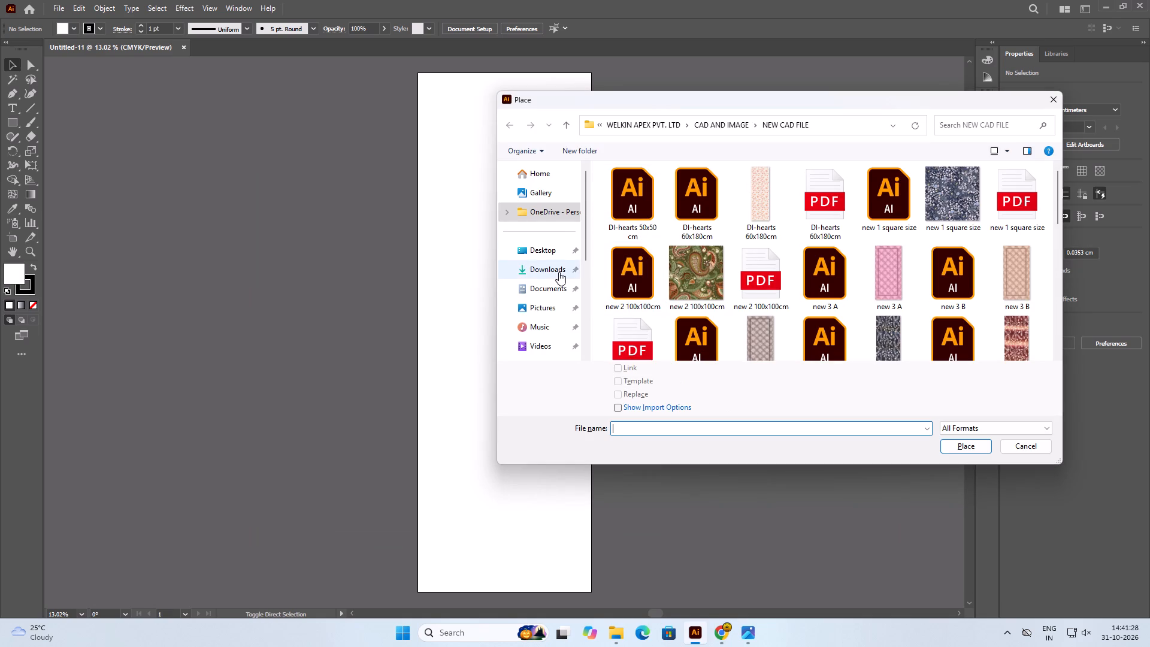
pyautogui.doubleClick(634, 202)
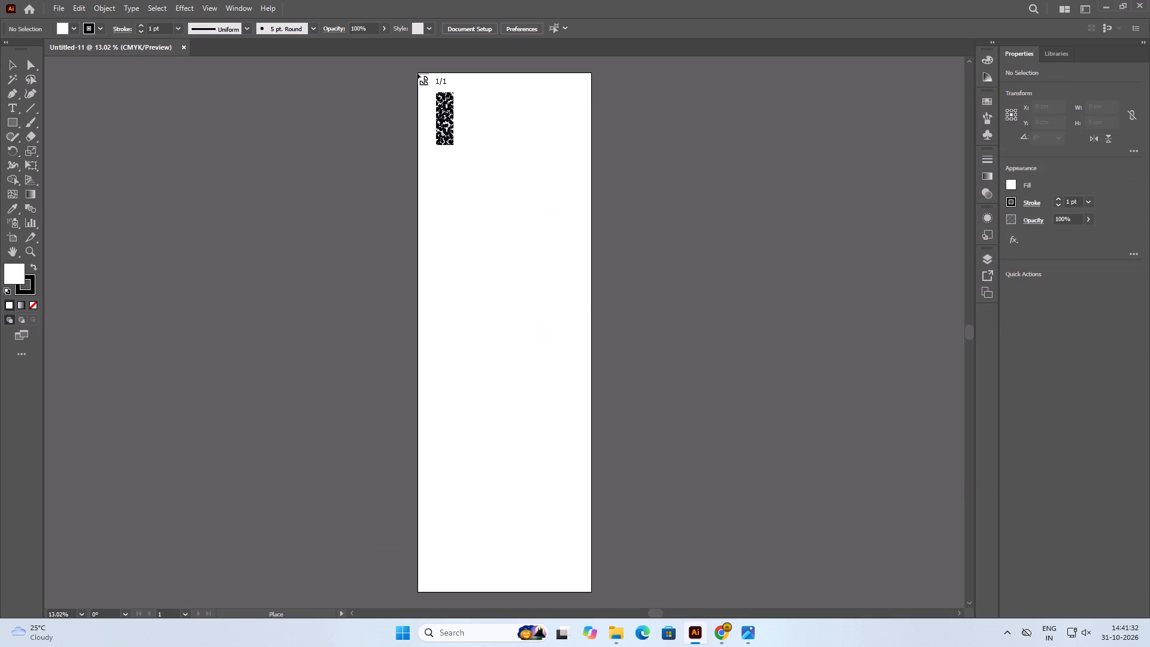
pyautogui.click(418, 73)
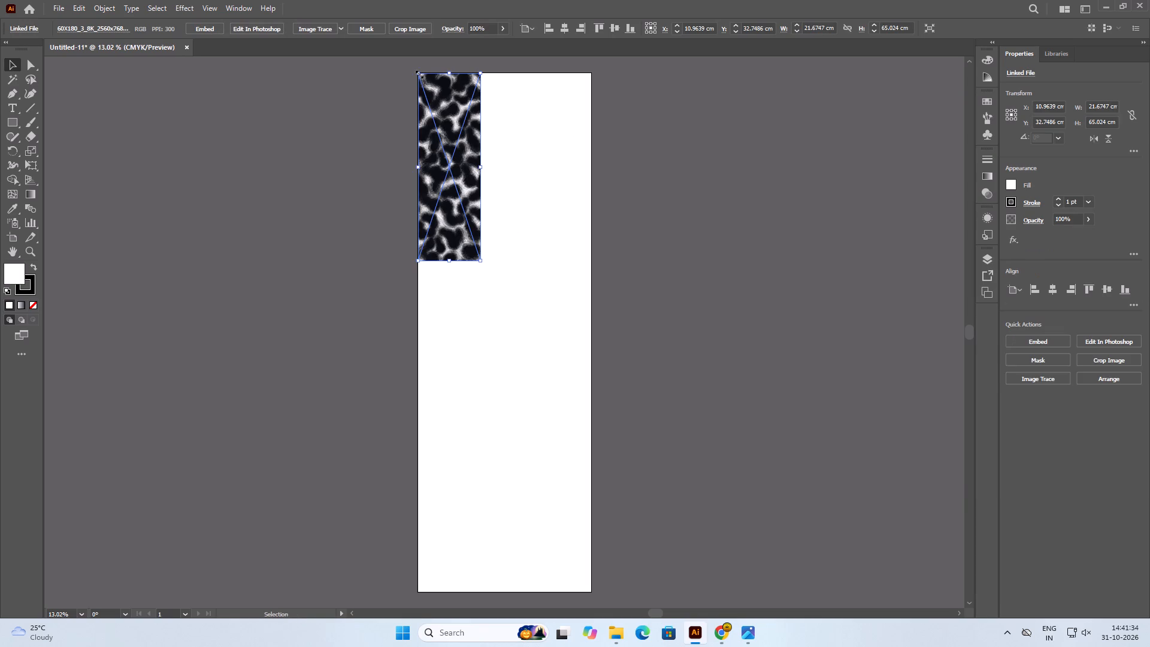
# Scale the placed image proportionally to about 59.97 x 179.92 cm and centre it horizontally and vertically on the artboard.
pyautogui.moveTo(483, 263); pyautogui.dragTo(544, 451)
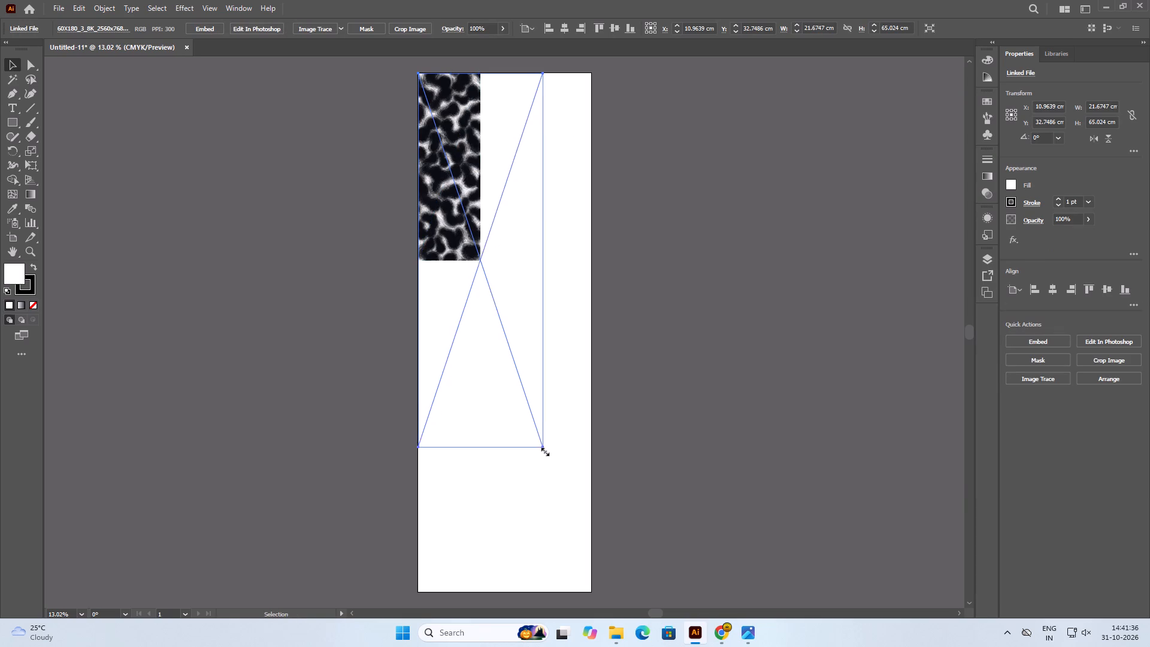
pyautogui.moveTo(544, 451); pyautogui.dragTo(591, 603)
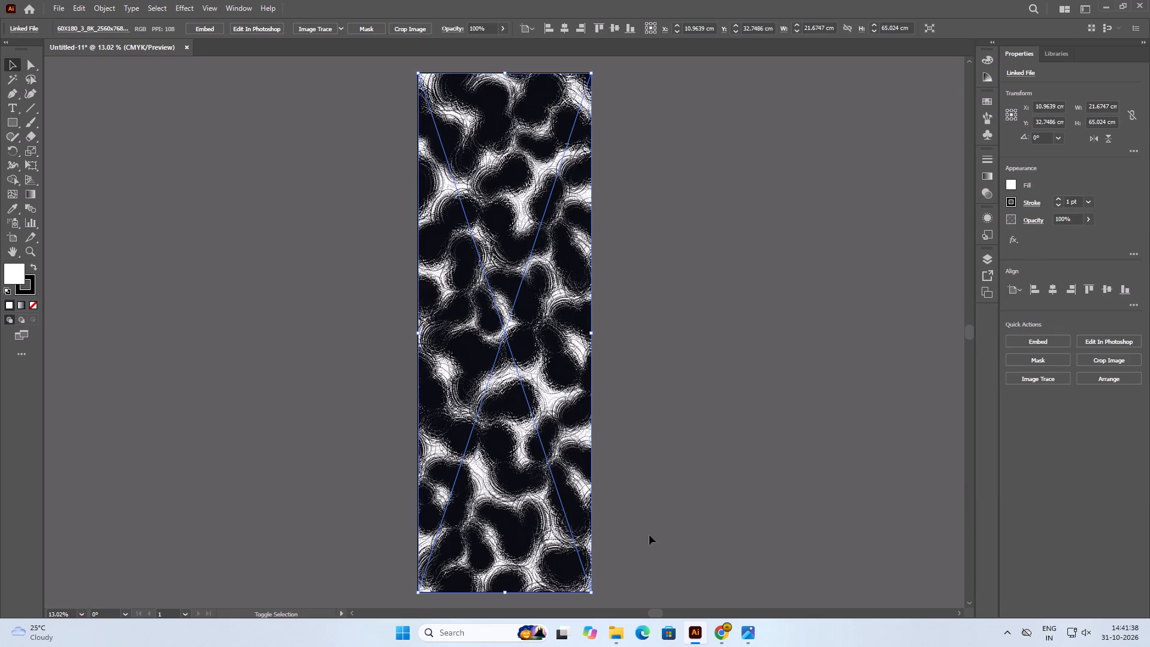
pyautogui.click(567, 27)
pyautogui.click(615, 27)
pyautogui.click(655, 149)
pyautogui.click(352, 199)
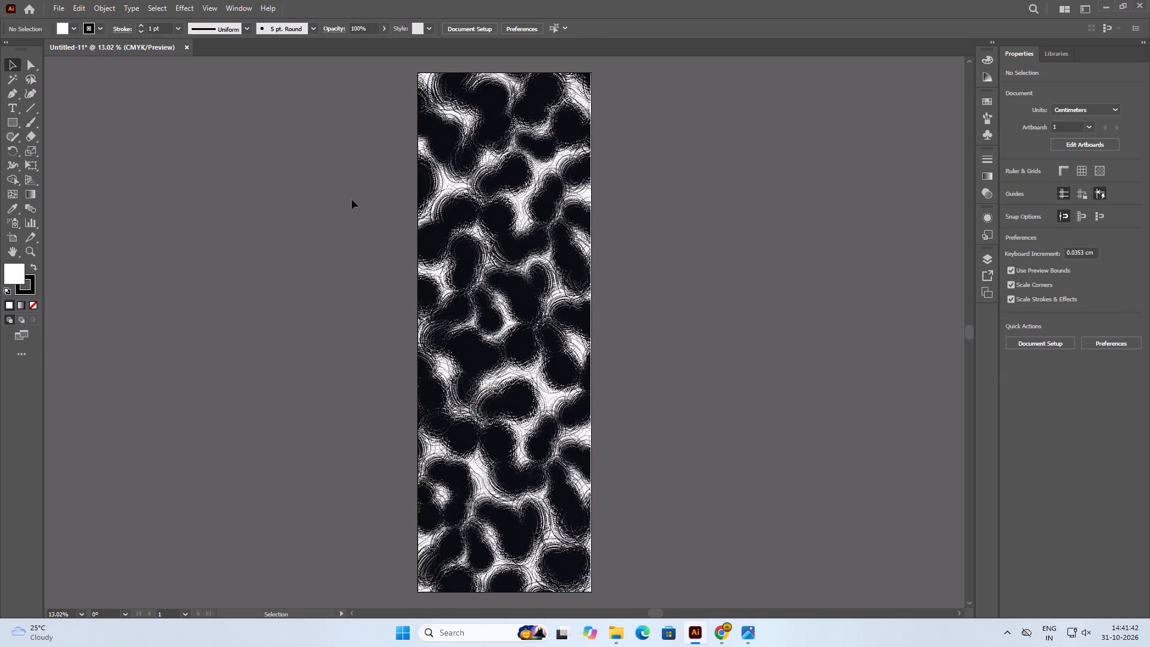
# Stretch the image's lower-right corner onto the artboard corner, bringing the image to about 59.99 x 179.96 cm.
pyautogui.click(590, 252)
pyautogui.scroll(-4, 585, 480)
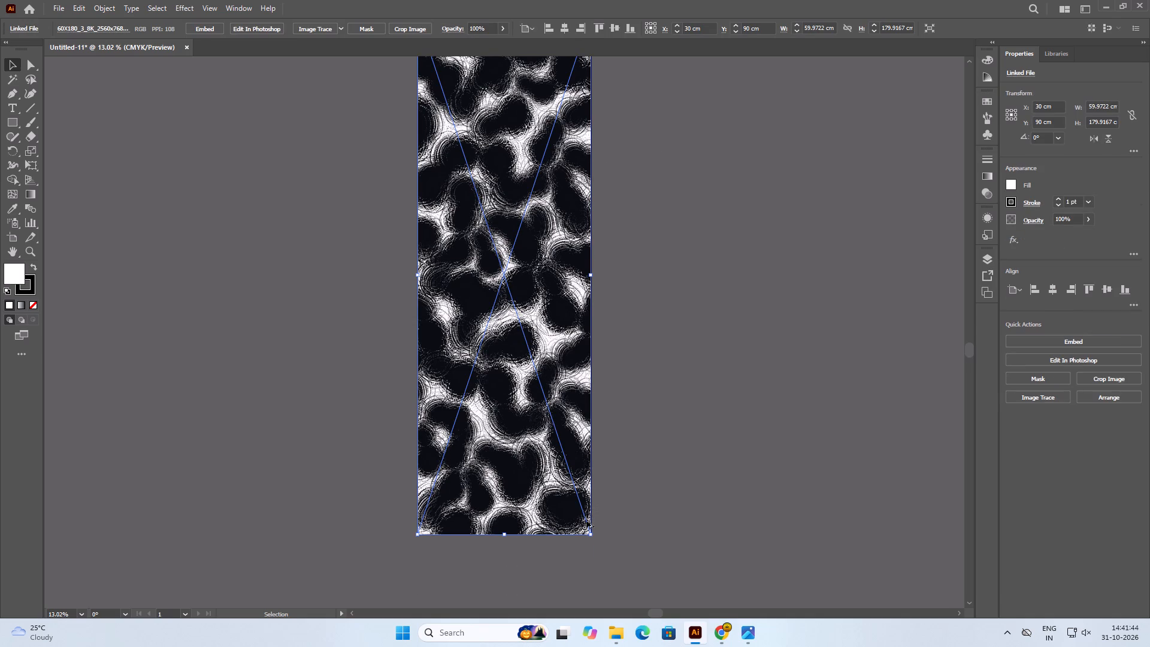
pyautogui.keyDown('alt'); pyautogui.scroll(5, 586, 525); pyautogui.keyUp('alt')
pyautogui.scroll(-7, 598, 319)
pyautogui.keyDown('alt'); pyautogui.scroll(7, 599, 424); pyautogui.keyUp('alt')
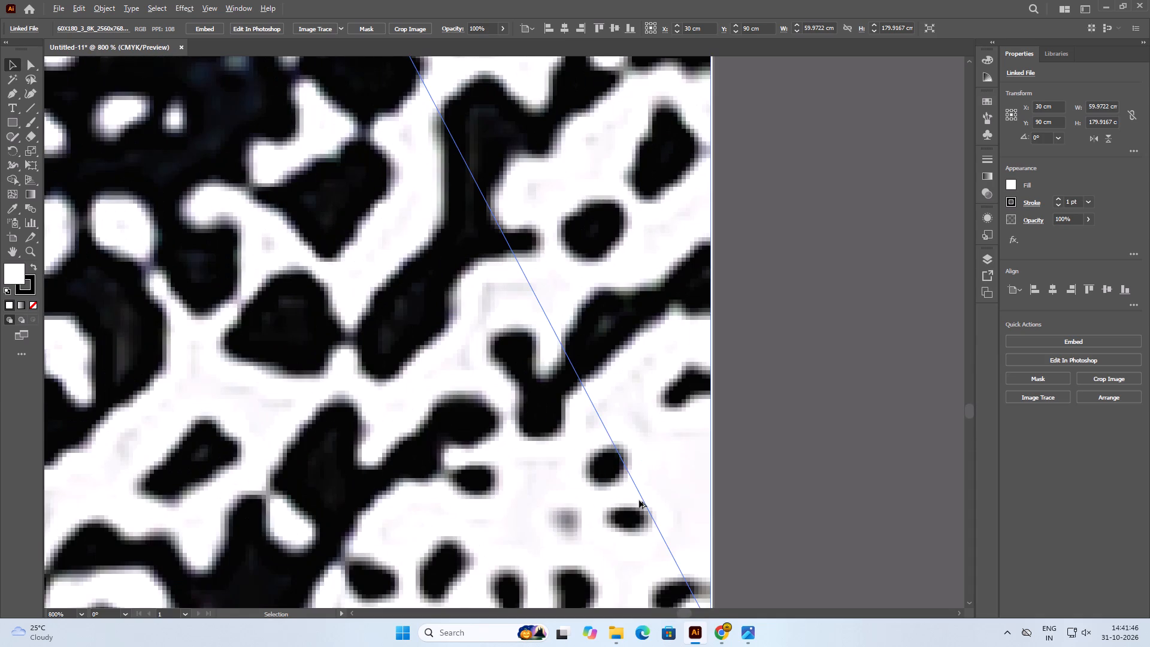
pyautogui.scroll(-16, 553, 198)
pyautogui.keyDown('alt'); pyautogui.scroll(2, 722, 343); pyautogui.keyUp('alt')
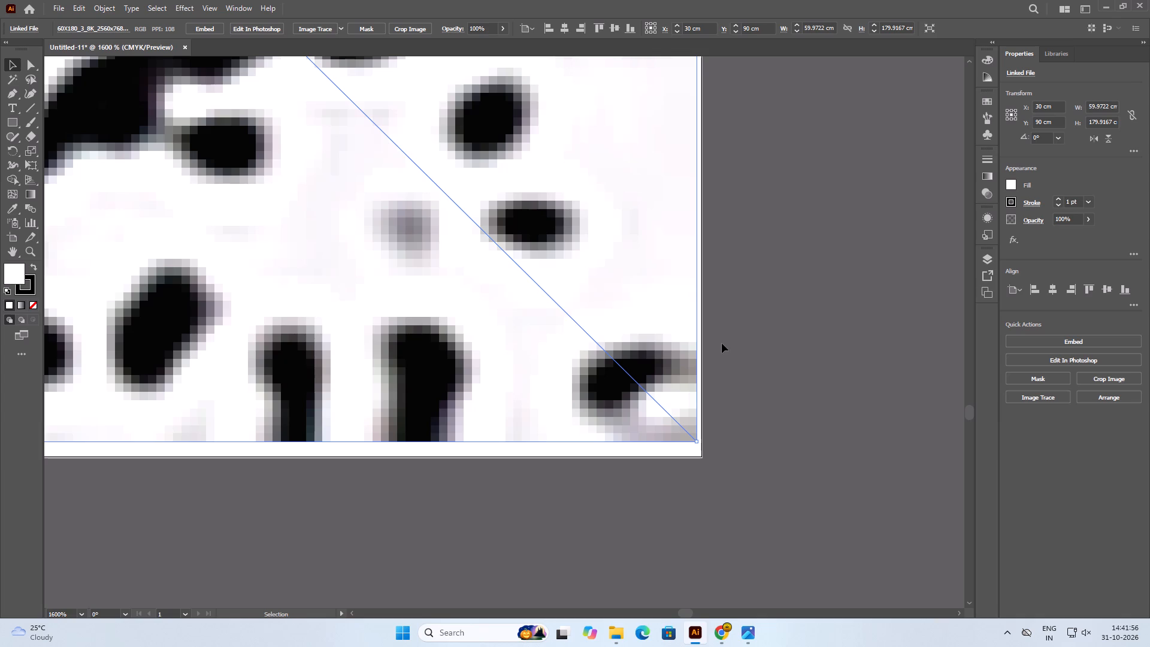
pyautogui.moveTo(696, 441); pyautogui.dragTo(703, 467)
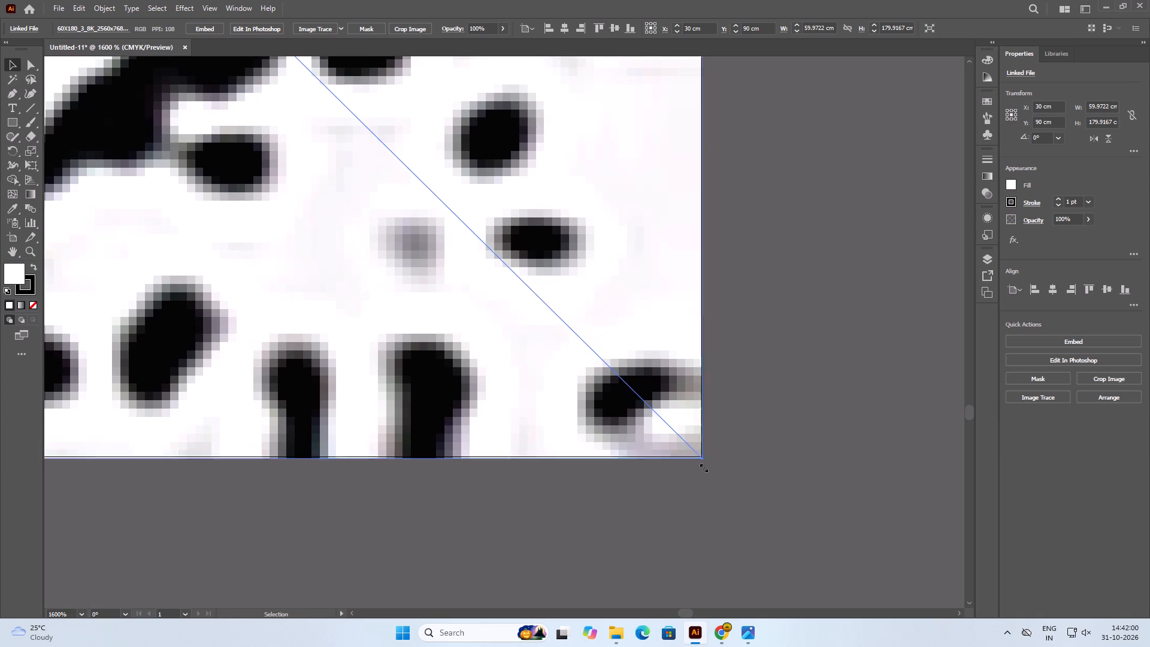
pyautogui.moveTo(703, 467); pyautogui.dragTo(703, 459)
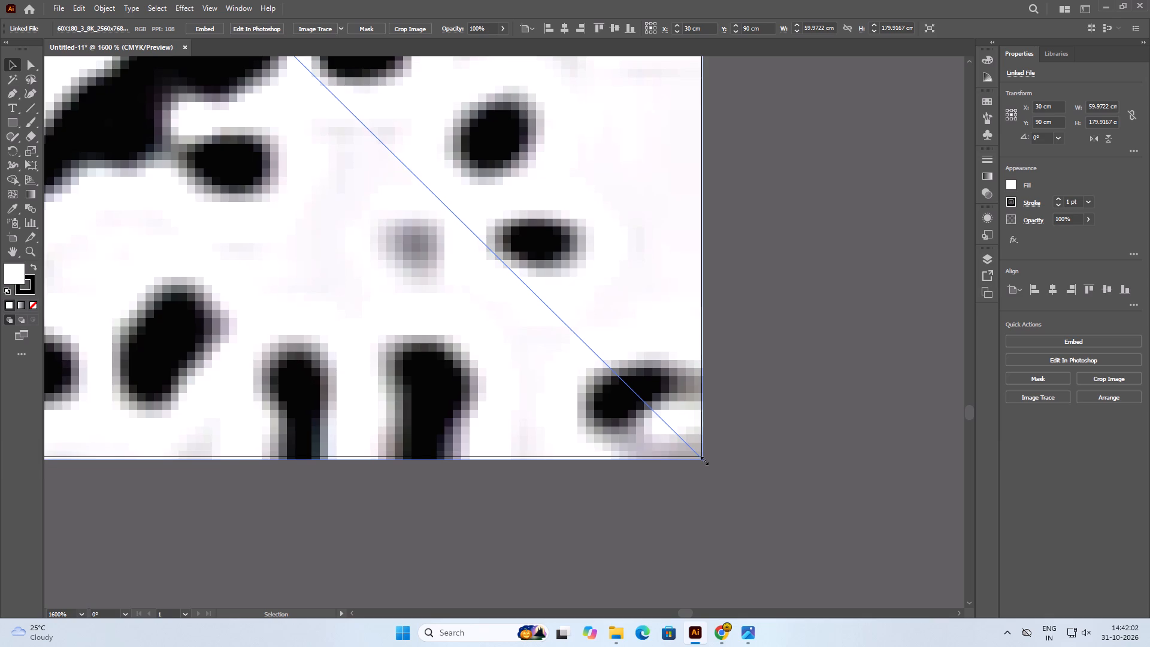
pyautogui.moveTo(703, 459); pyautogui.dragTo(703, 458)
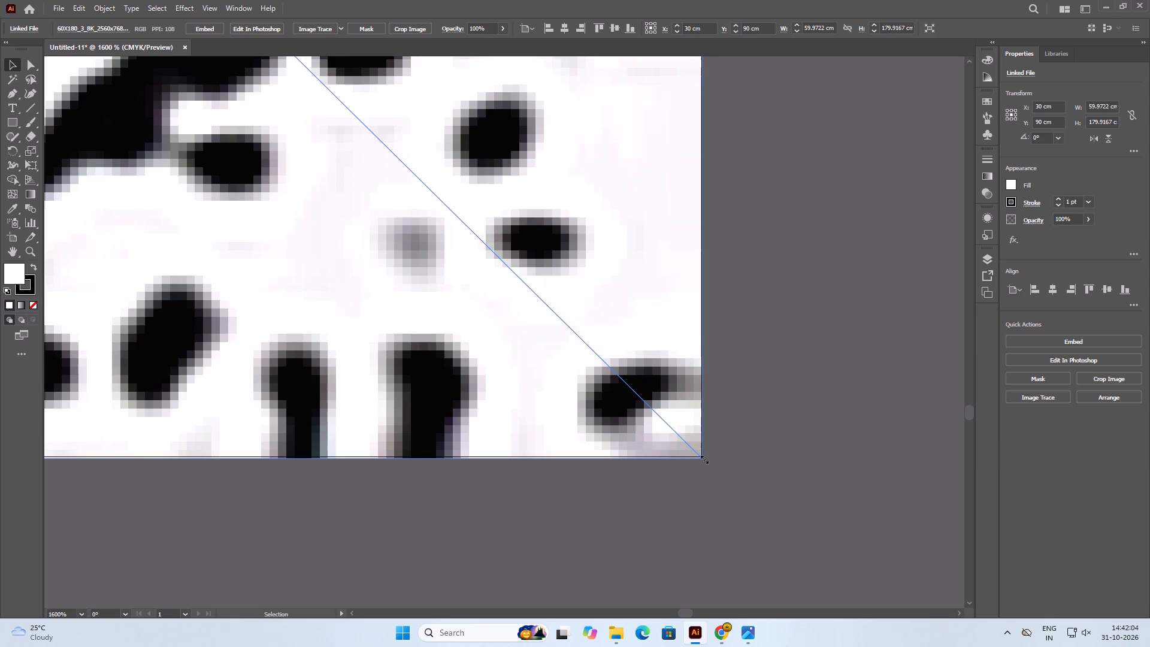
pyautogui.moveTo(703, 458); pyautogui.dragTo(702, 457)
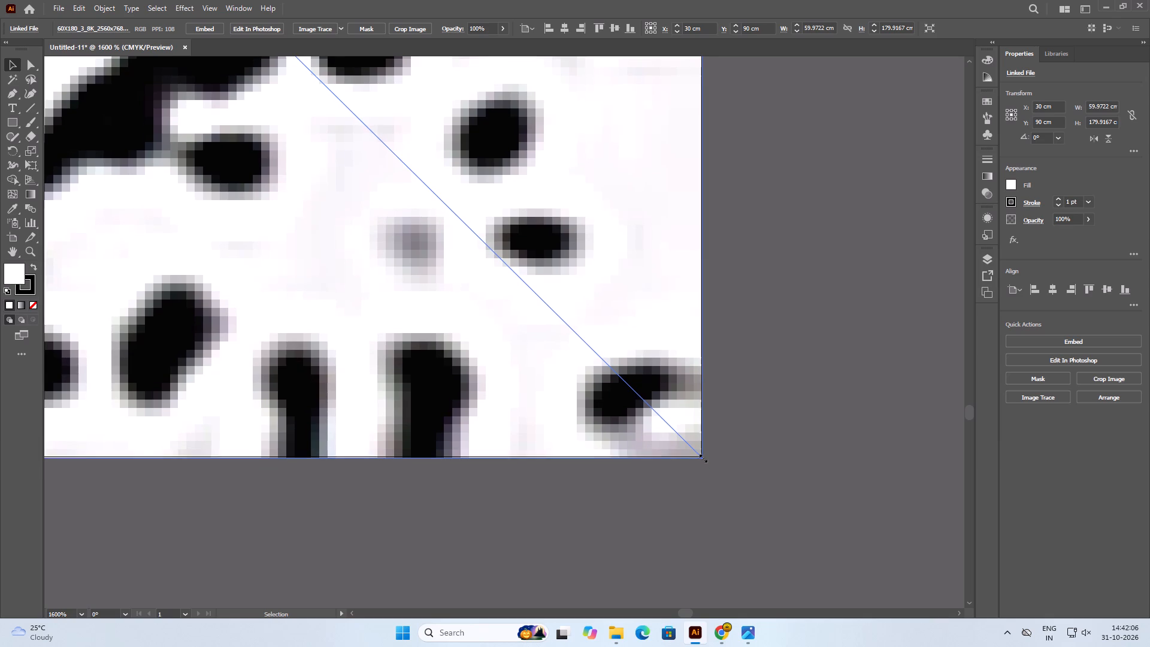
pyautogui.moveTo(702, 457); pyautogui.dragTo(703, 455)
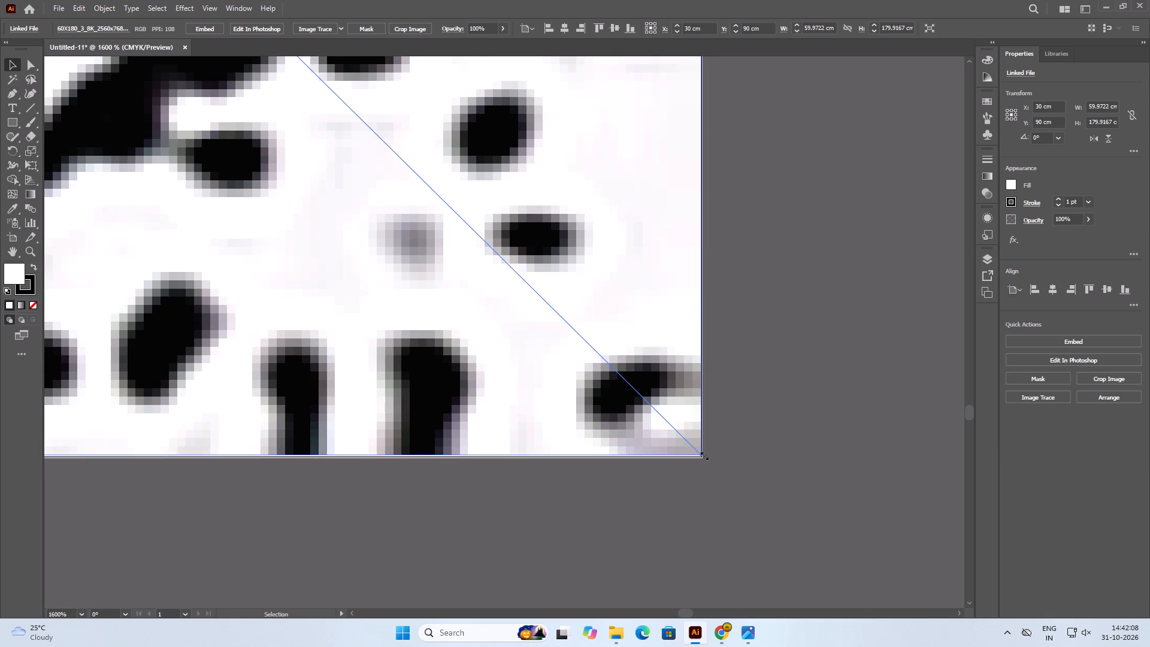
pyautogui.moveTo(703, 455); pyautogui.dragTo(707, 459)
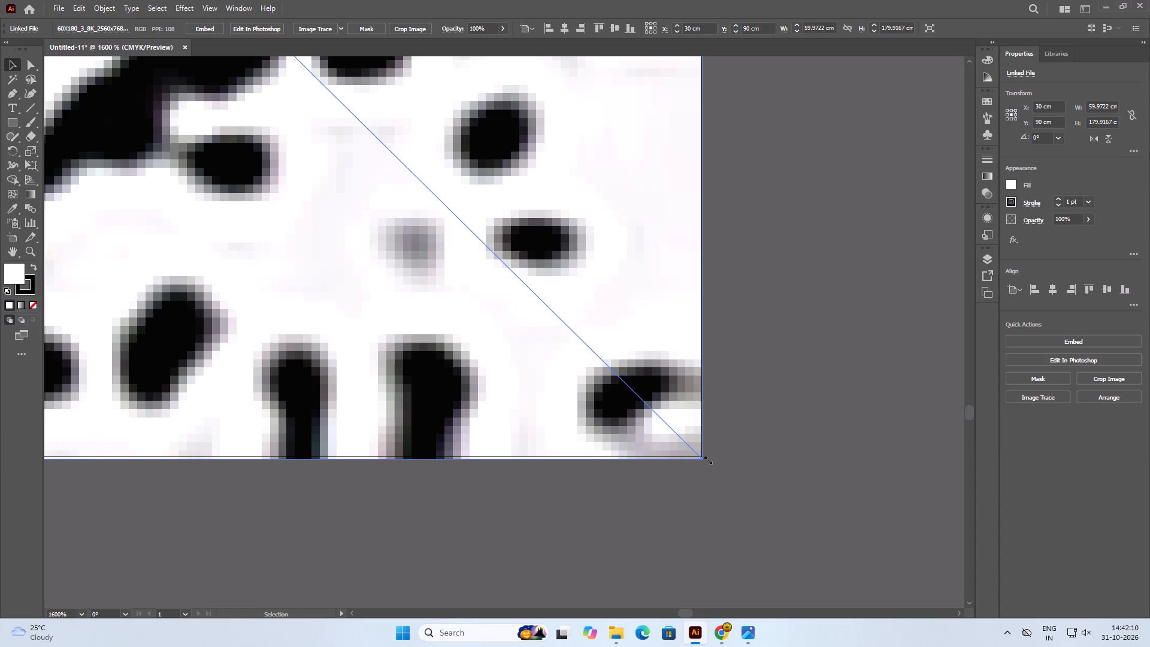
pyautogui.moveTo(707, 459); pyautogui.dragTo(710, 457)
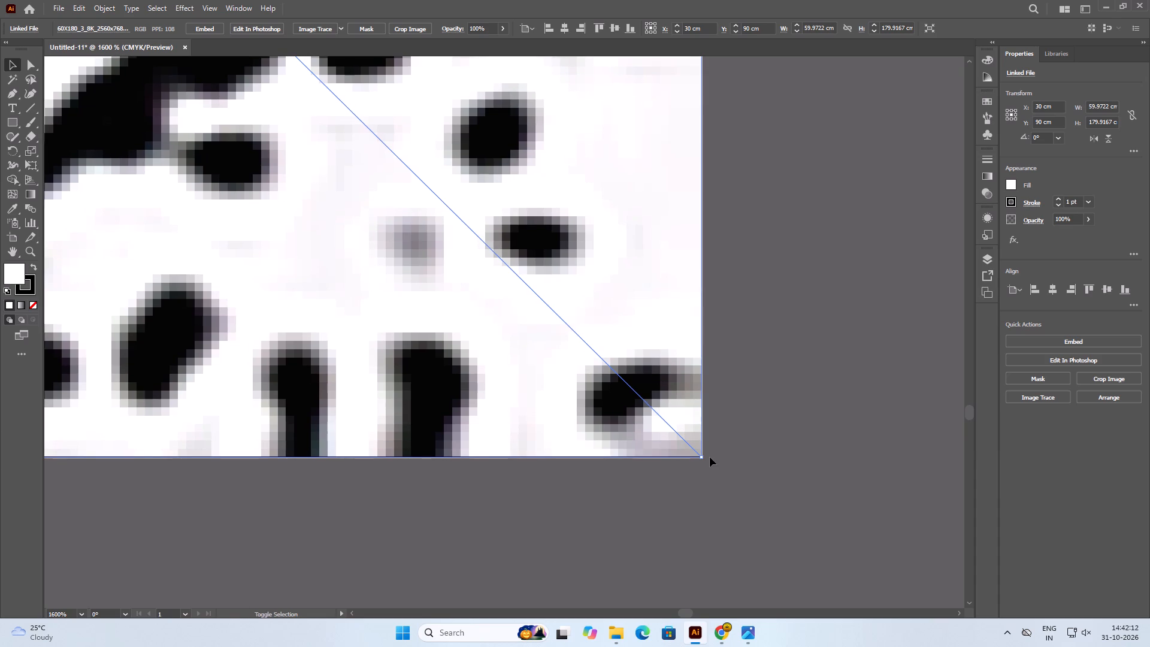
pyautogui.hotkey('ctrl', '0')
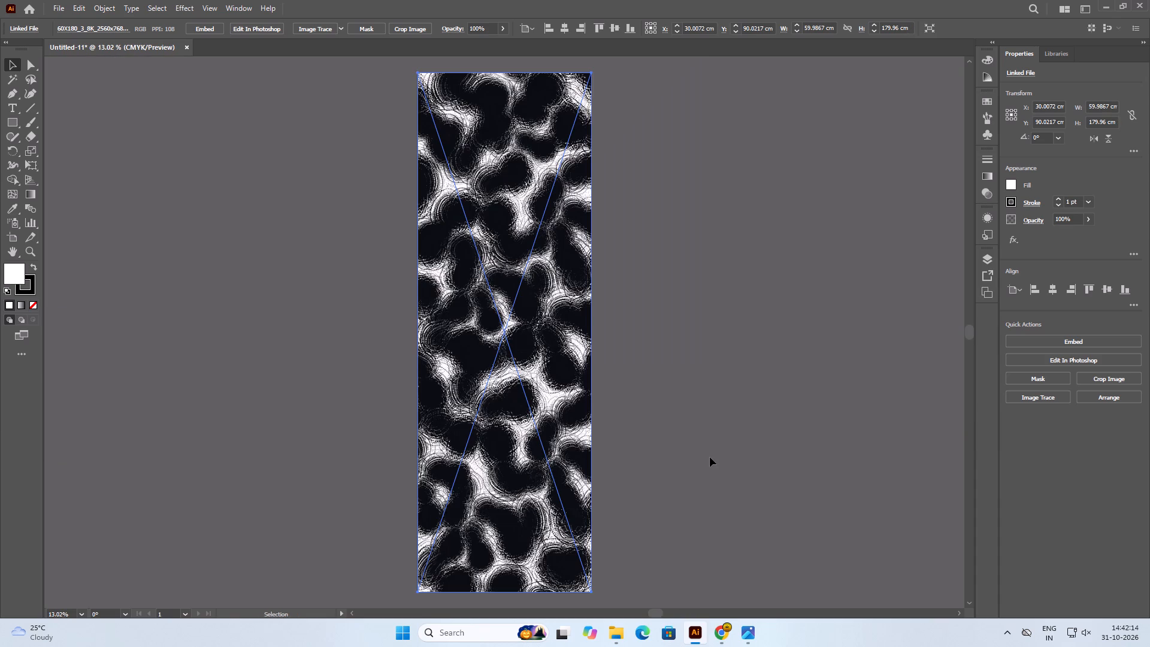
pyautogui.click(709, 457)
# Examine the placed pattern close up and across the full artboard.
pyautogui.scroll(3, 467, 228)
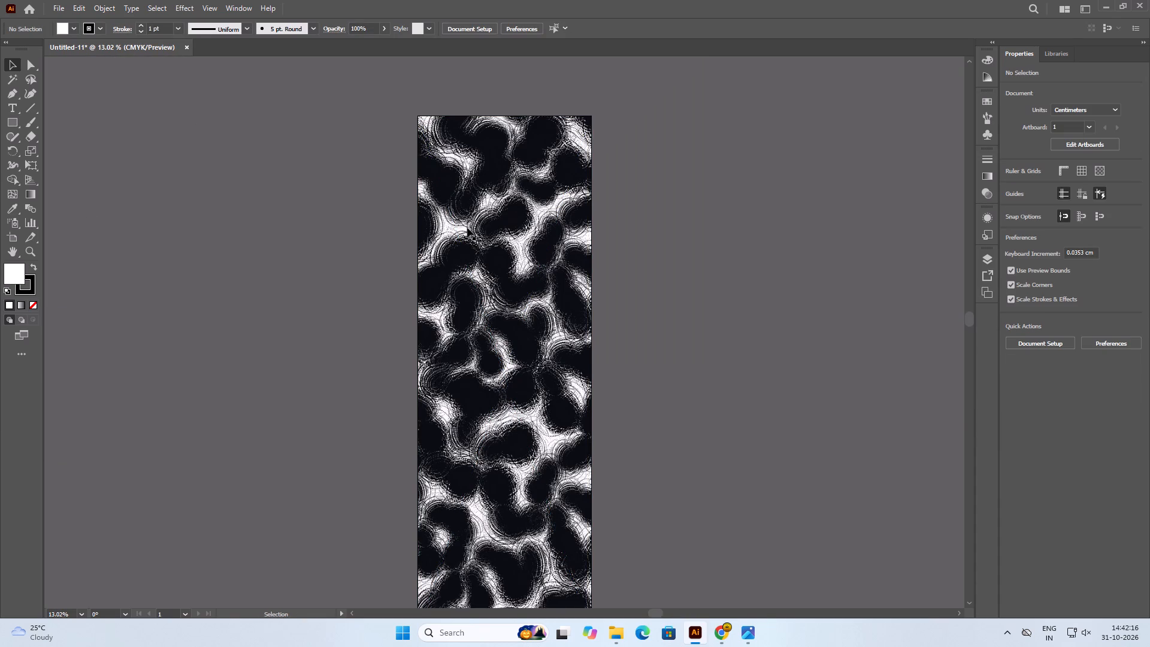
pyautogui.scroll(-5, 467, 228)
pyautogui.keyDown('alt'); pyautogui.scroll(7, 467, 228); pyautogui.keyUp('alt')
pyautogui.keyDown('alt'); pyautogui.scroll(-3, 467, 228); pyautogui.keyUp('alt')
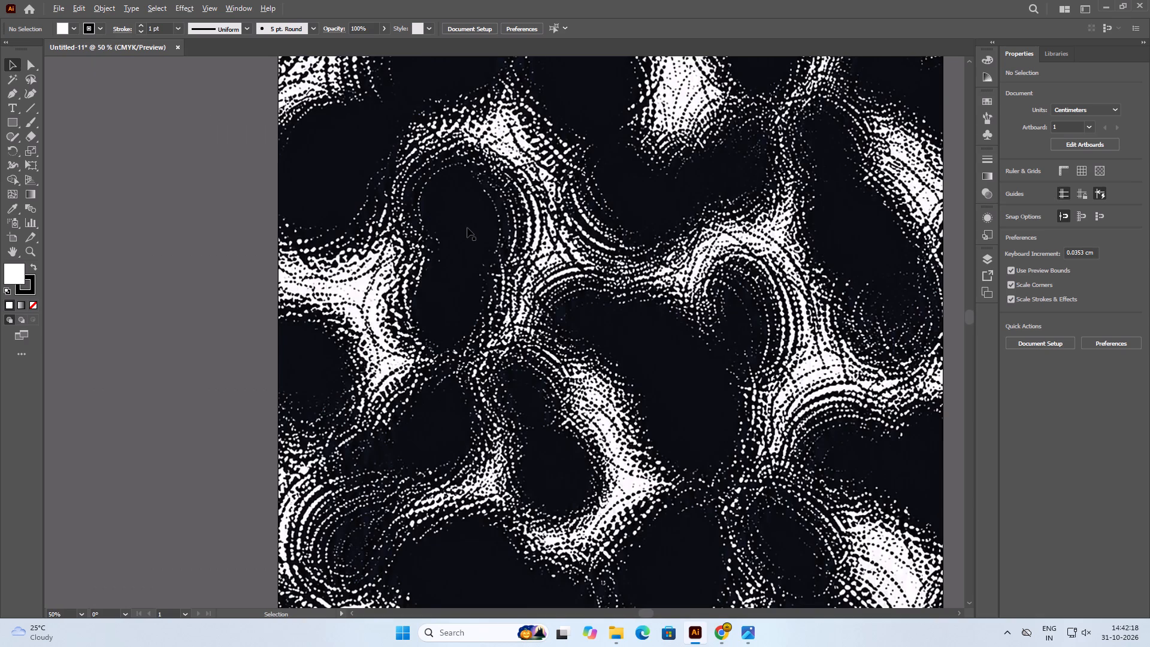
pyautogui.keyDown('alt'); pyautogui.scroll(-1, 467, 228); pyautogui.keyUp('alt')
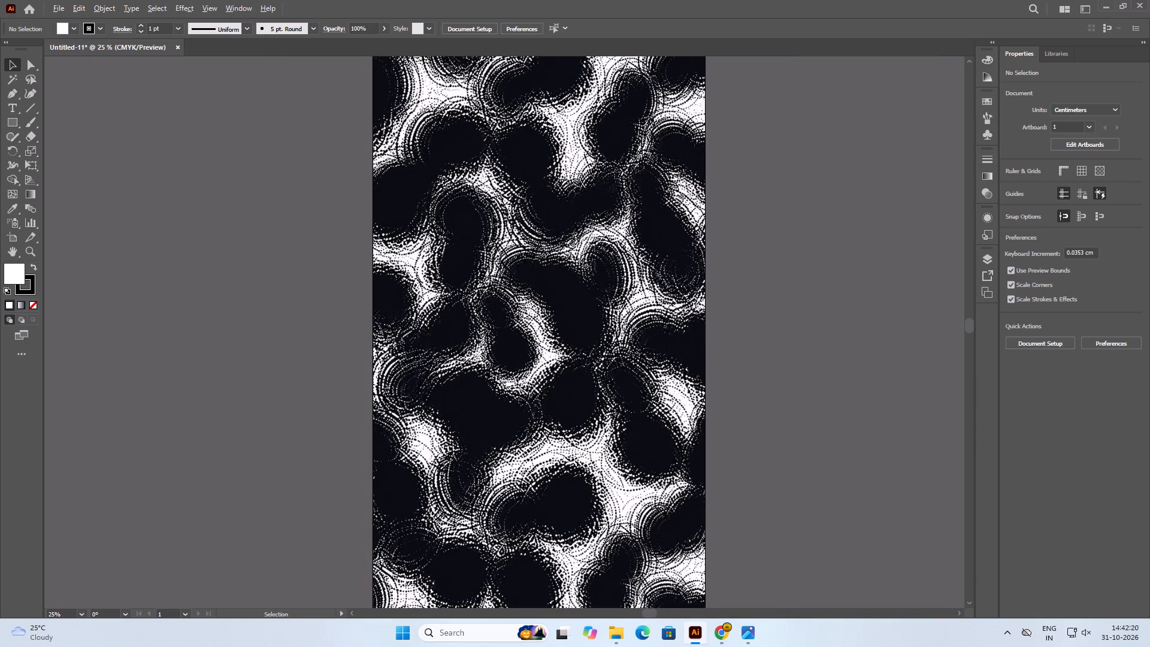
pyautogui.keyDown('alt'); pyautogui.scroll(-2, 492, 216); pyautogui.keyUp('alt')
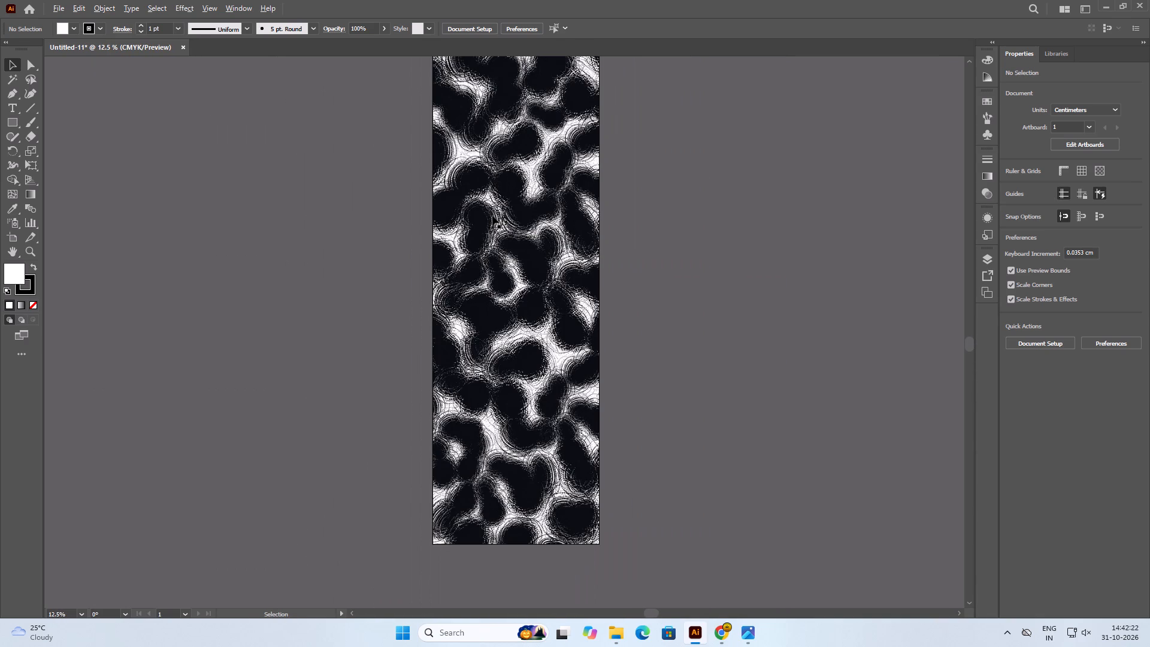
pyautogui.hotkey('ctrl', '0')
pyautogui.click(352, 237)
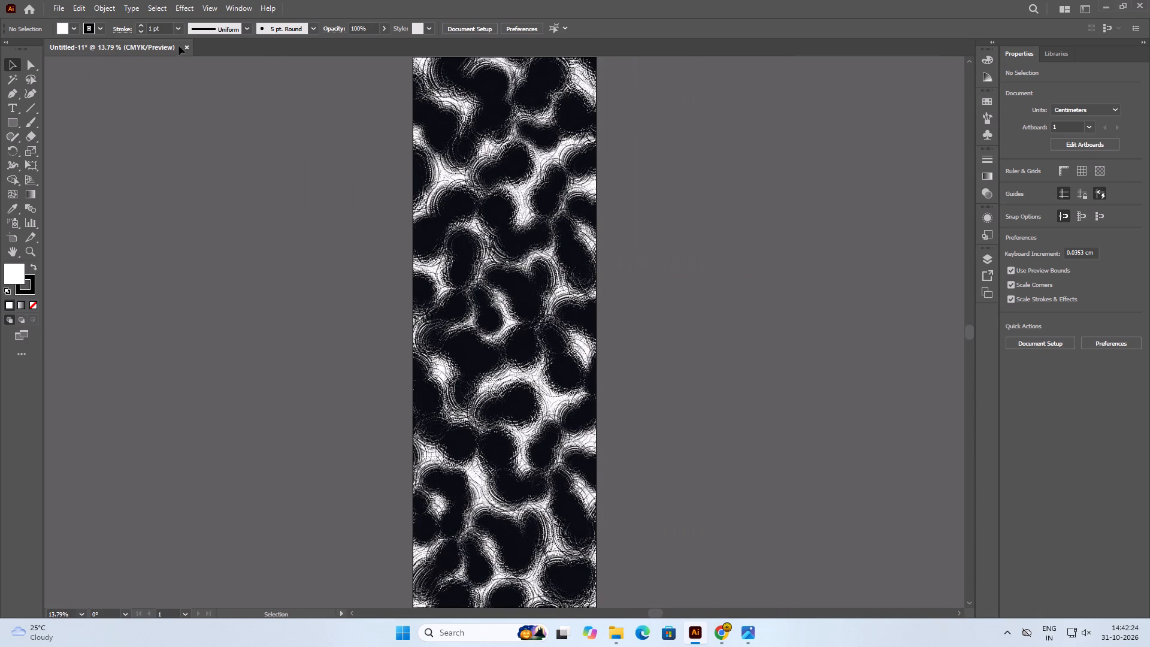
# Image Trace the placed pattern with the High Fidelity Photo preset, continuing despite the large image size.
pyautogui.click(417, 223)
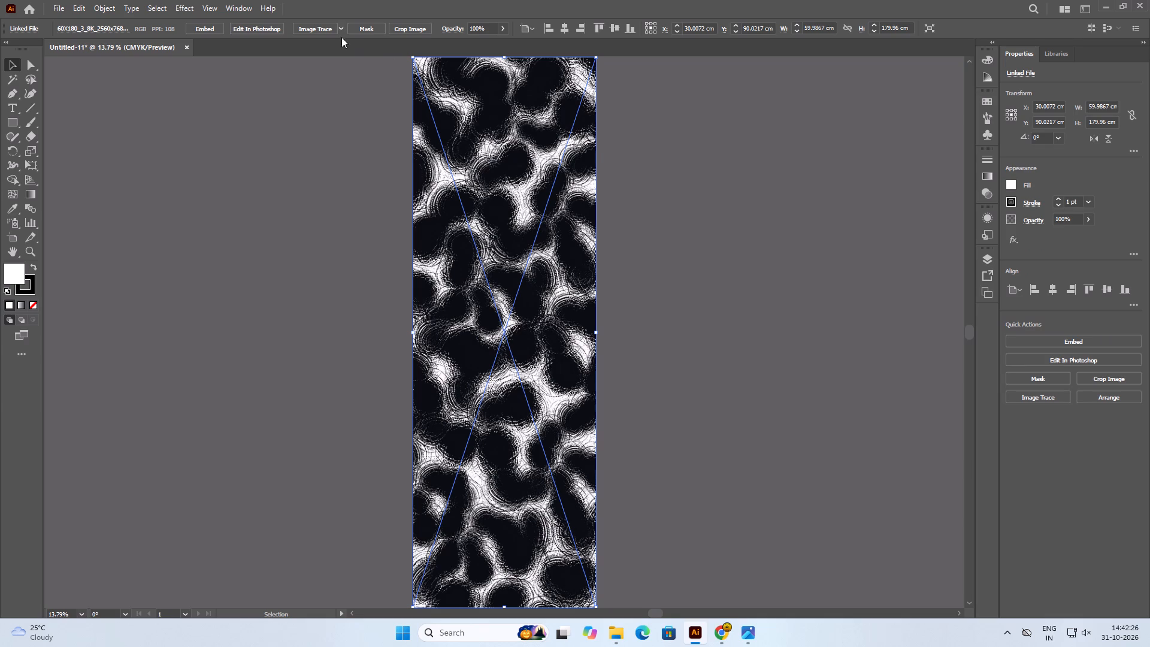
pyautogui.click(342, 28)
pyautogui.click(349, 71)
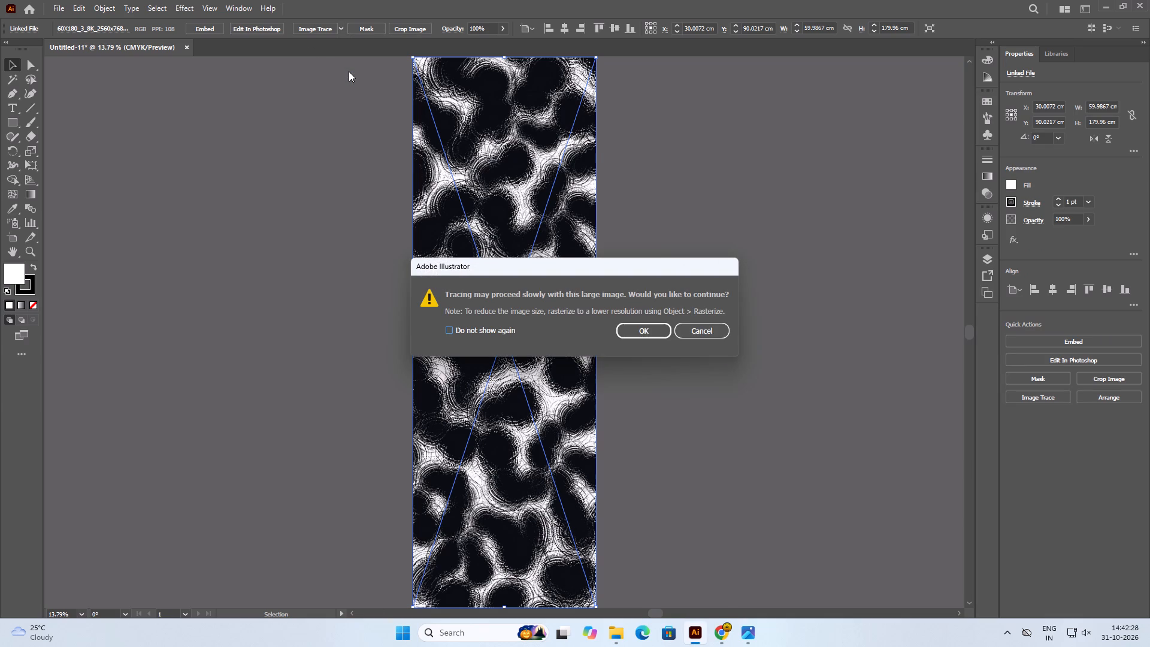
pyautogui.click(641, 331)
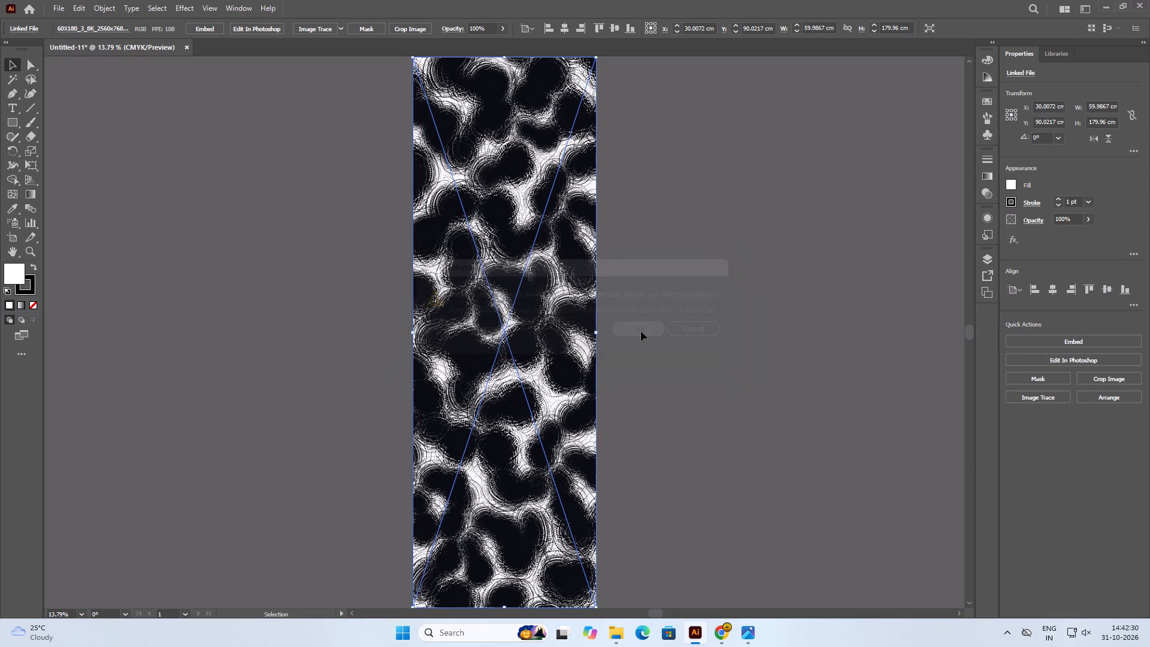
# Switch to Photos to examine the dot detail of the source 60X180_3_8K_2560x7680.png, and close the viewer.
pyautogui.click(747, 634)
pyautogui.scroll(8, 556, 195)
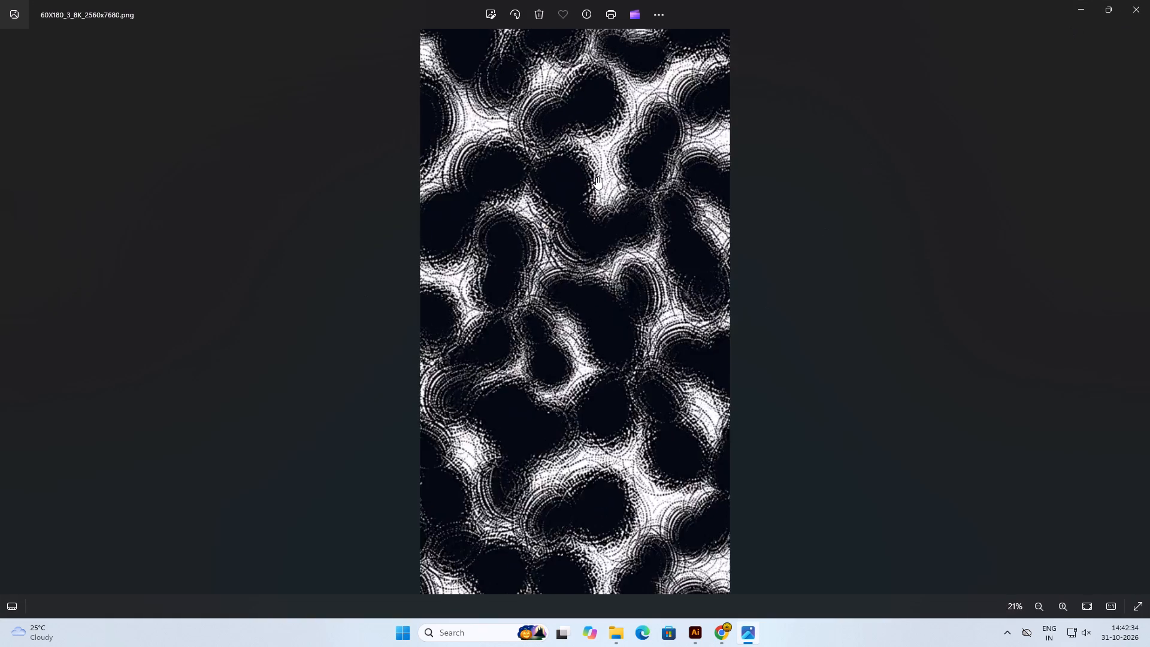
pyautogui.scroll(6, 596, 177)
pyautogui.scroll(5, 490, 258)
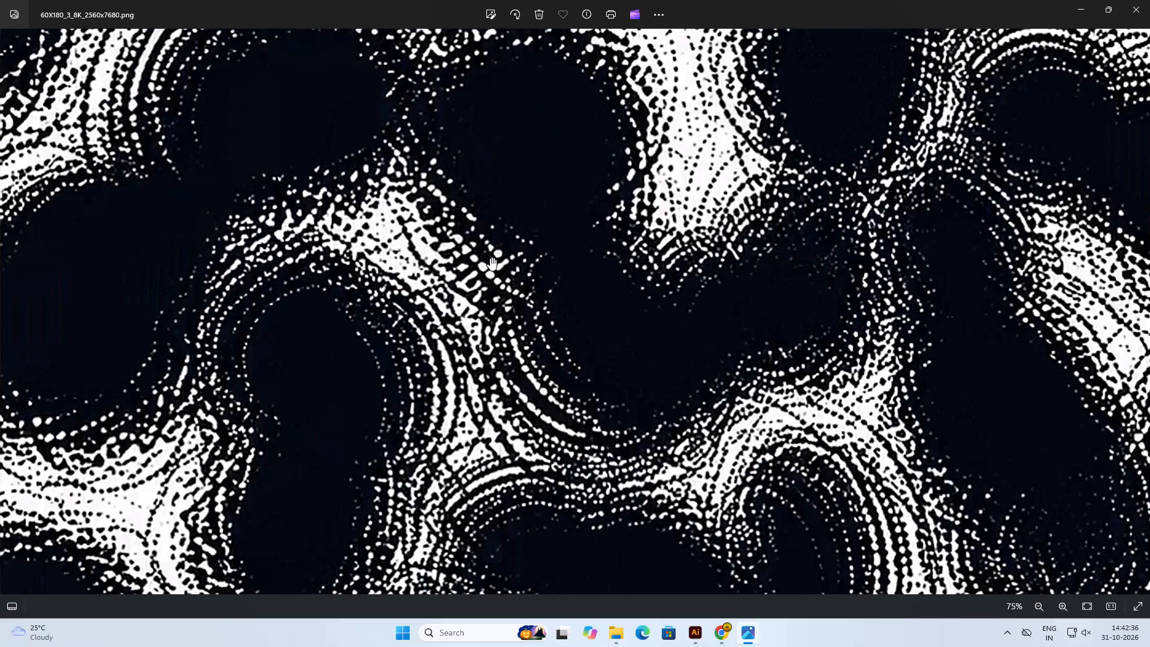
pyautogui.scroll(-13, 380, 257)
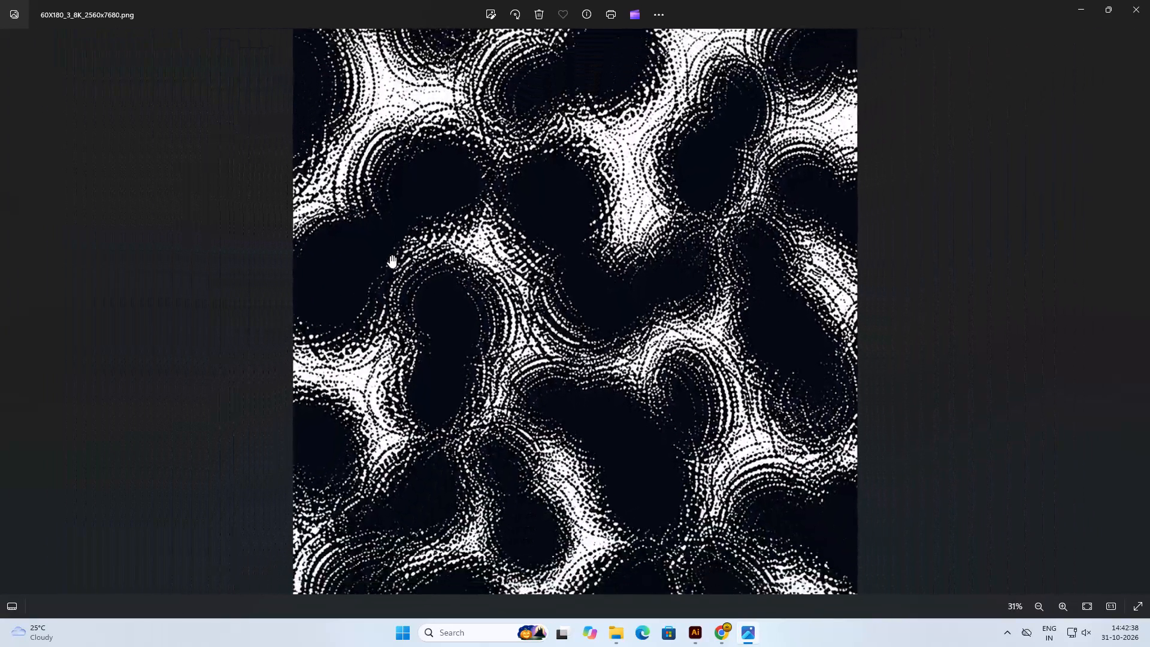
pyautogui.scroll(-20, 430, 168)
pyautogui.scroll(-3, 430, 168)
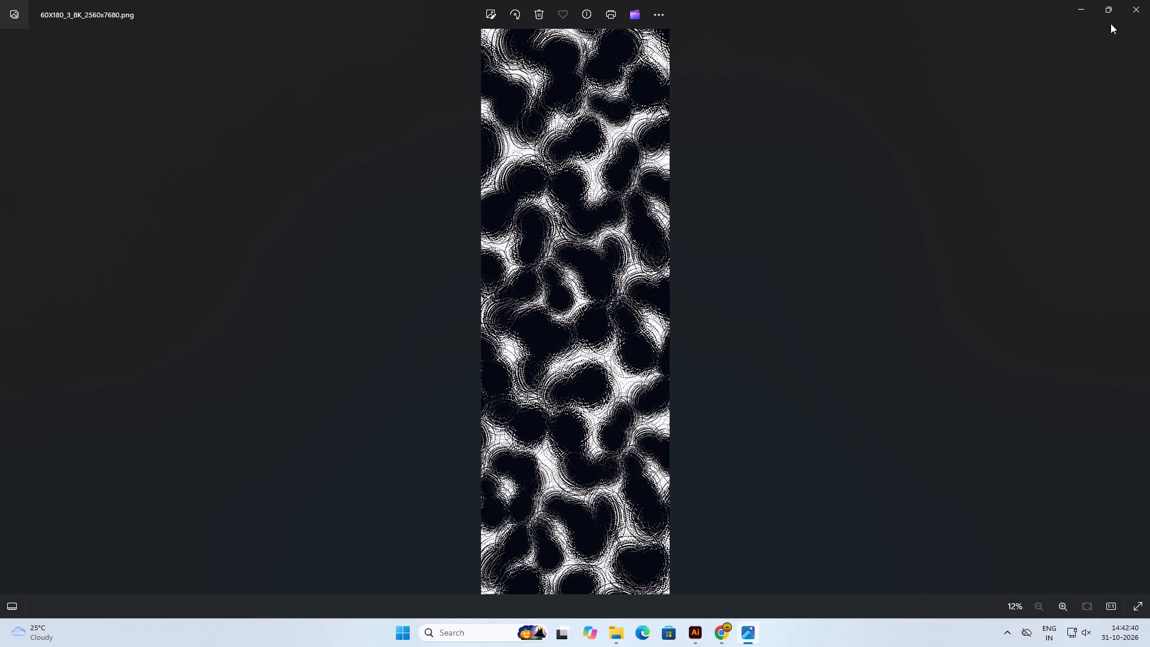
pyautogui.click(1132, 4)
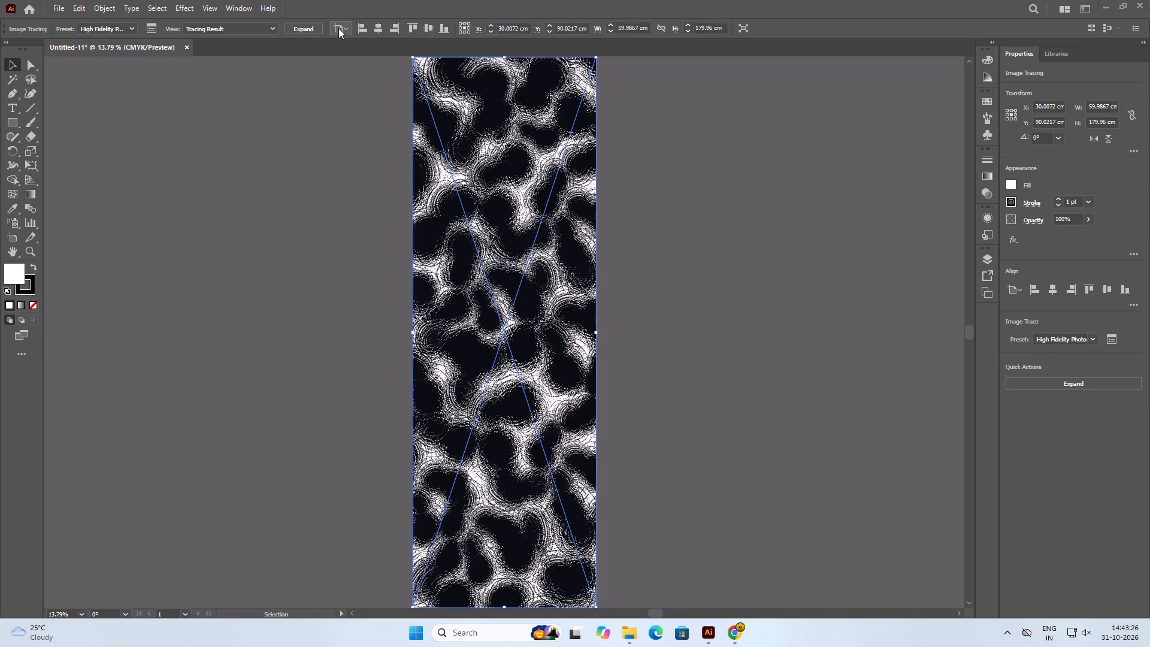
# Check the traced pattern in Illustrator across the whole artboard.
pyautogui.click(712, 330)
pyautogui.click(508, 322)
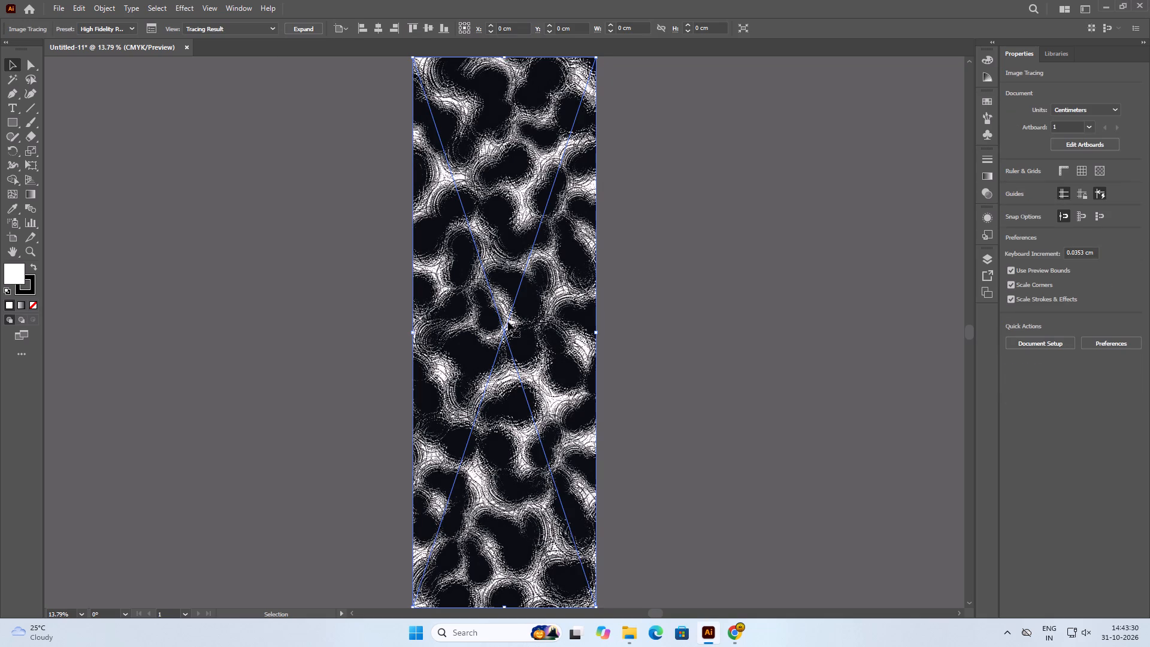
pyautogui.click(707, 295)
pyautogui.scroll(3, 640, 318)
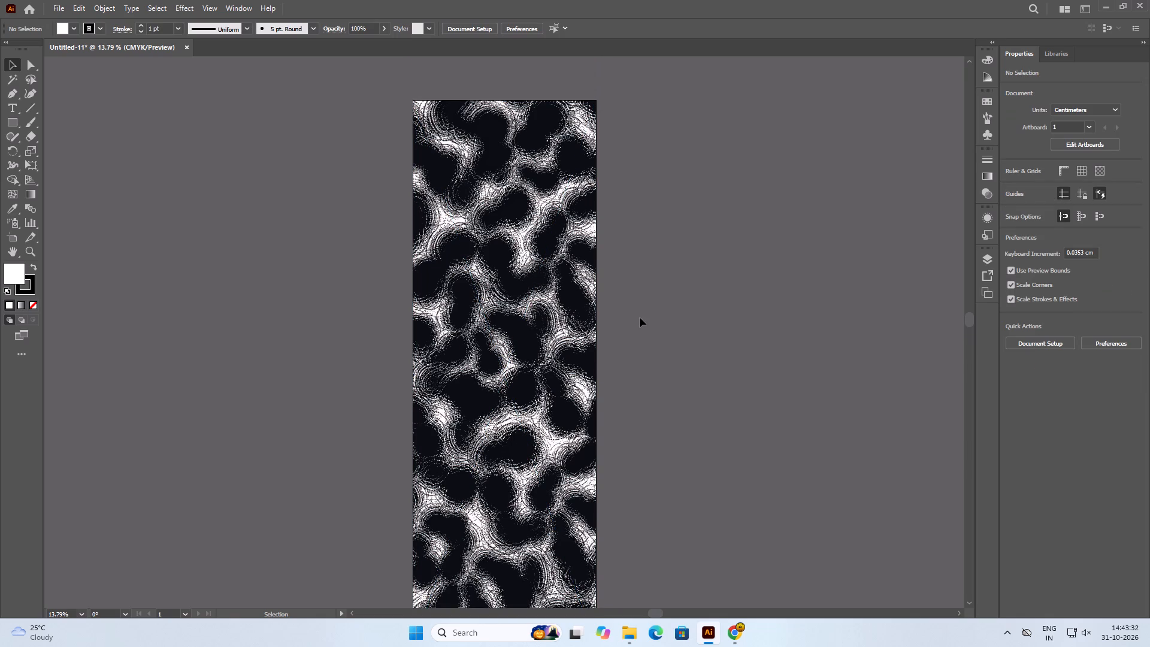
pyautogui.scroll(1, 640, 318)
pyautogui.scroll(-13, 640, 318)
pyautogui.hotkey('ctrl', '0')
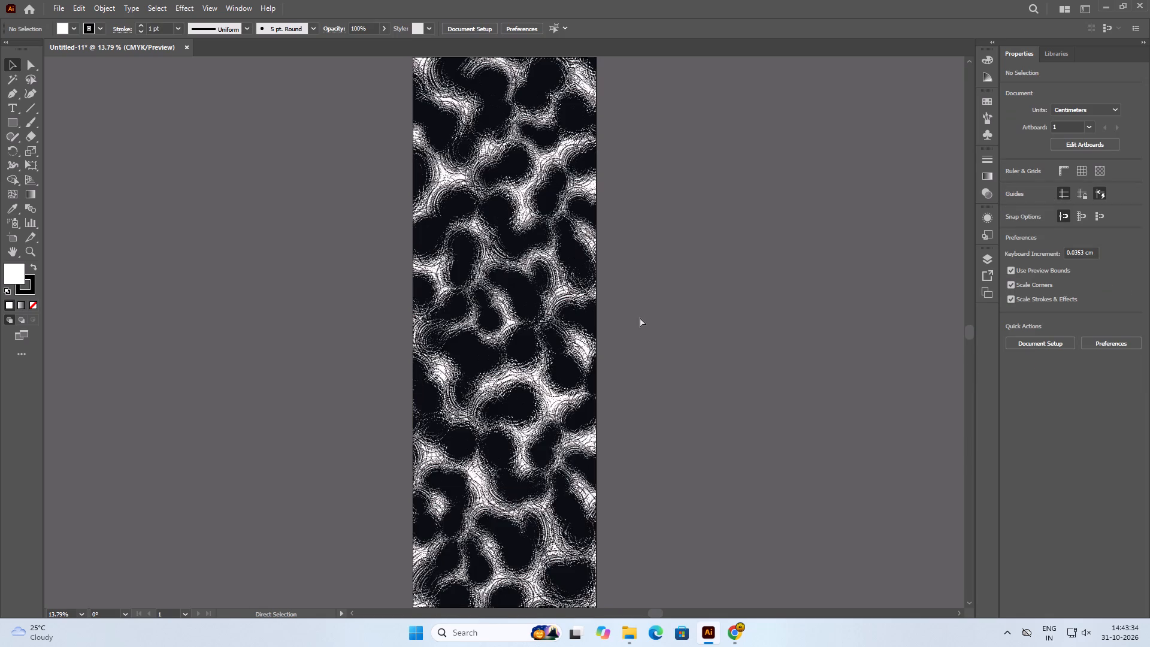
# Save the traced pattern in NEW CAD FILE as NEW DEVELOPMENT 5 60X180CM in Illustrator 2020 format.
pyautogui.hotkey('ctrl', 'shift', 's')
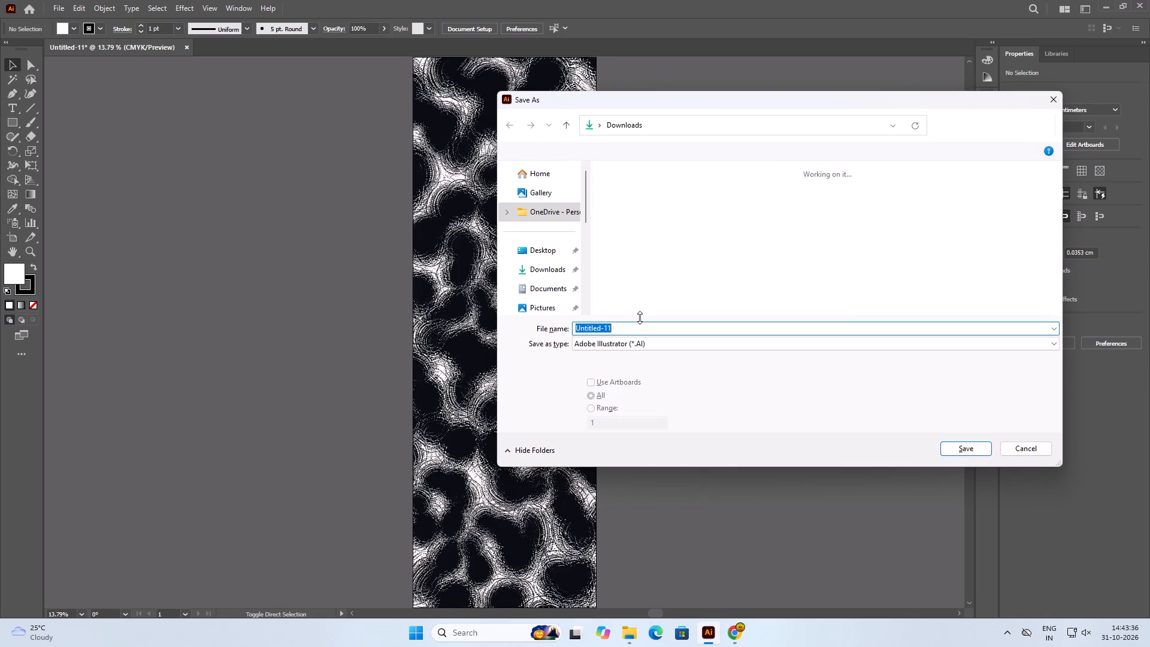
pyautogui.scroll(-6, 564, 275)
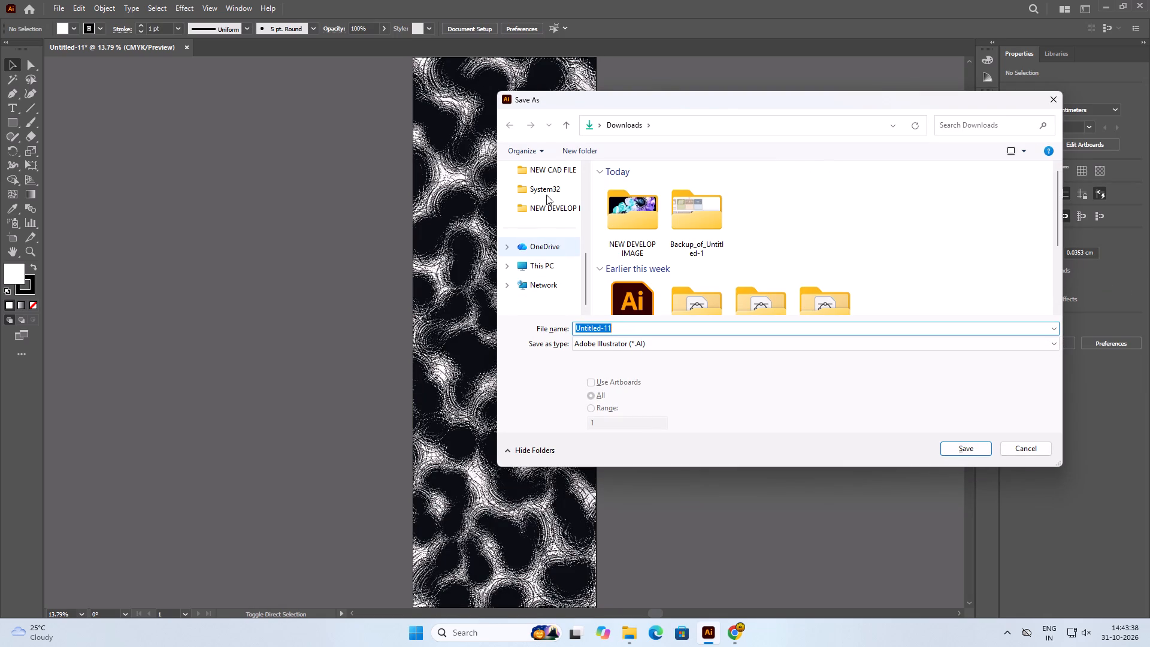
pyautogui.click(551, 177)
pyautogui.scroll(-5, 865, 250)
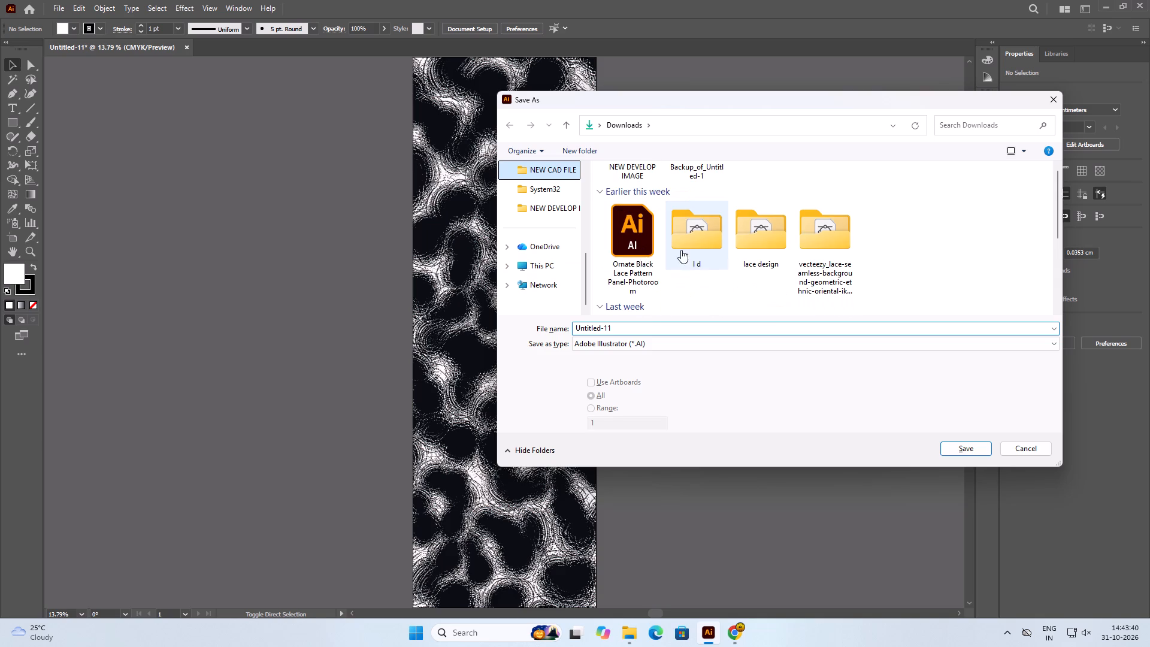
pyautogui.scroll(-10, 820, 259)
pyautogui.scroll(-6, 1045, 258)
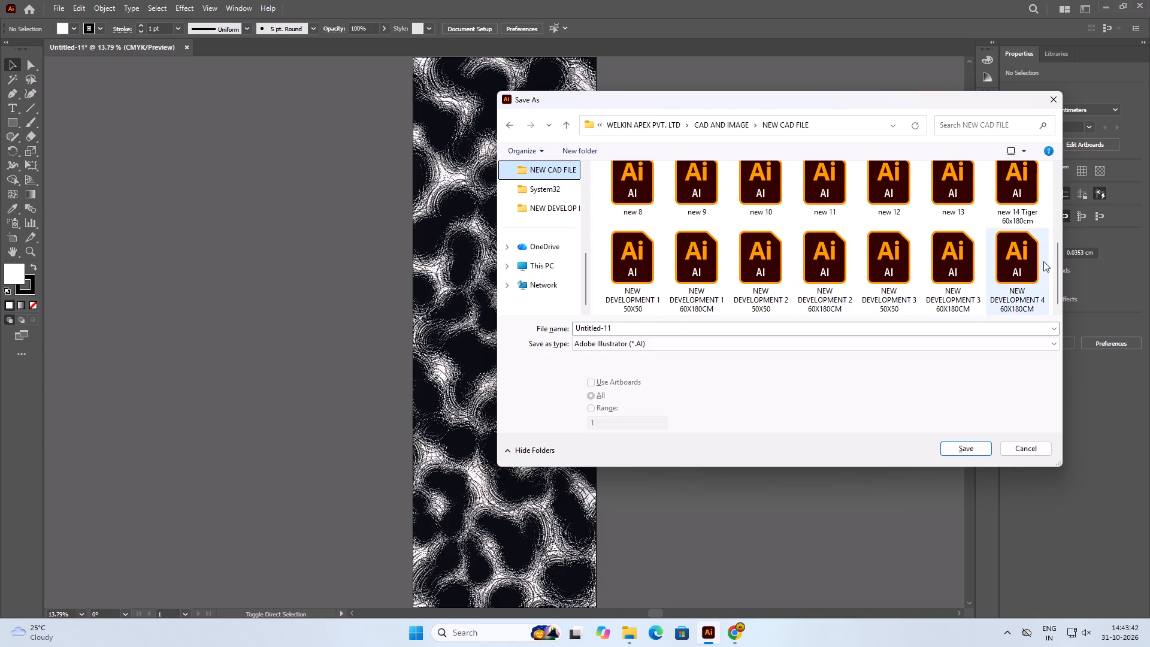
pyautogui.click(997, 279)
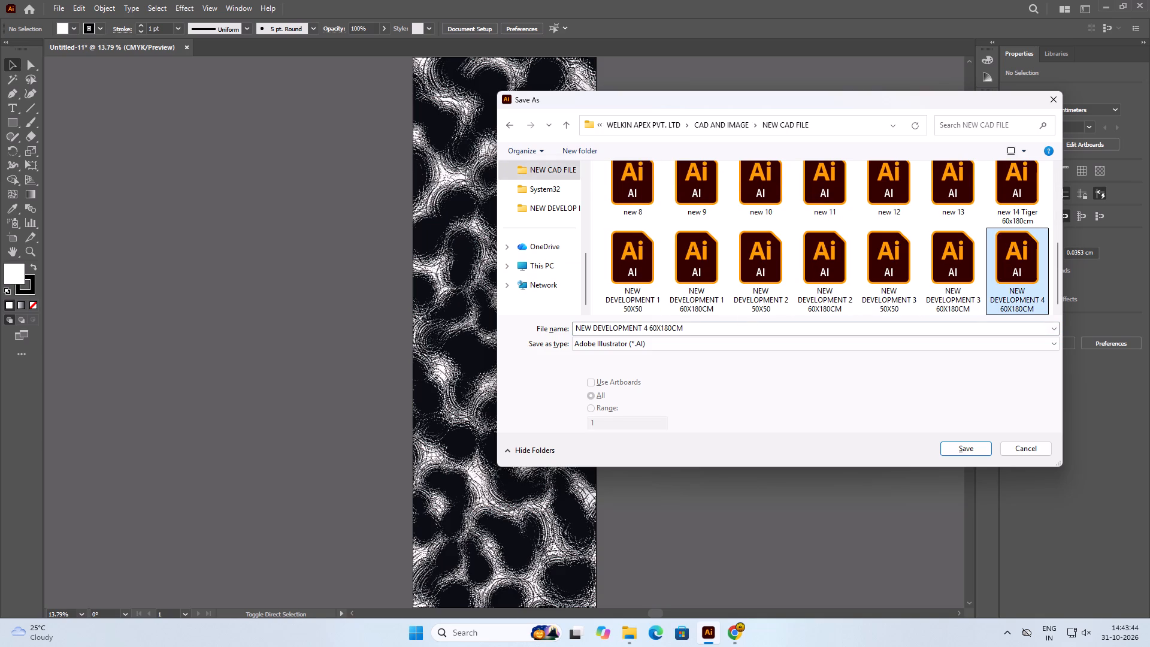
pyautogui.click(640, 328)
pyautogui.doubleClick(643, 328)
pyautogui.click(646, 329)
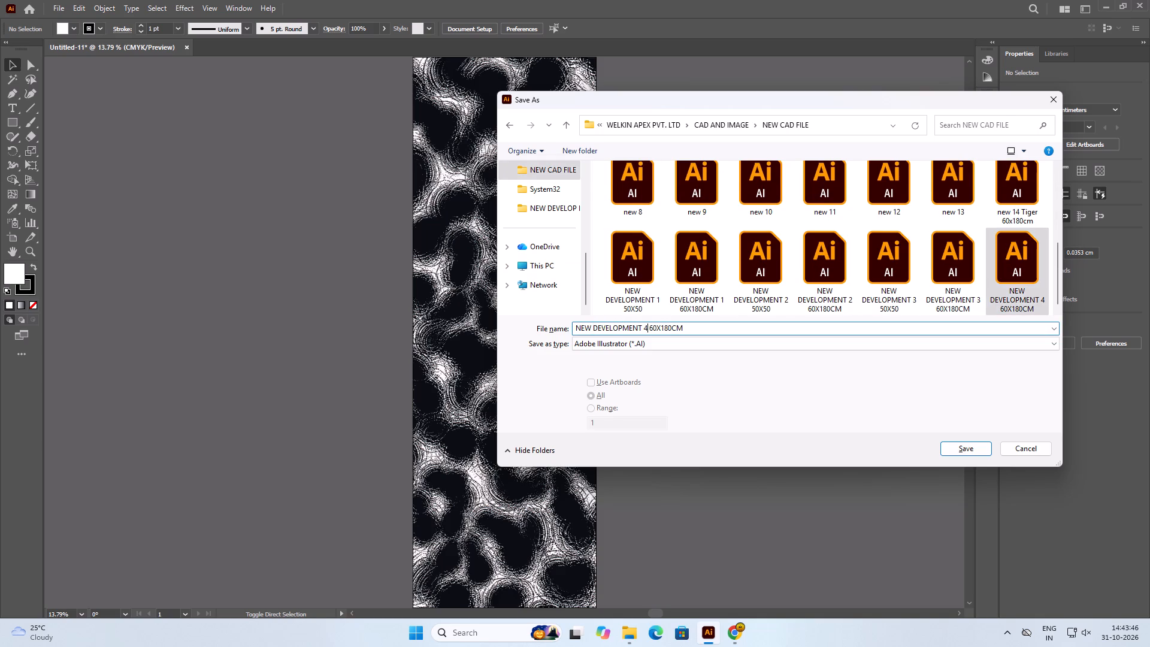
pyautogui.press('BackSpace')
pyautogui.press('5')
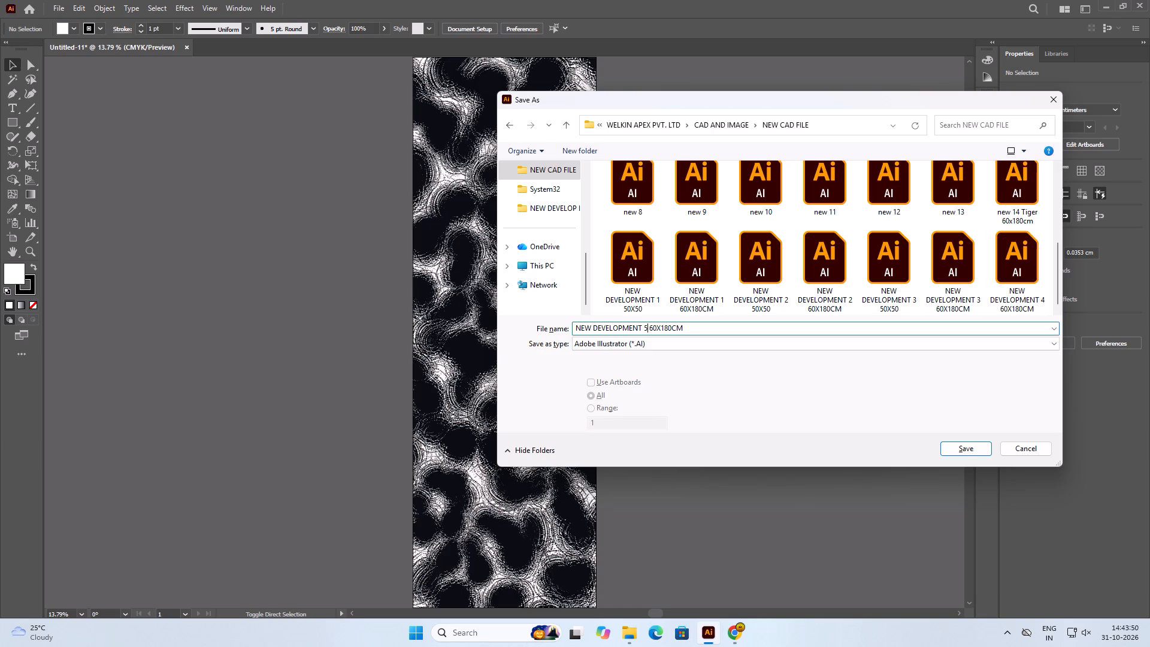
pyautogui.click(973, 449)
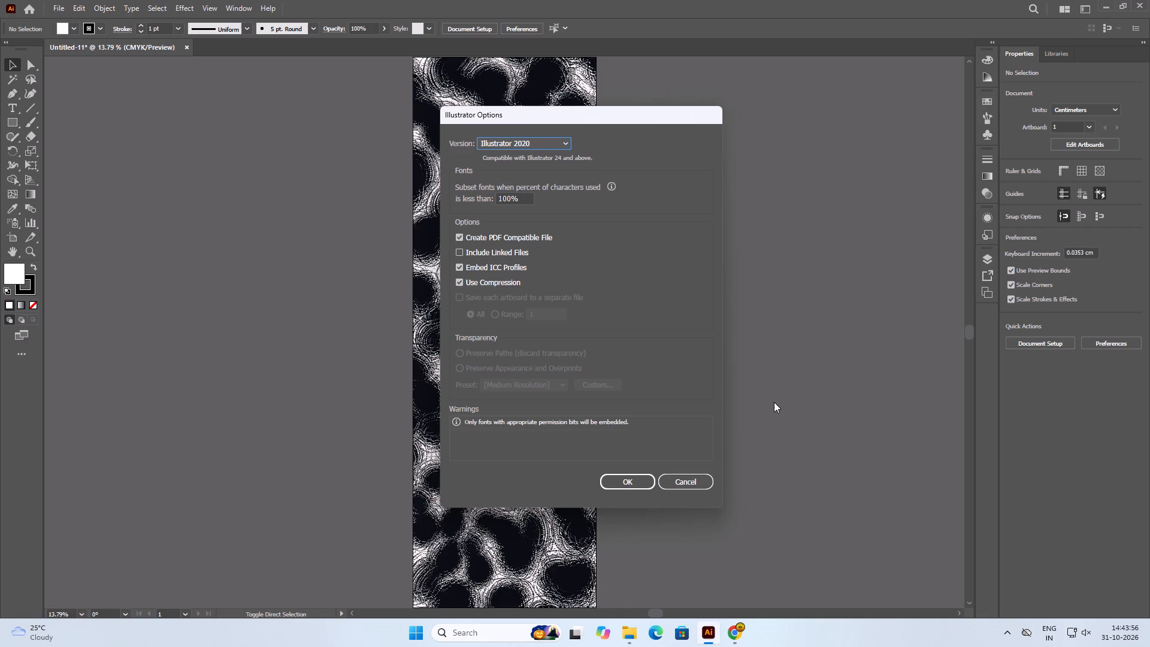
pyautogui.click(628, 481)
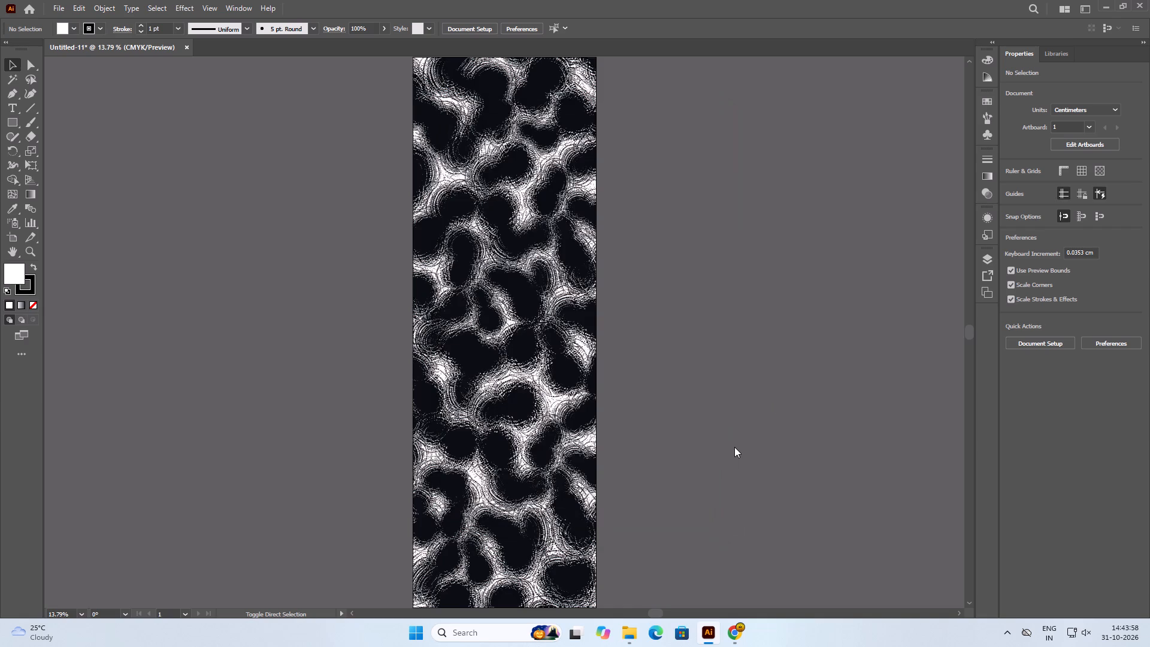
pyautogui.click(730, 640)
pyautogui.scroll(-8, 498, 392)
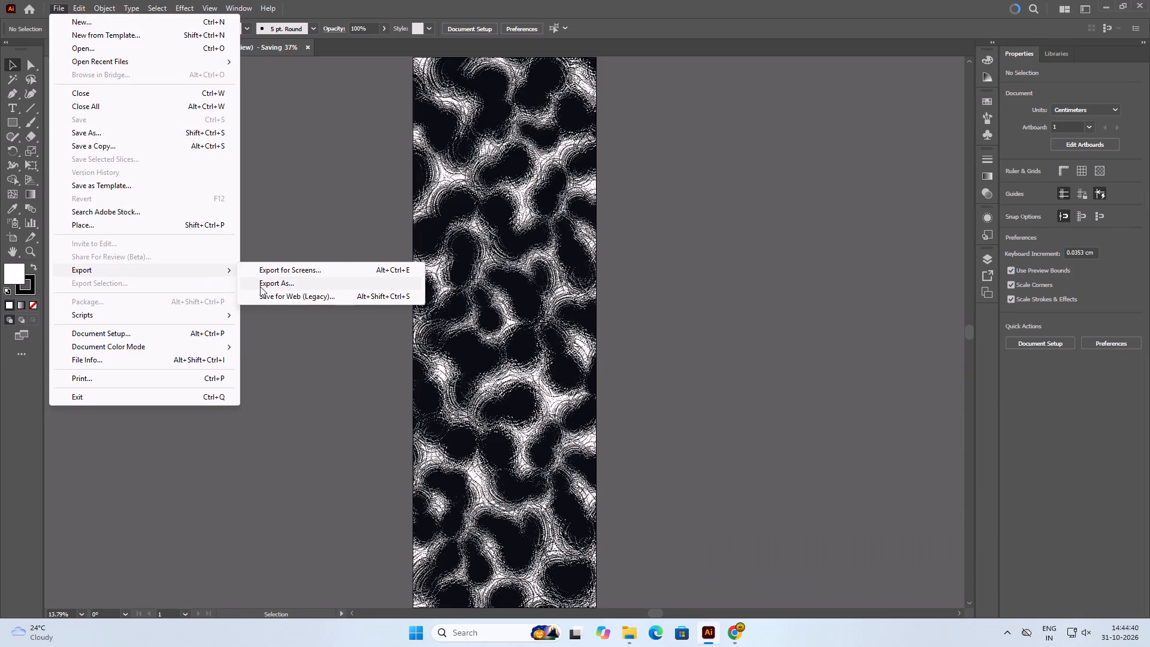
pyautogui.scroll(-6, 716, 276)
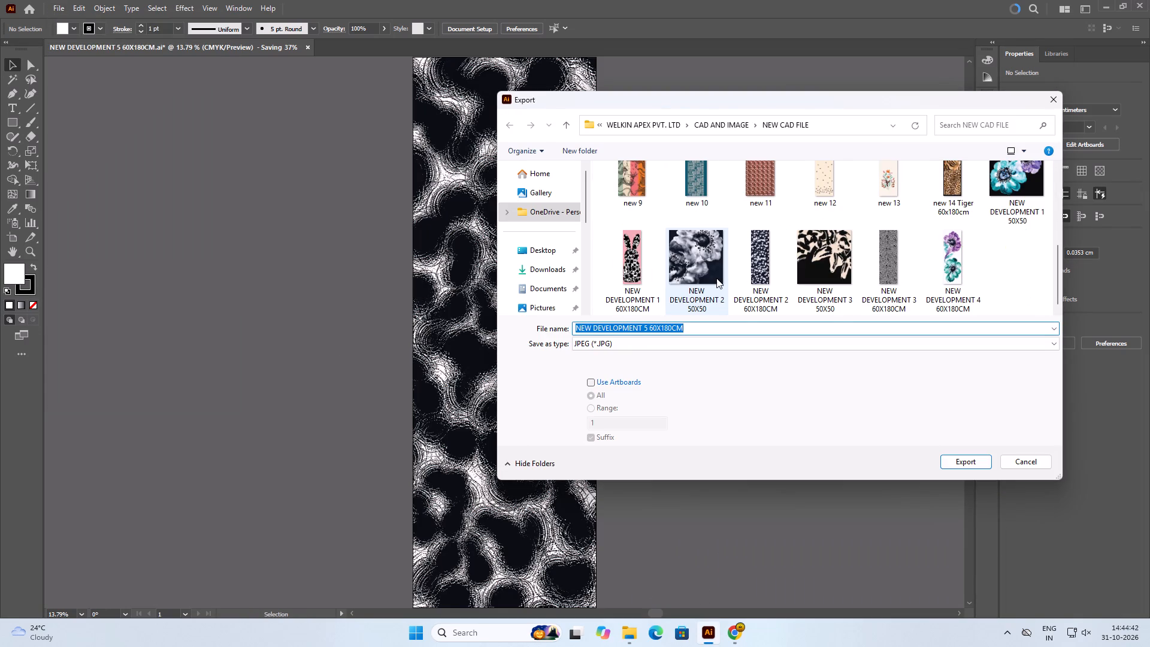
pyautogui.scroll(-7, 716, 278)
pyautogui.click(976, 462)
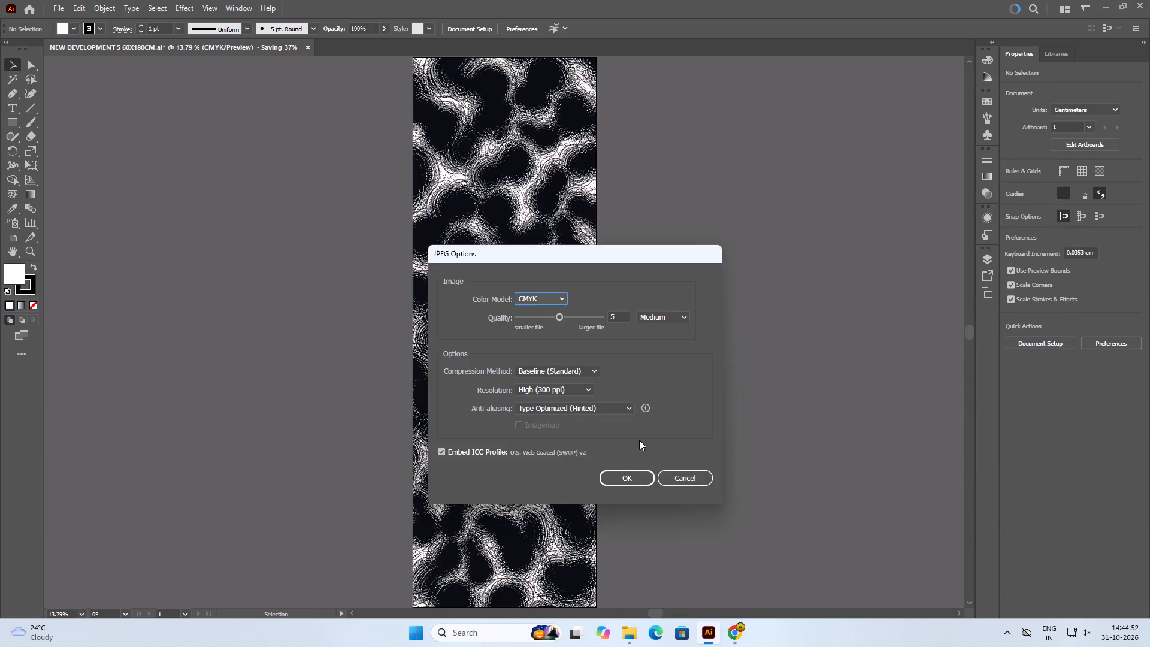
pyautogui.click(625, 473)
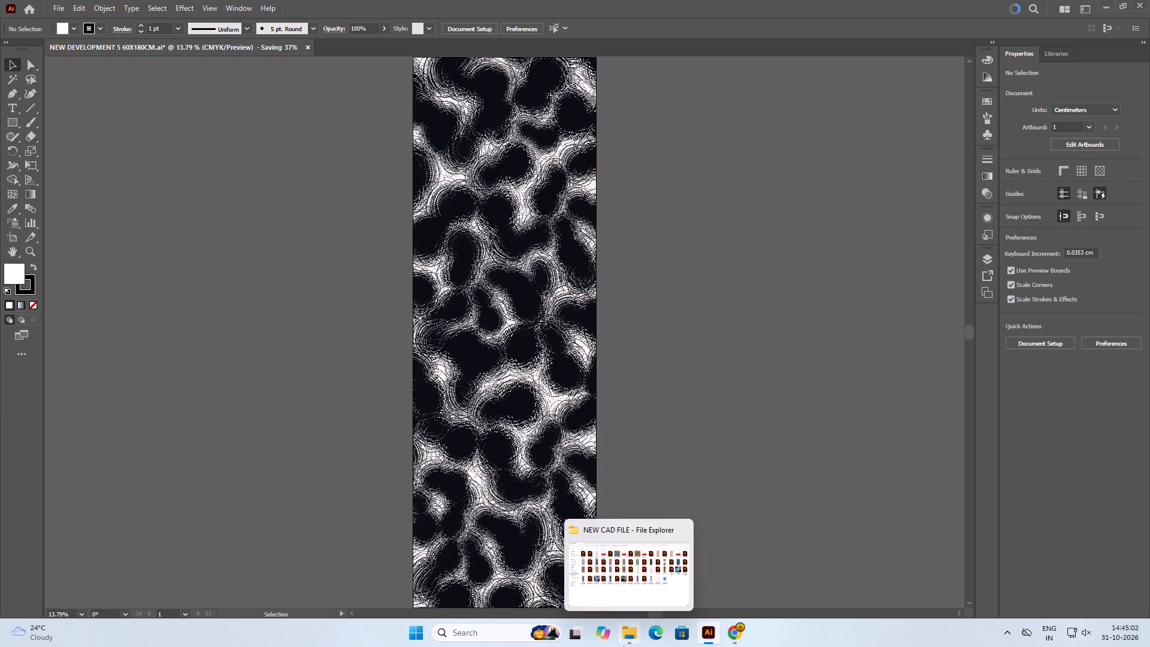
# Check the NEW CAD FILE folder in File Explorer for the NEW DEVELOPMENT 5 files and return to Illustrator.
pyautogui.click(634, 603)
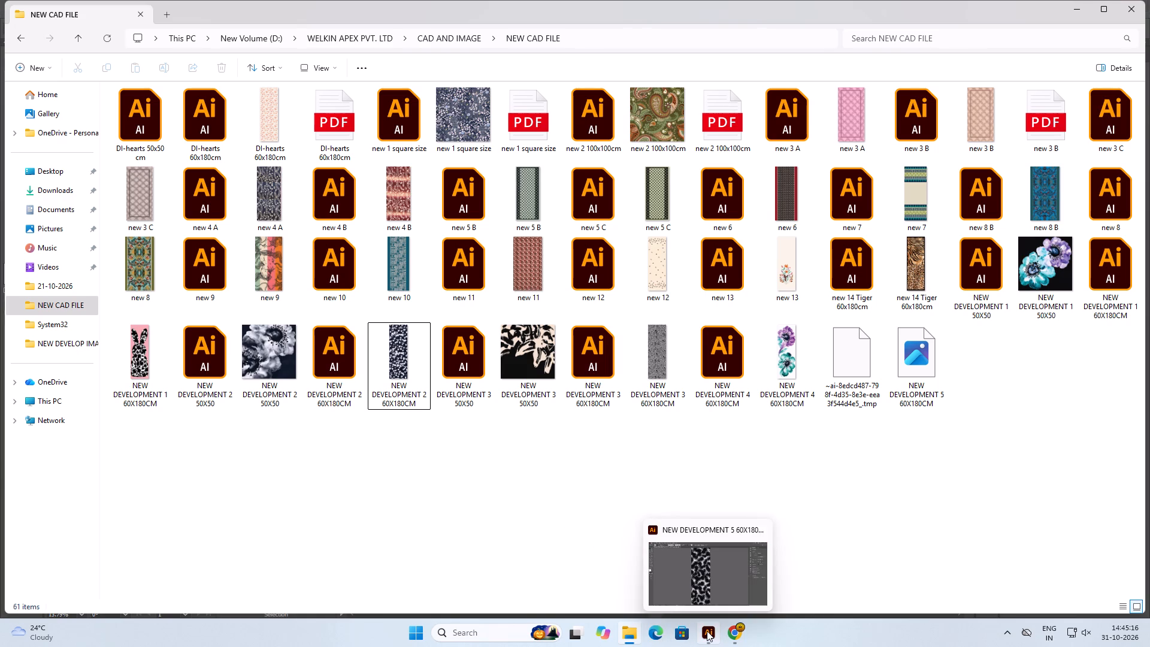
pyautogui.click(704, 568)
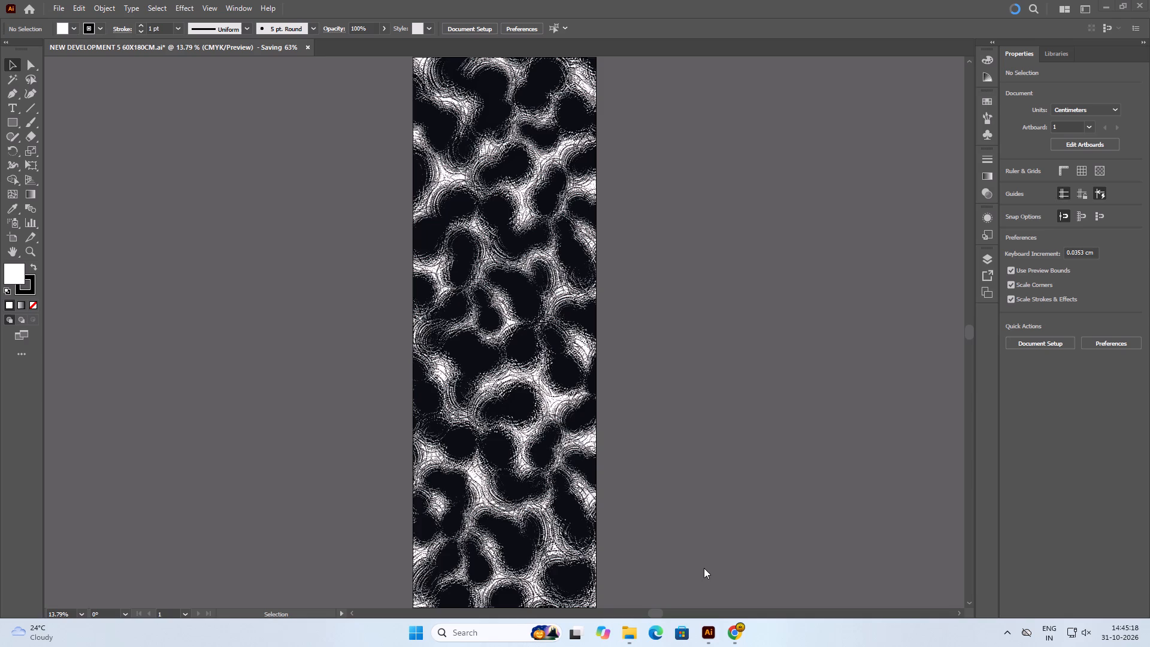